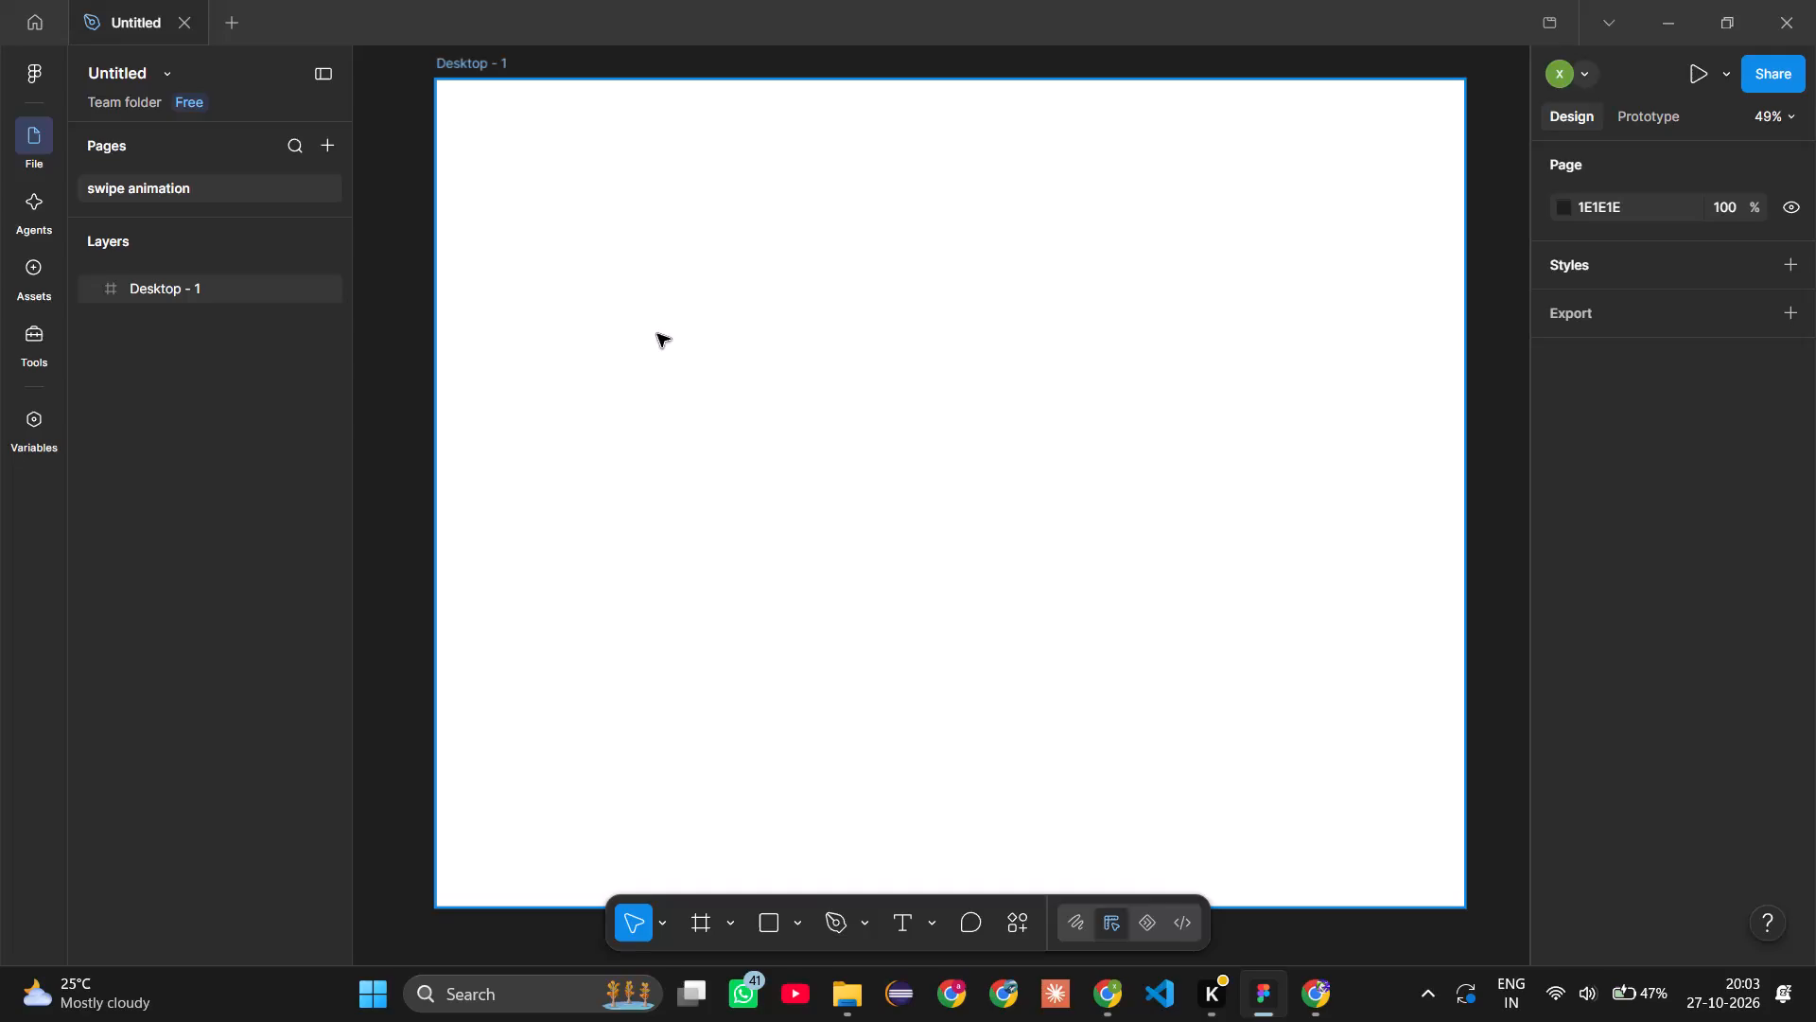
Undo the earlier moves and resizes of the Desktop - 1 frame back to its 1440 × 1024 size.
click(766, 372)
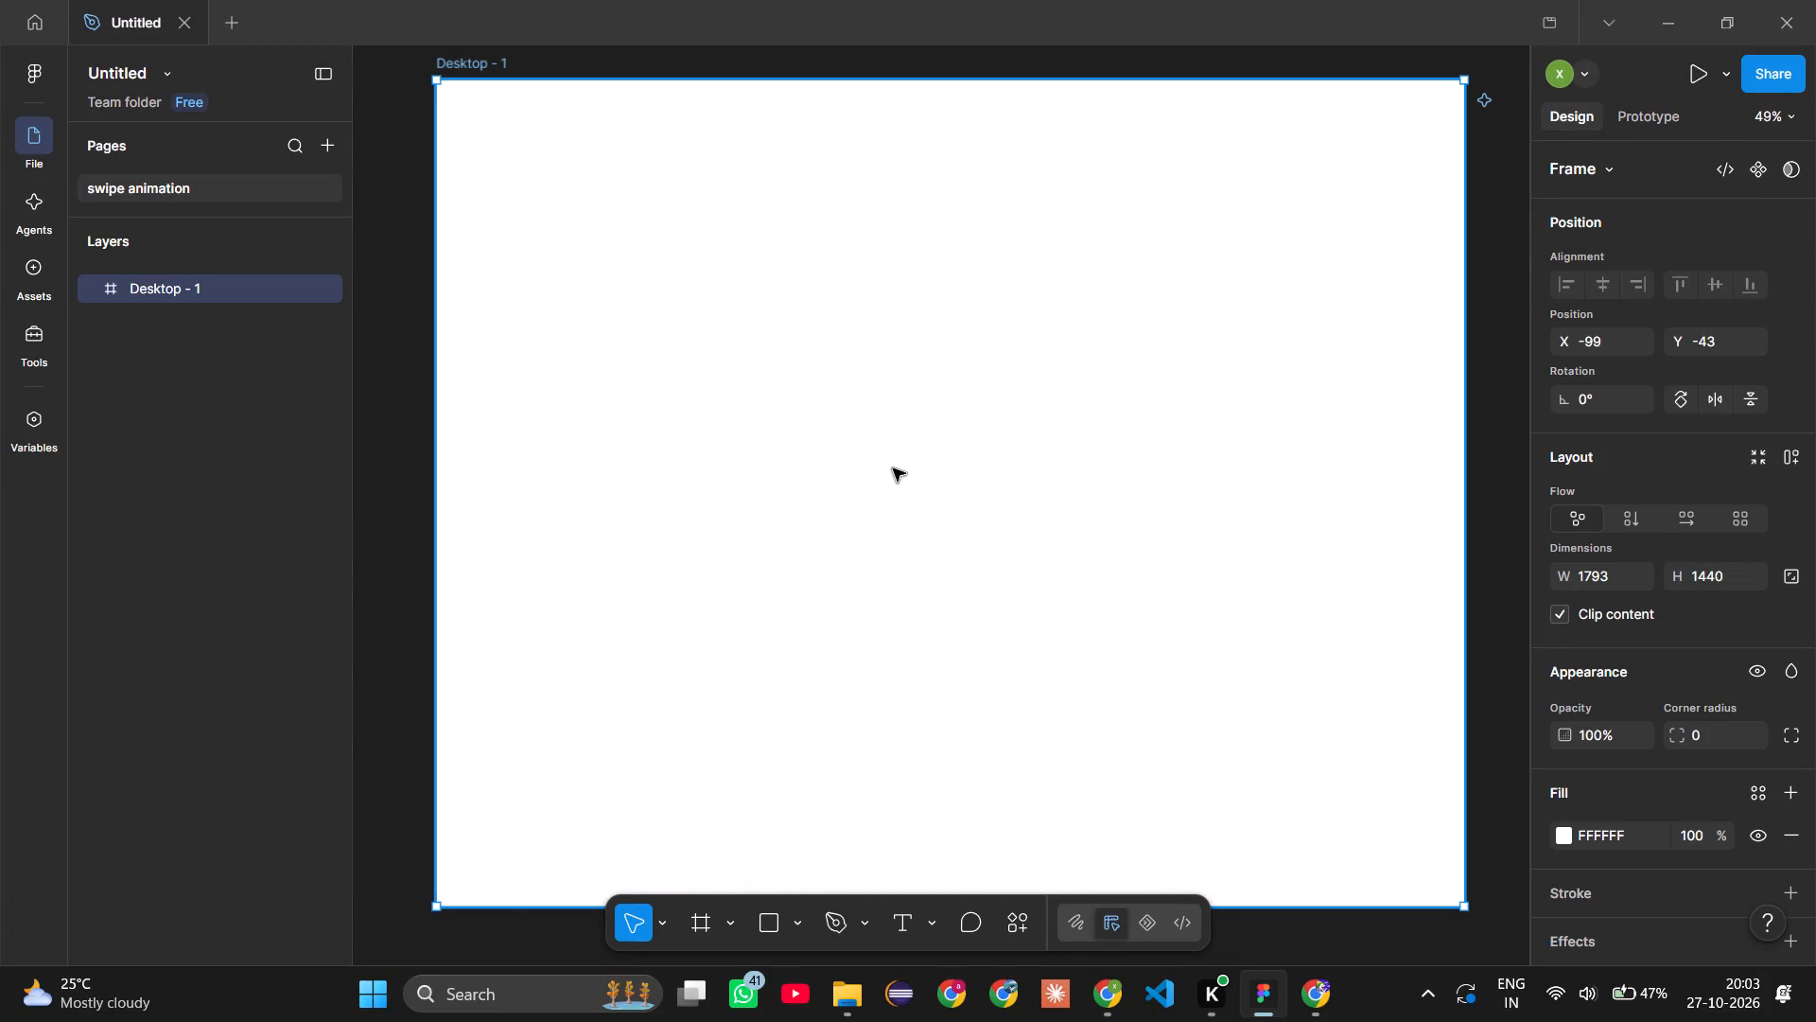
key(ctrl+z)
key(ctrl+z)
key(ctrl+z)
key(ctrl+z)
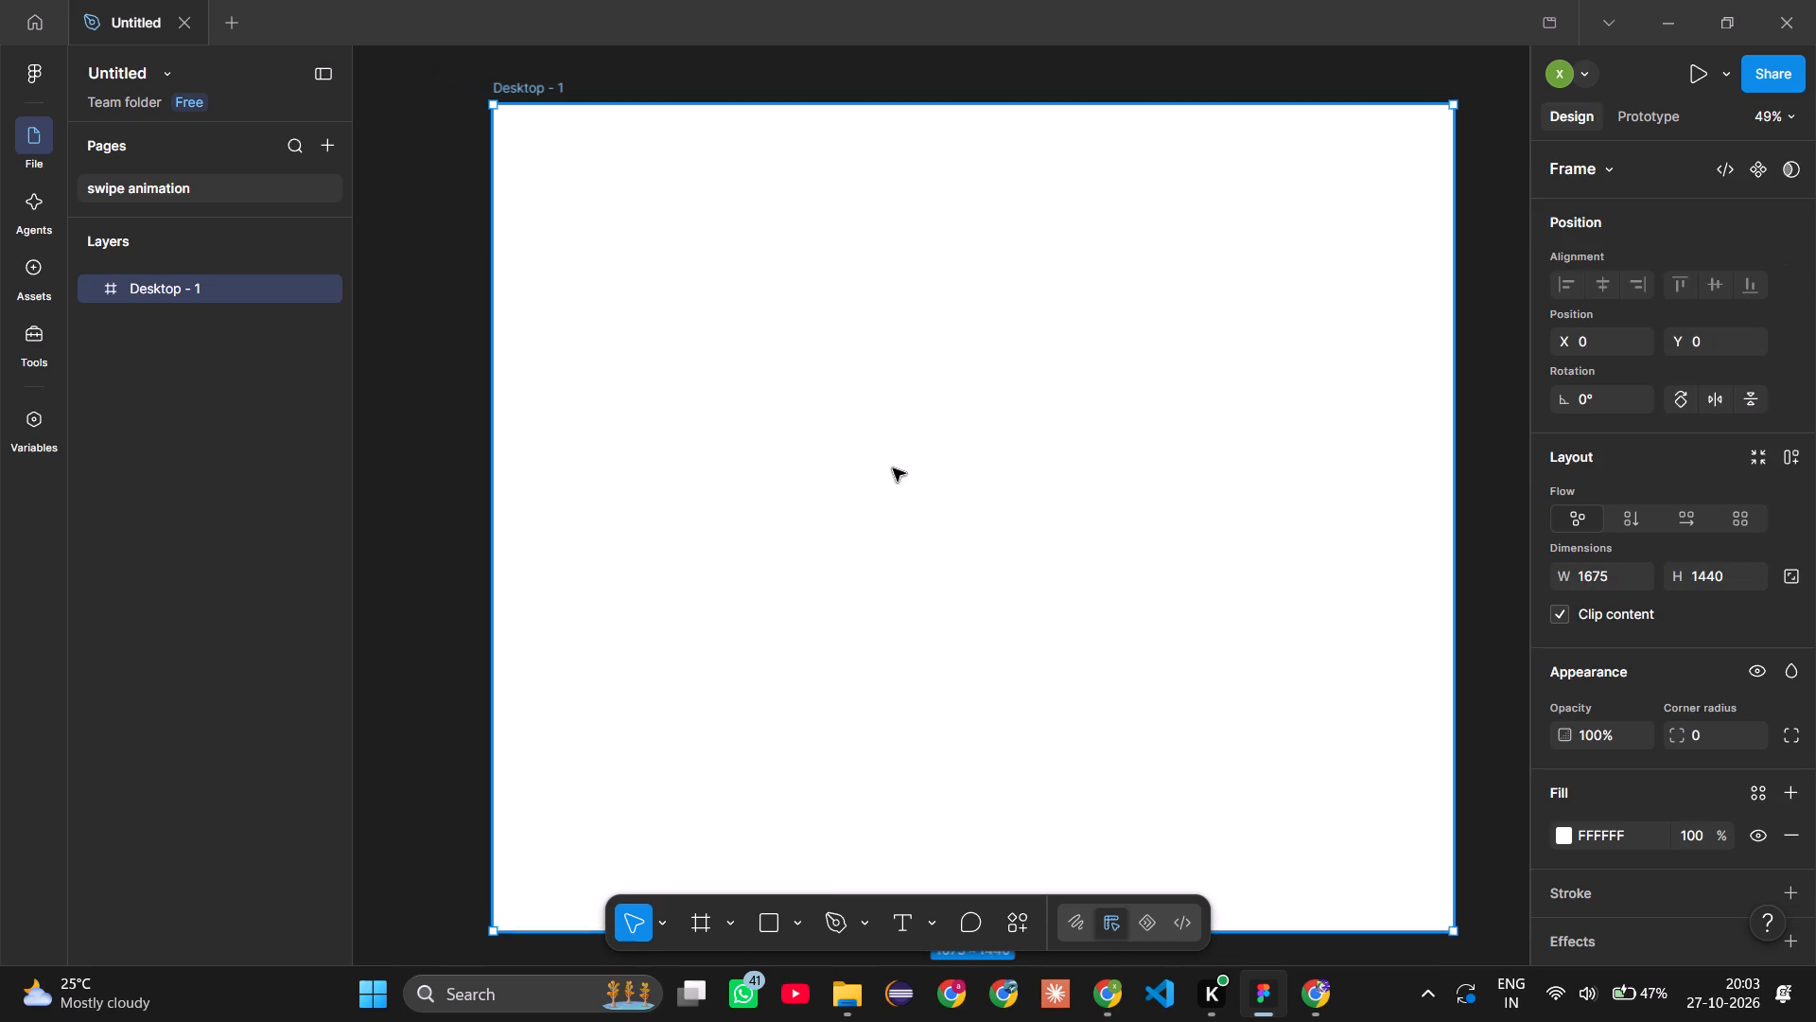
key(ctrl+z)
key(ctrl+z)
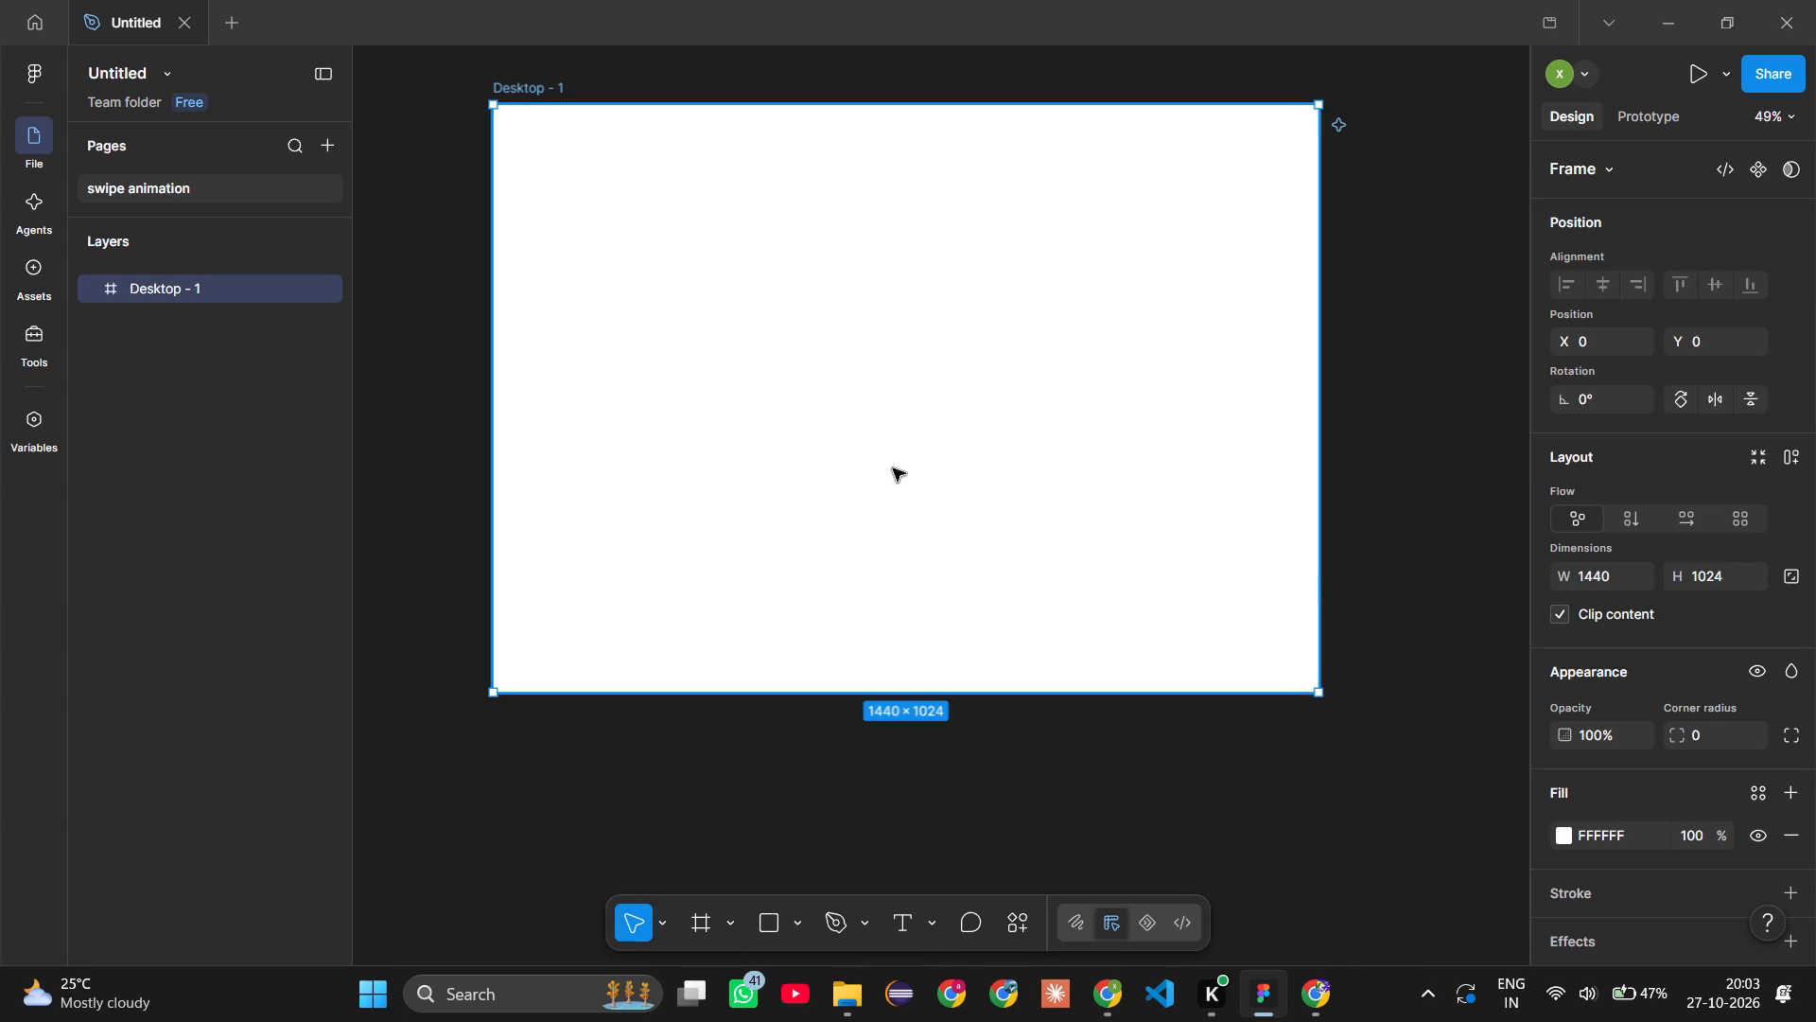
Move the Desktop - 1 frame to about X 68, Y 206 on the canvas.
drag(824, 387, 864, 505)
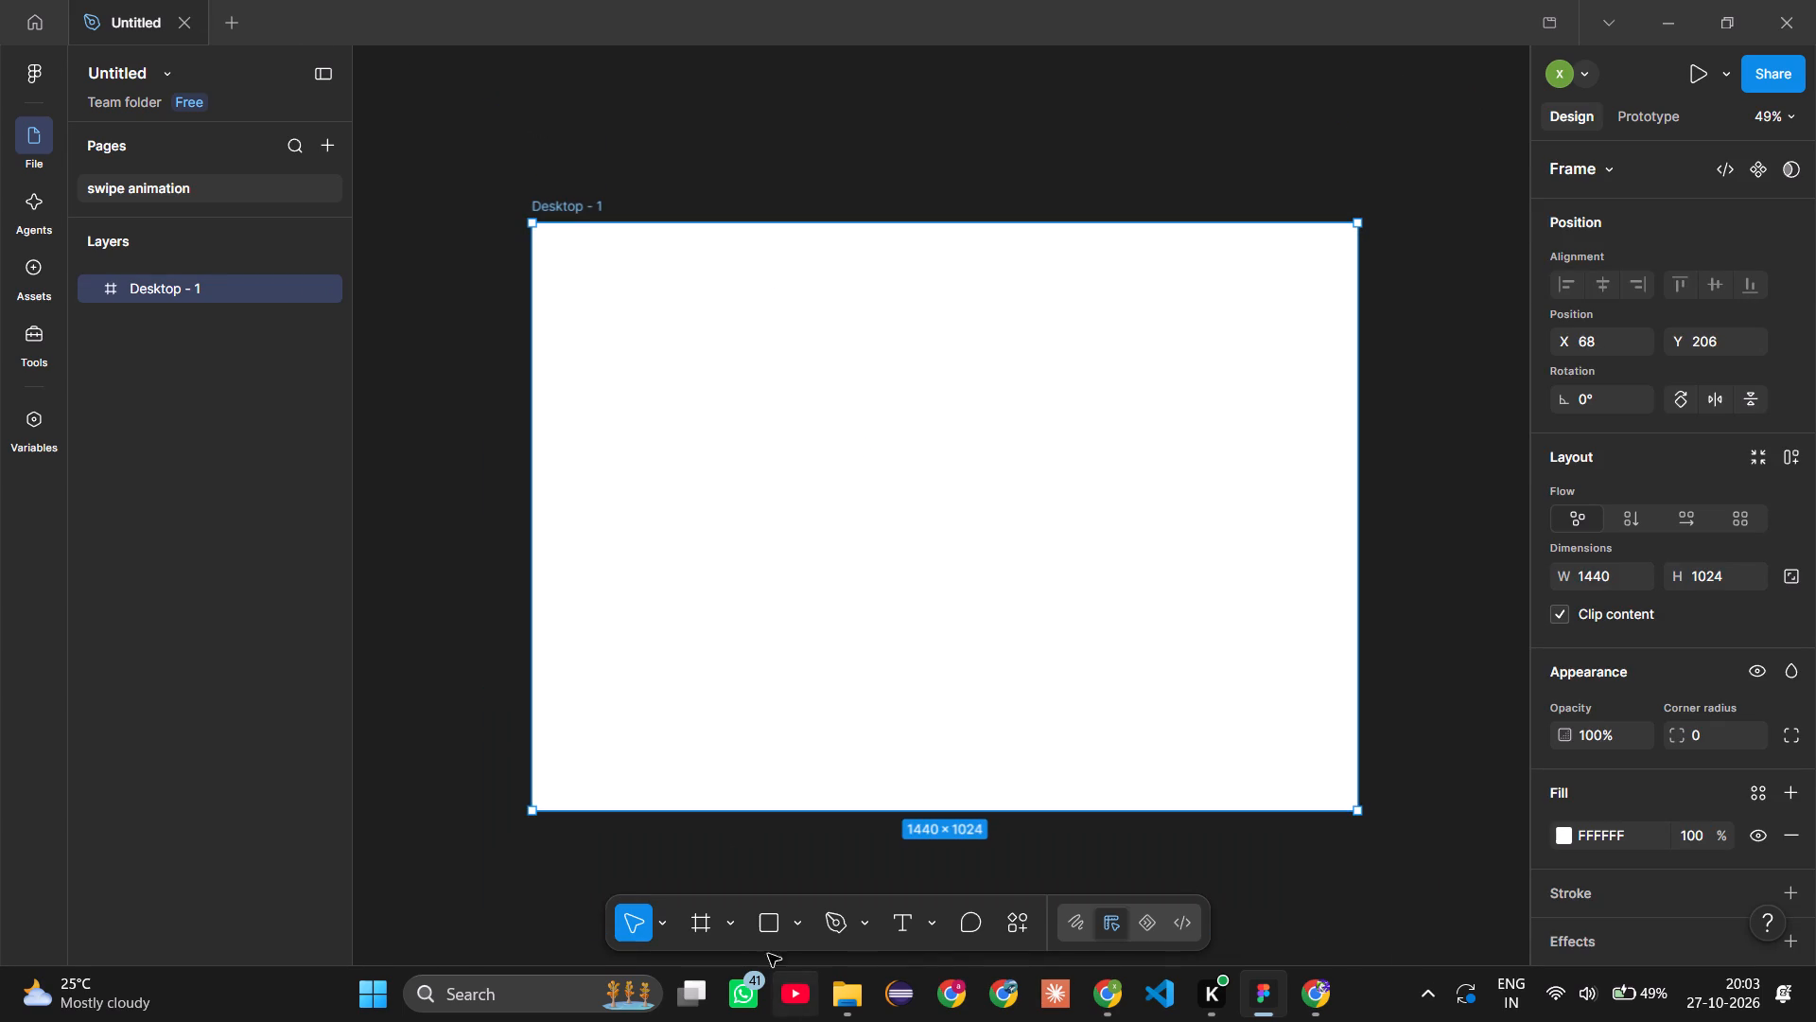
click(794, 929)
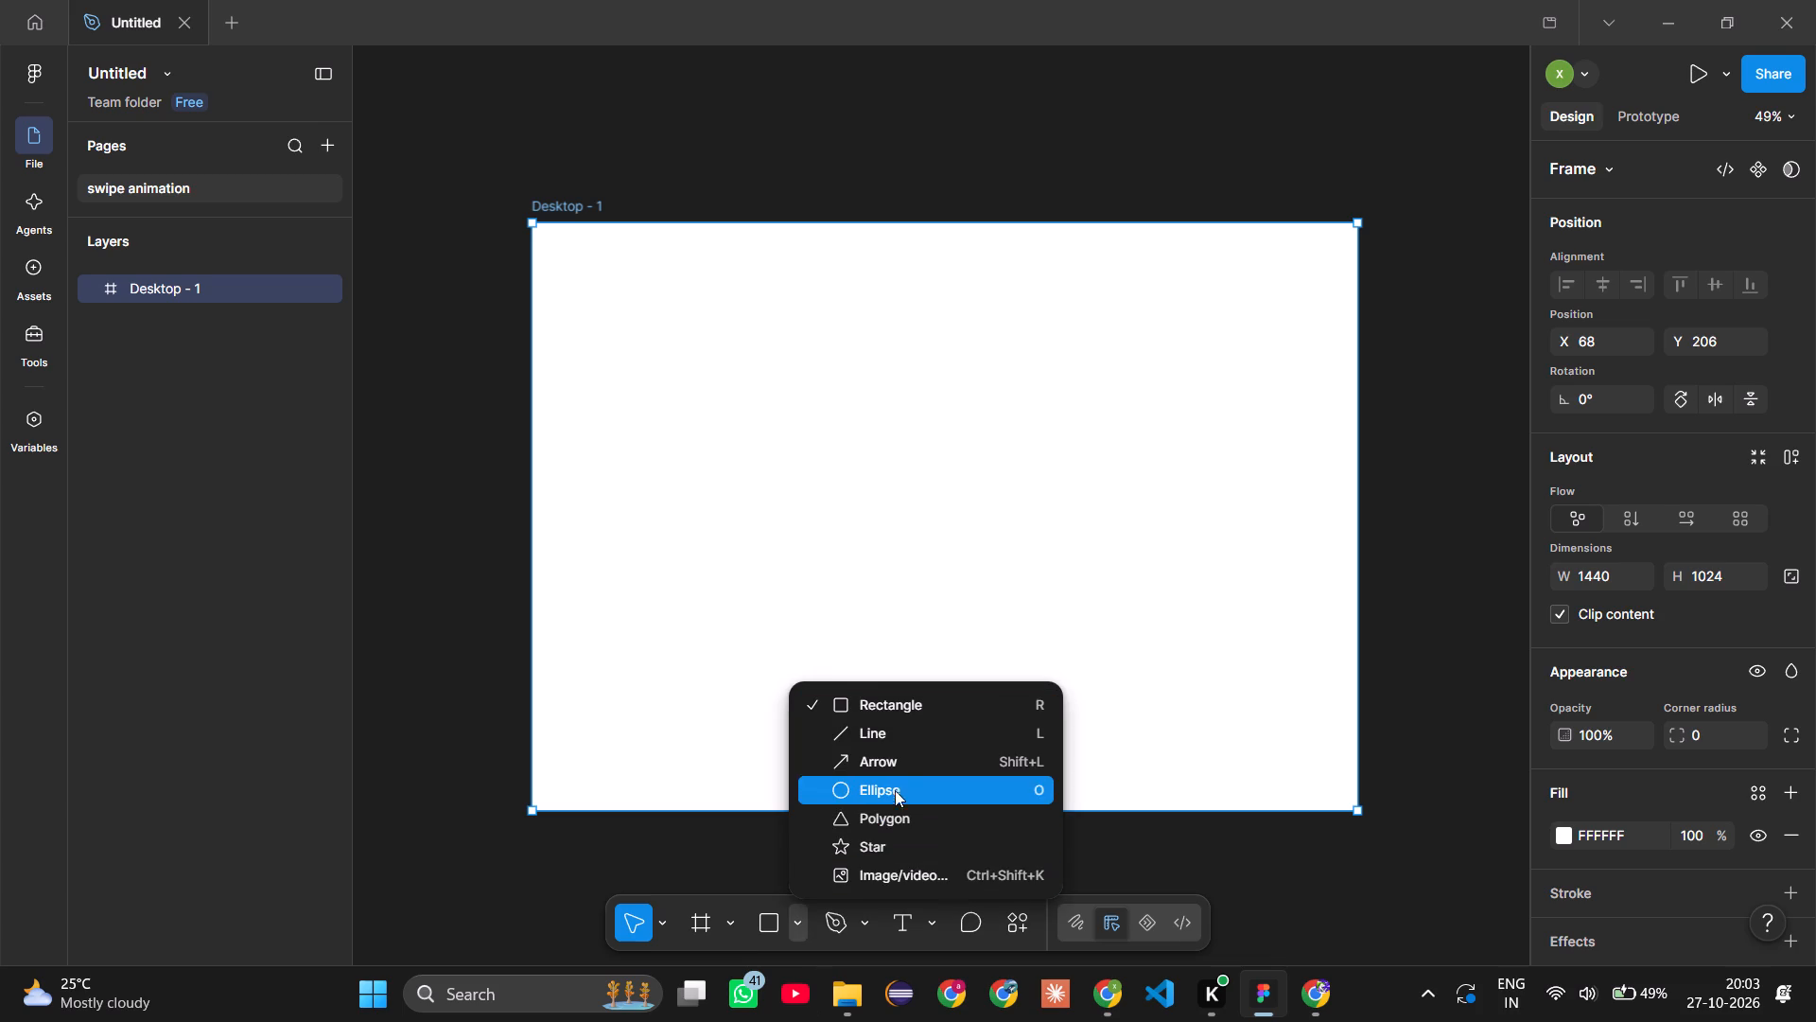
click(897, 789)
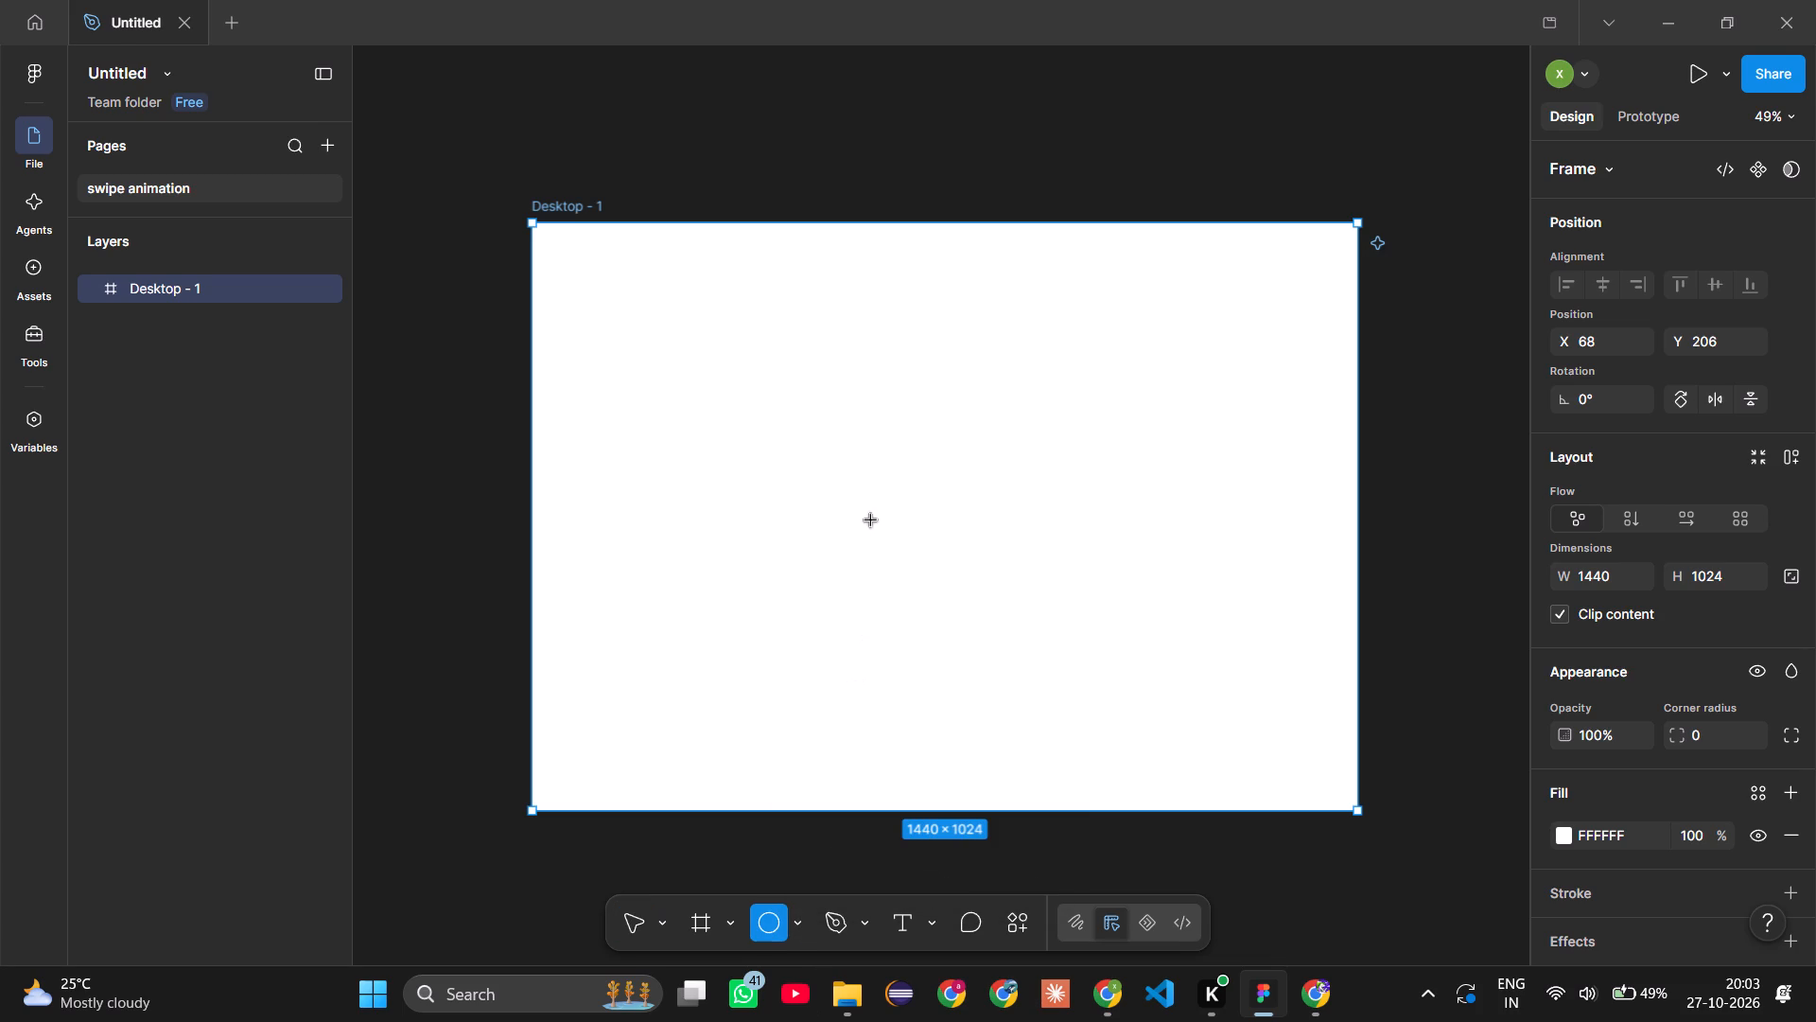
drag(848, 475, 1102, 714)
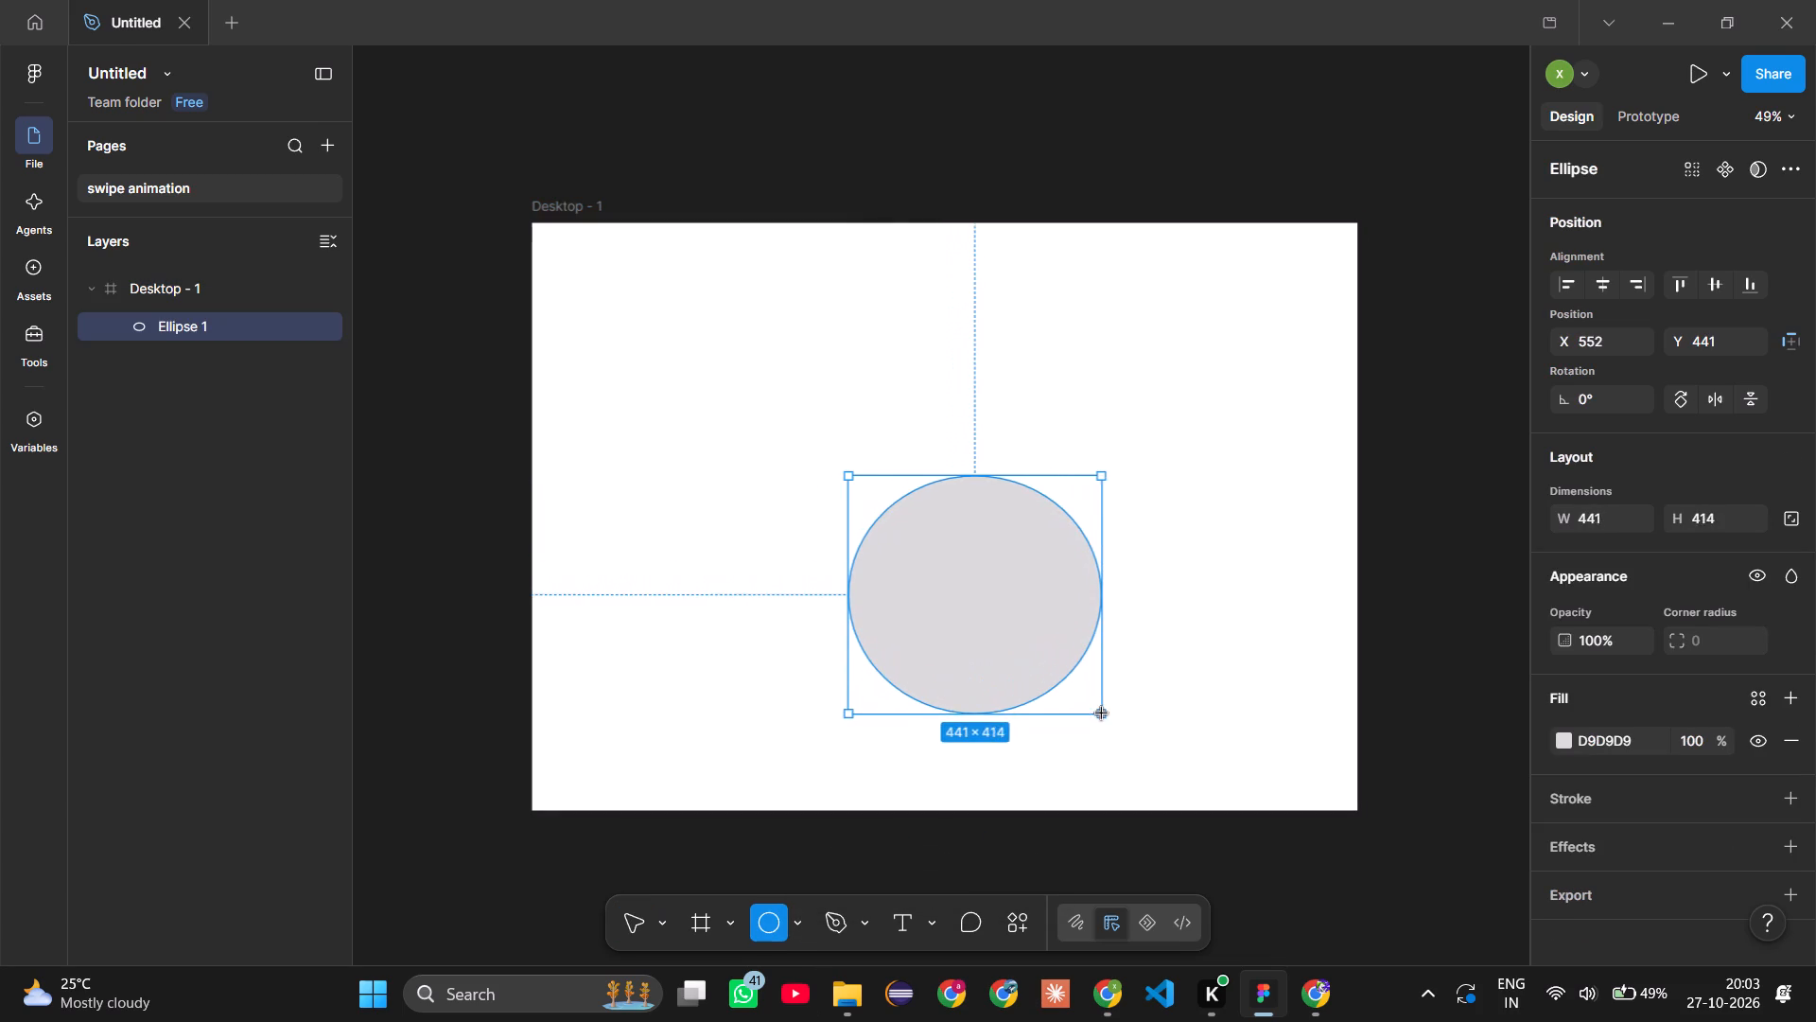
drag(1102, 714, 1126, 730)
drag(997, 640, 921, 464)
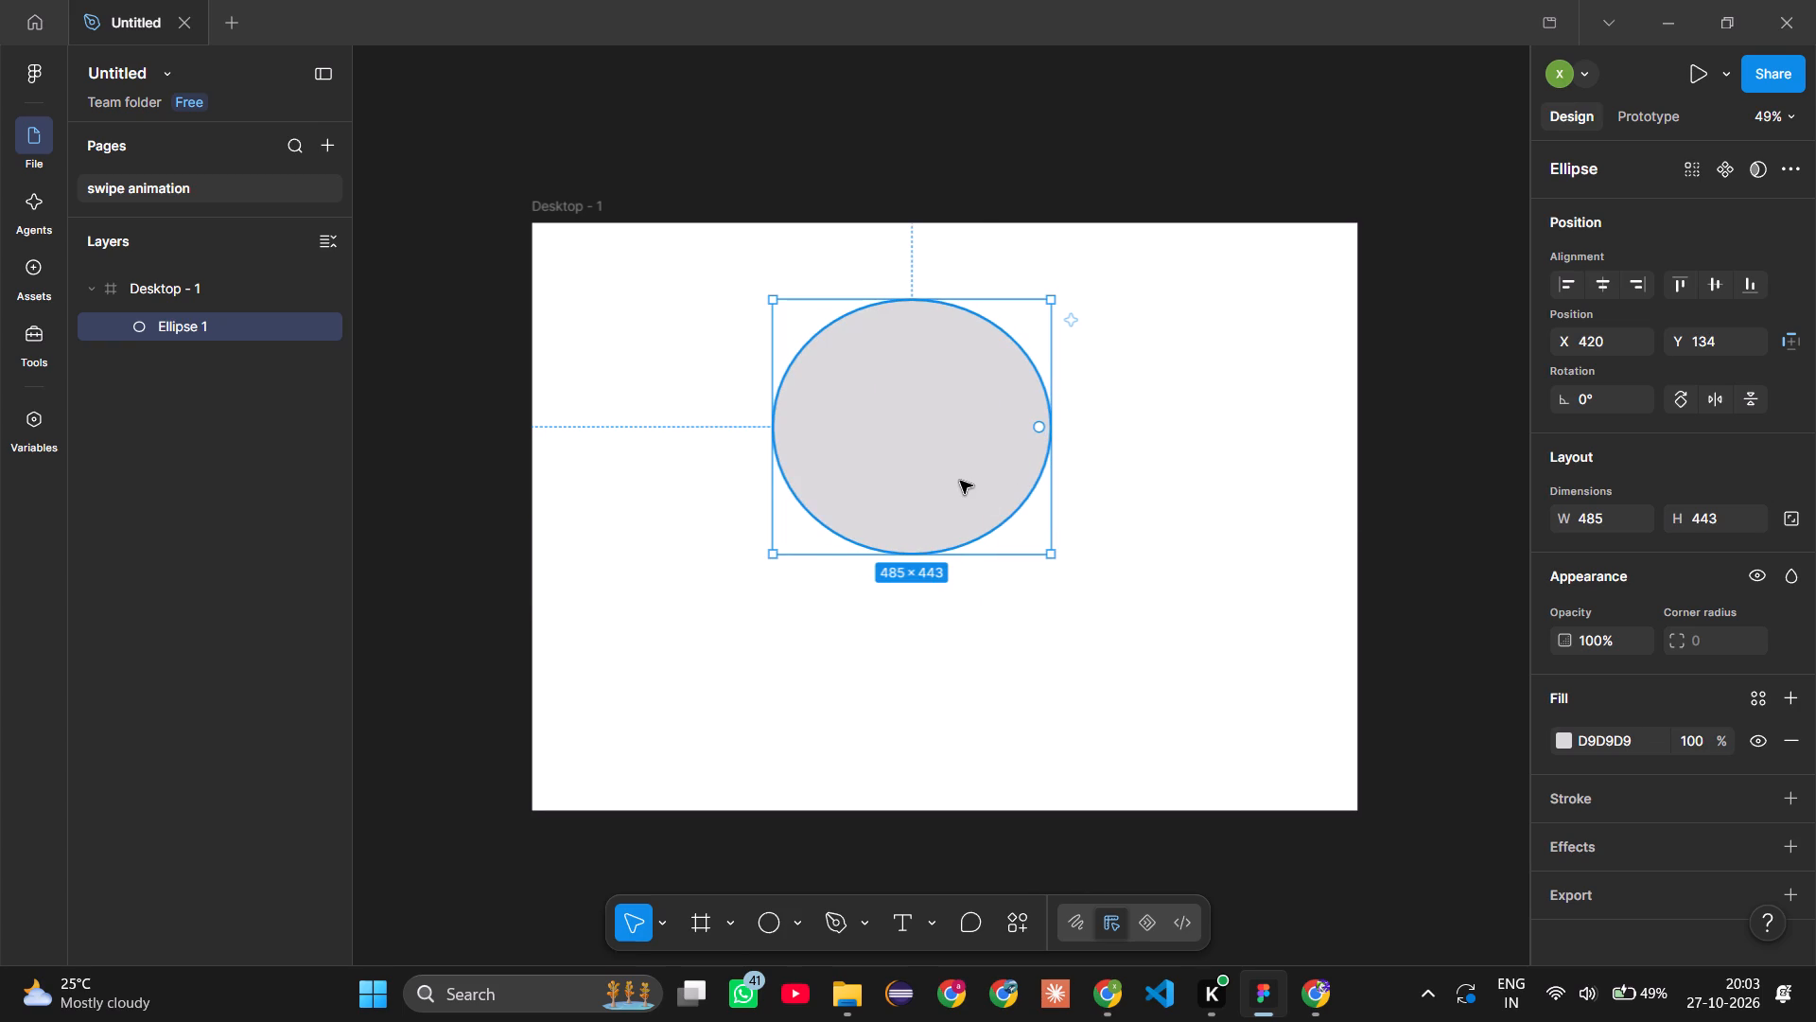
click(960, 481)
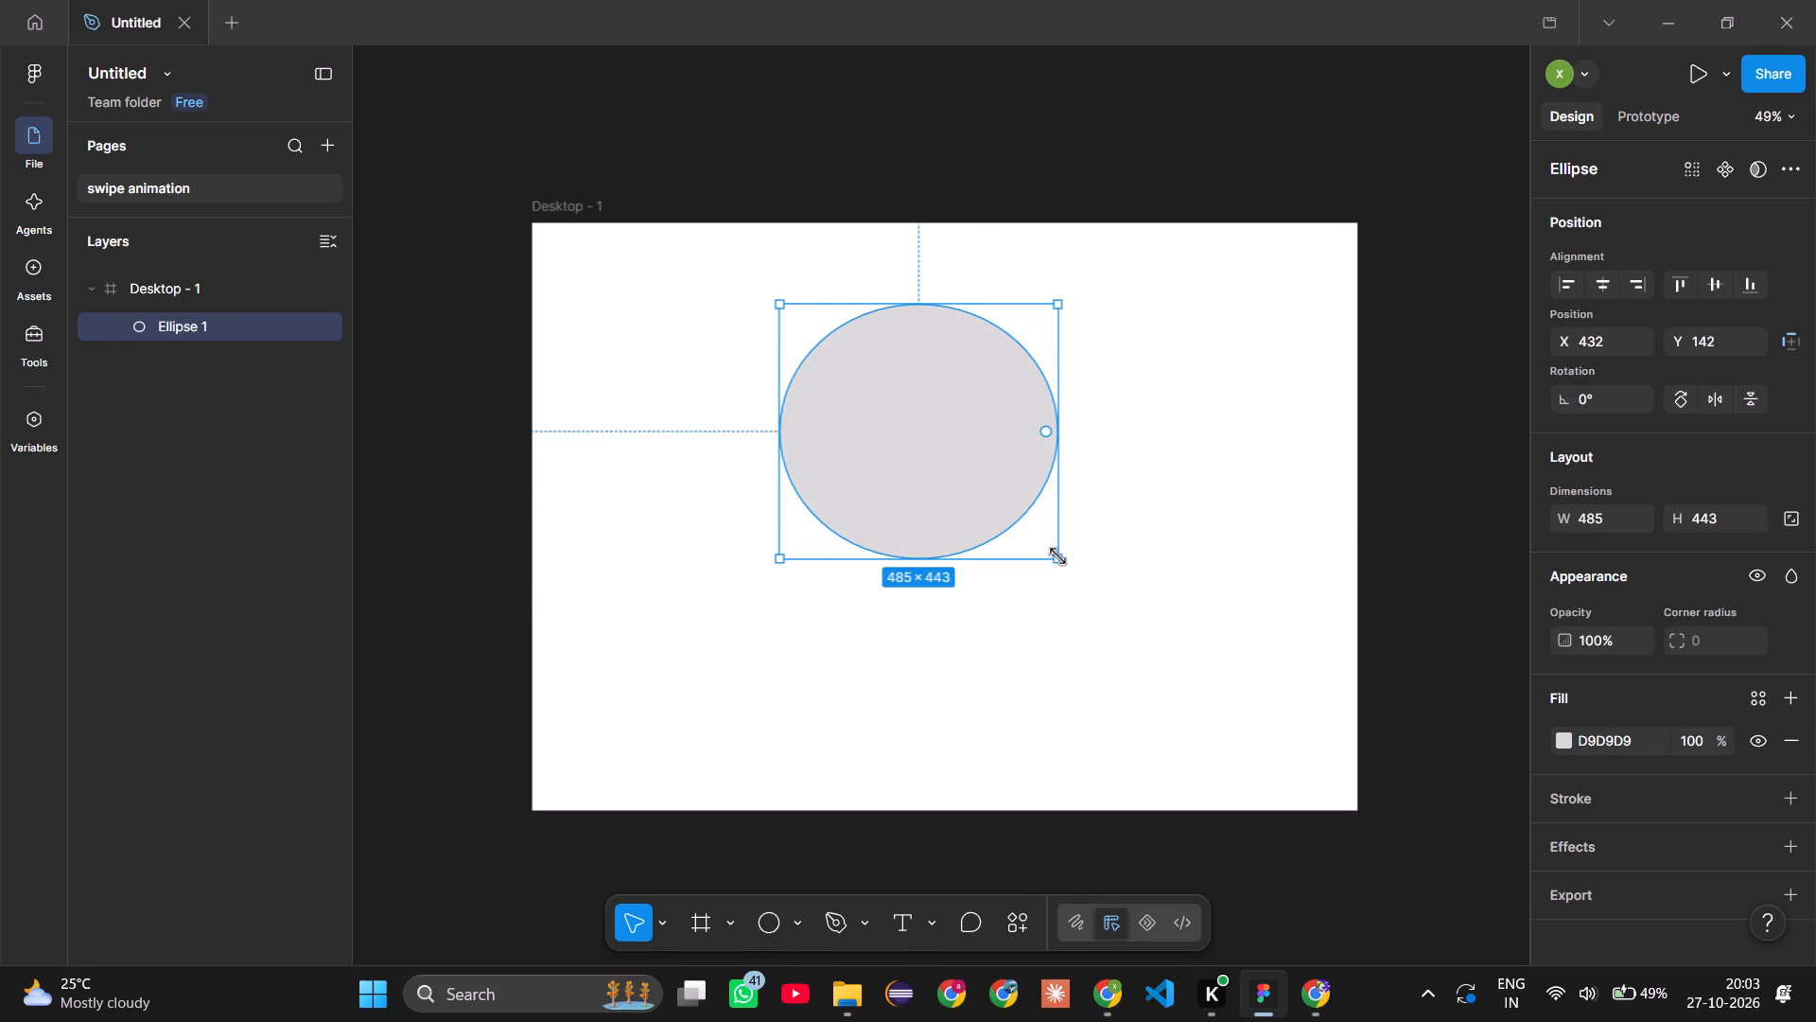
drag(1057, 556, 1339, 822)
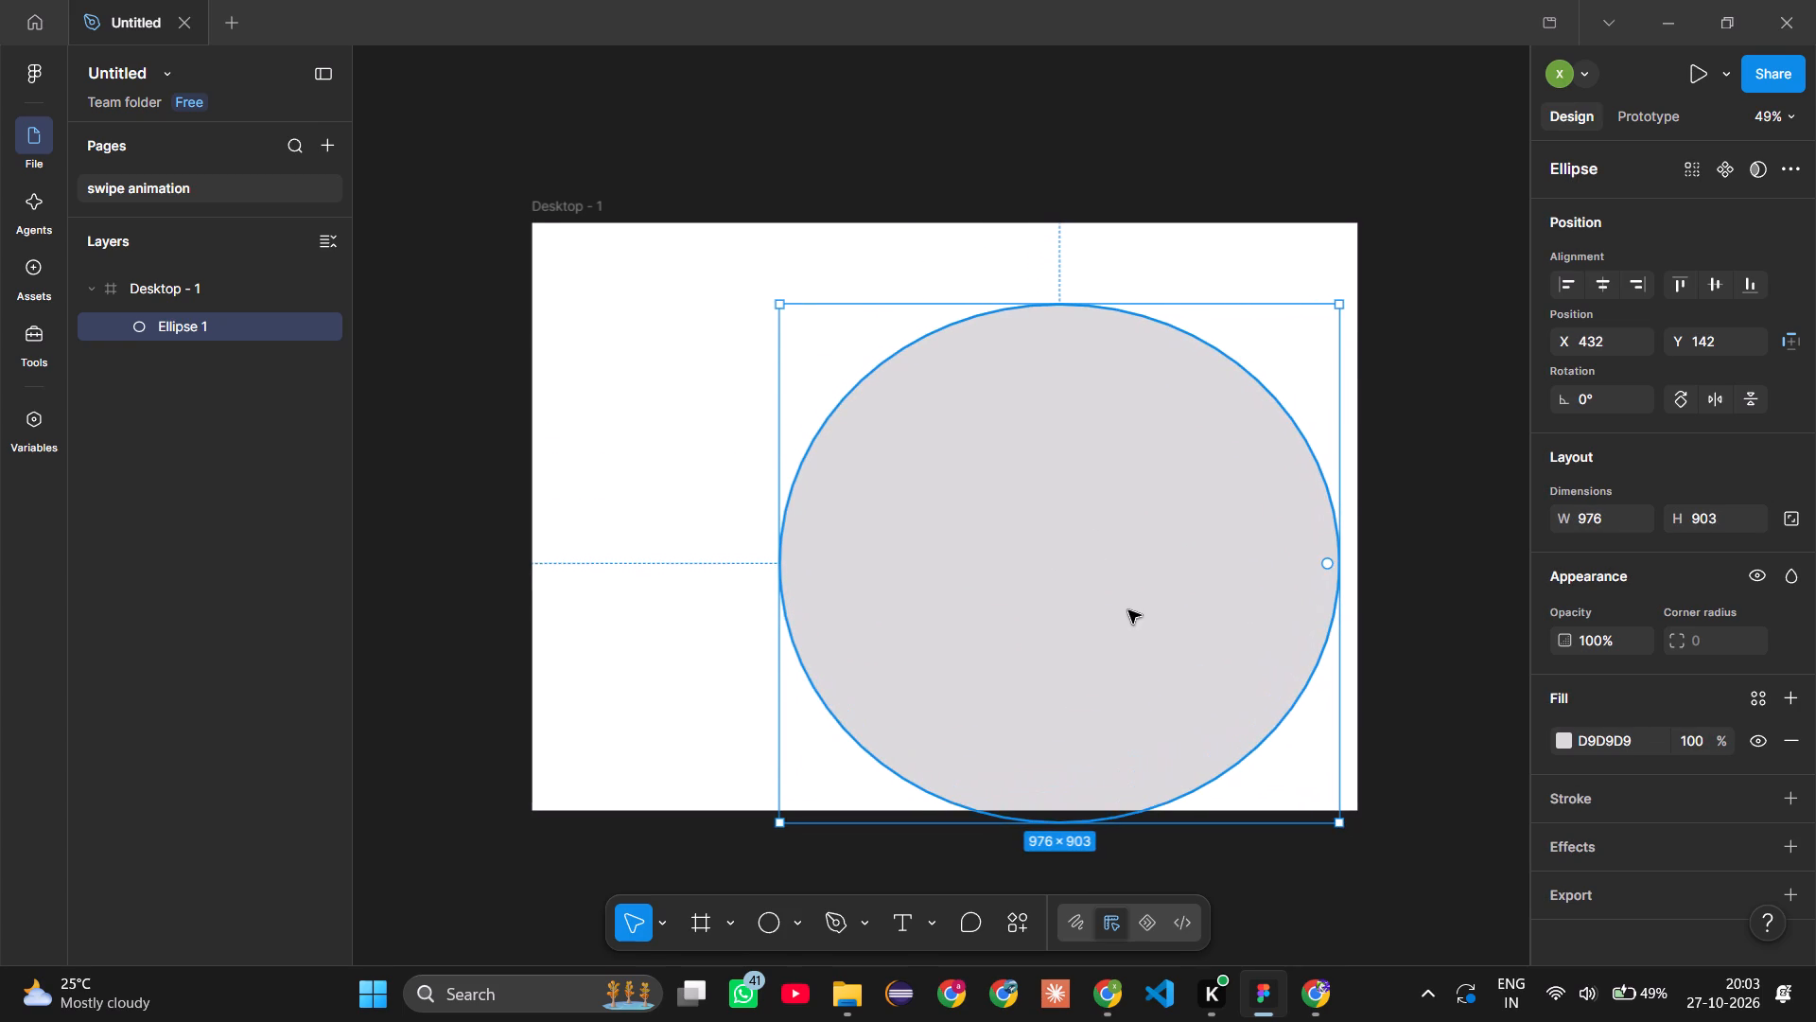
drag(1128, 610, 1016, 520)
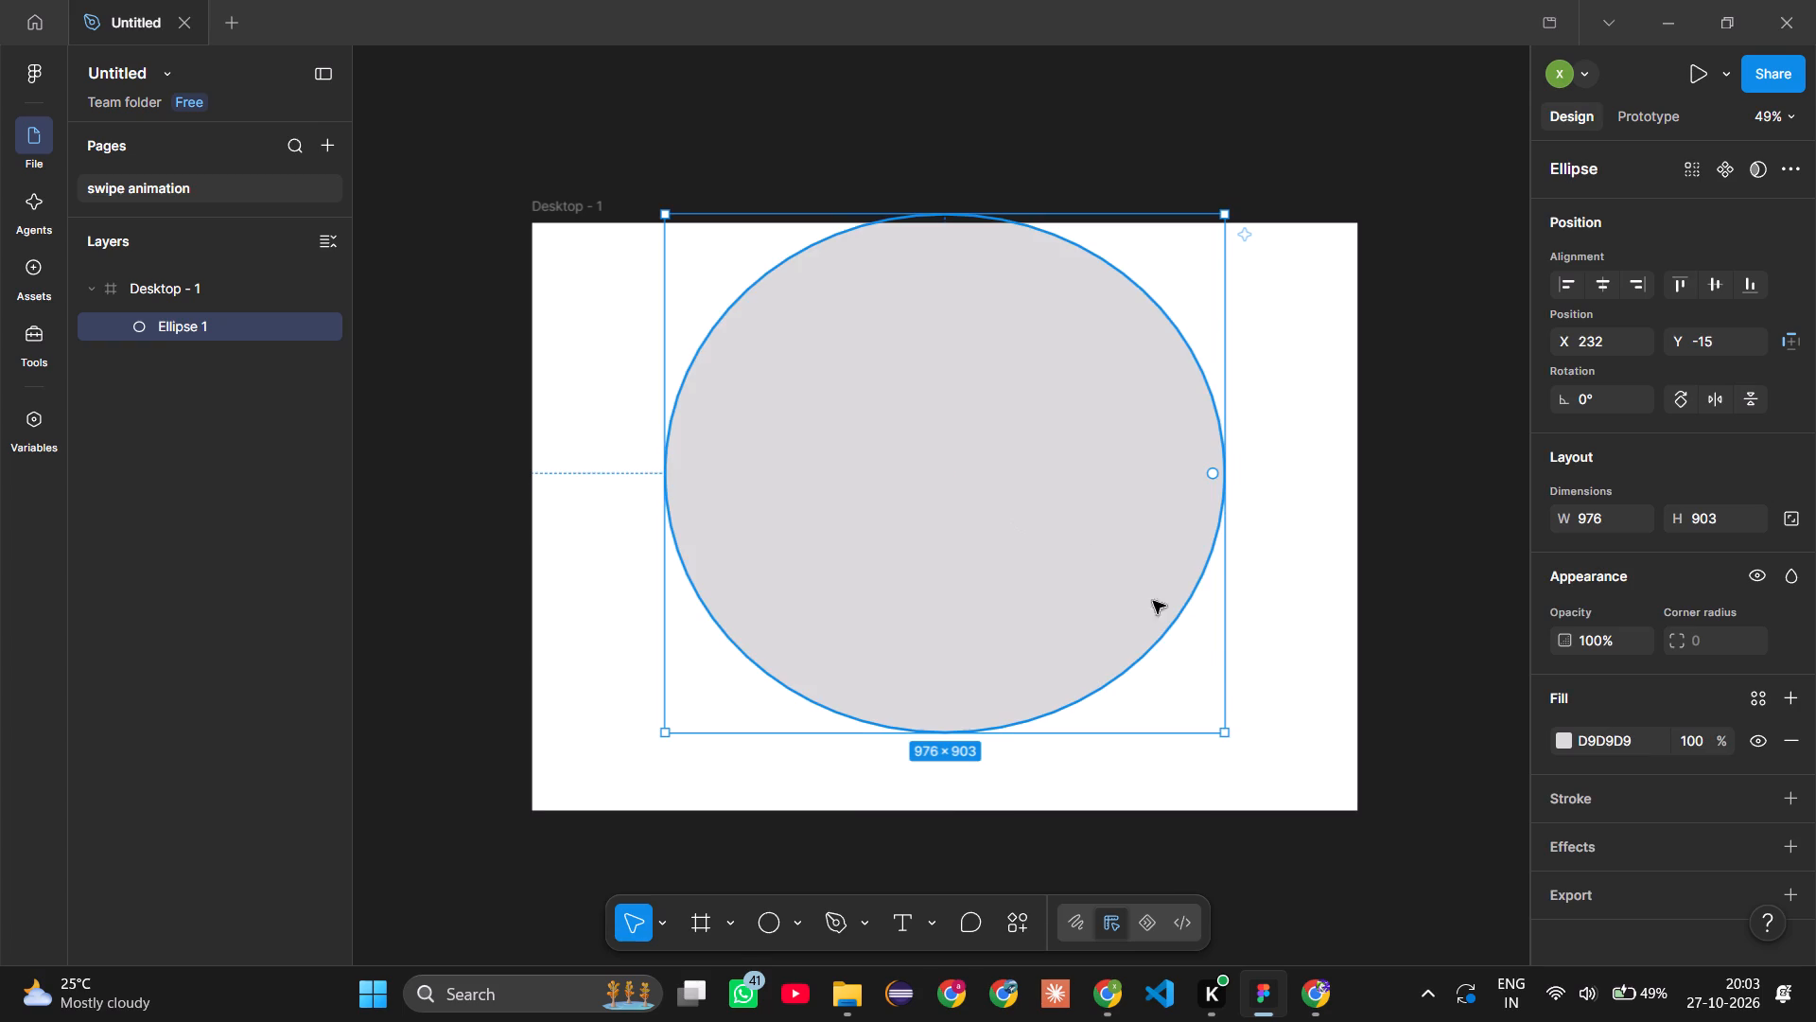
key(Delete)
Draw an ellipse about 1063 × 753 starting near the middle of the Desktop - 1 frame.
click(799, 920)
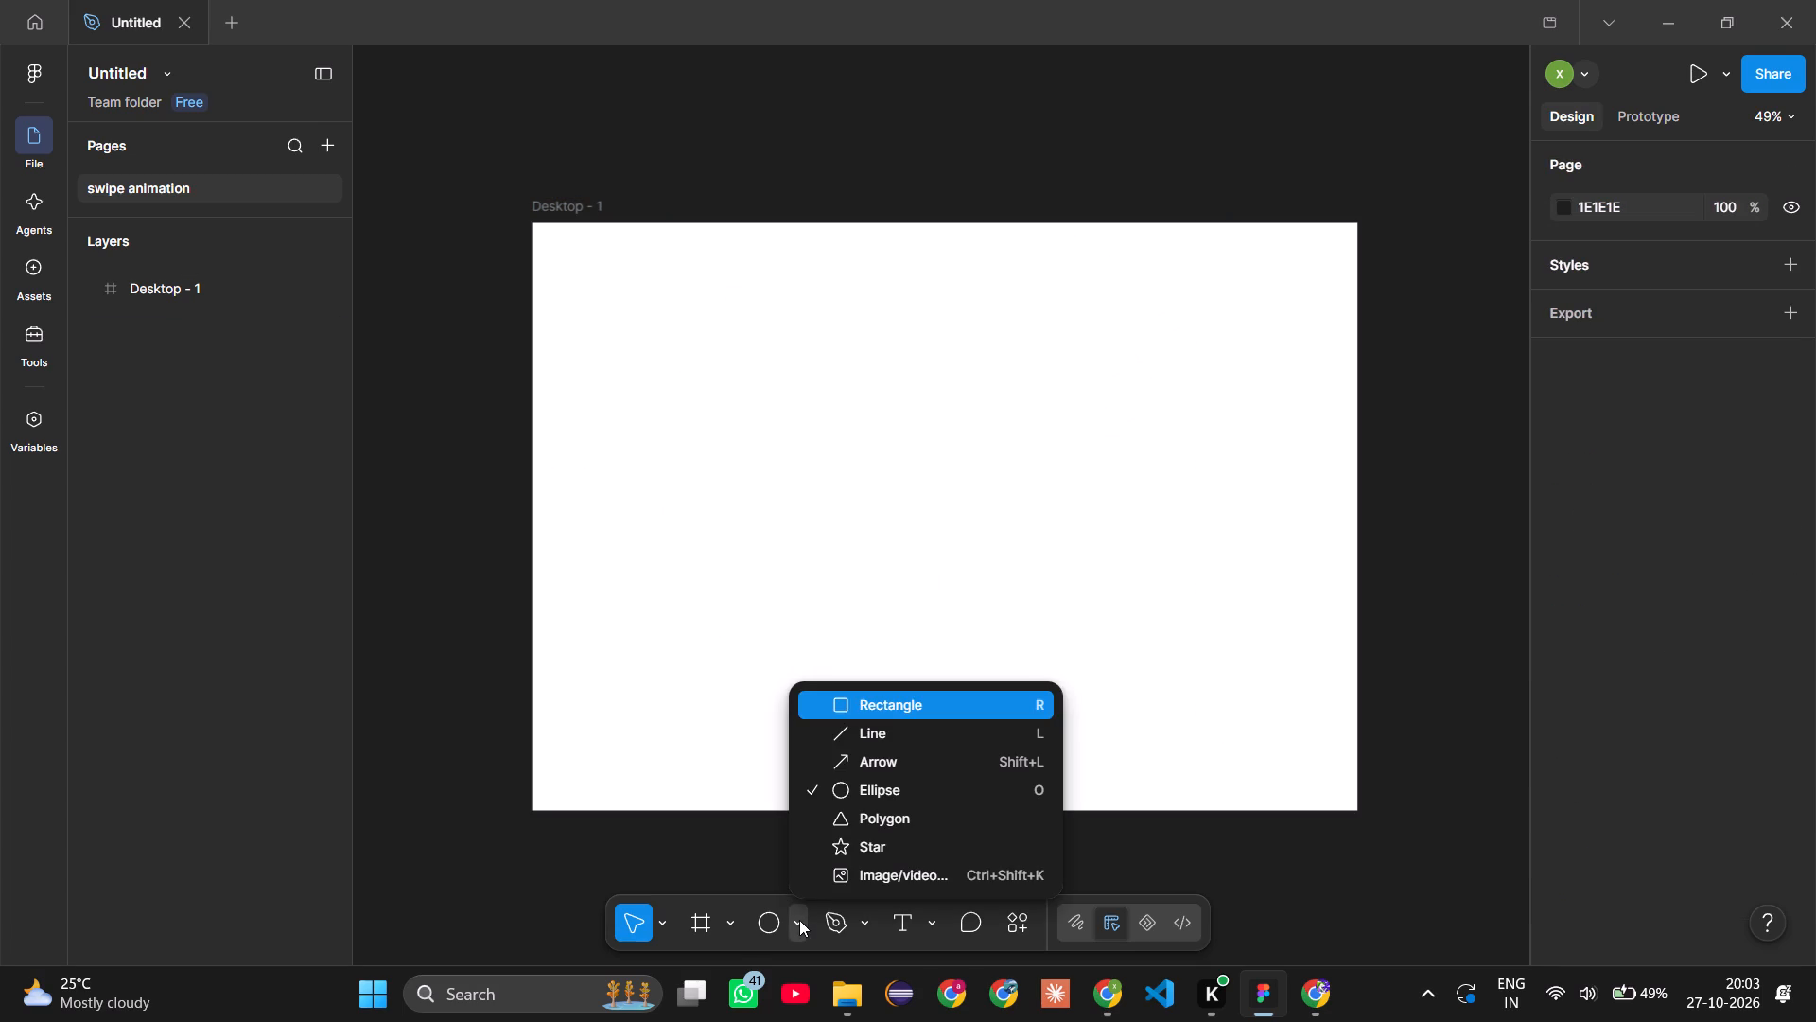
click(825, 792)
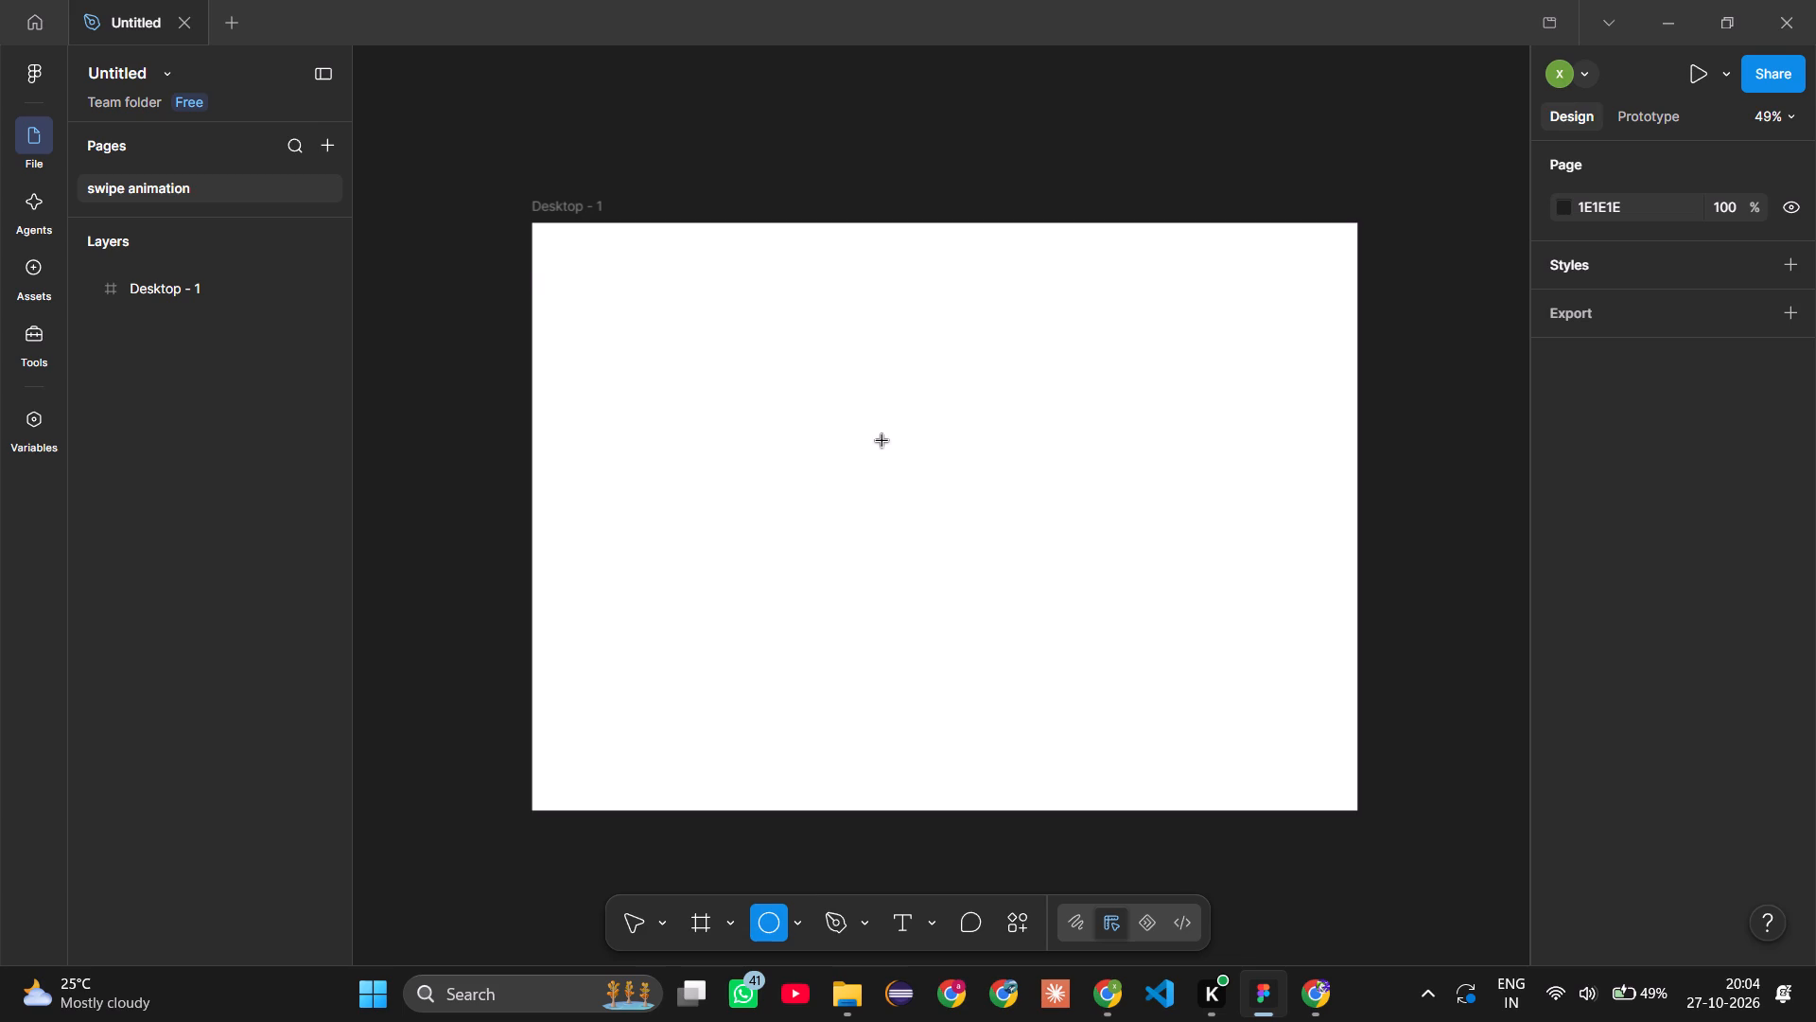
drag(882, 441, 1091, 575)
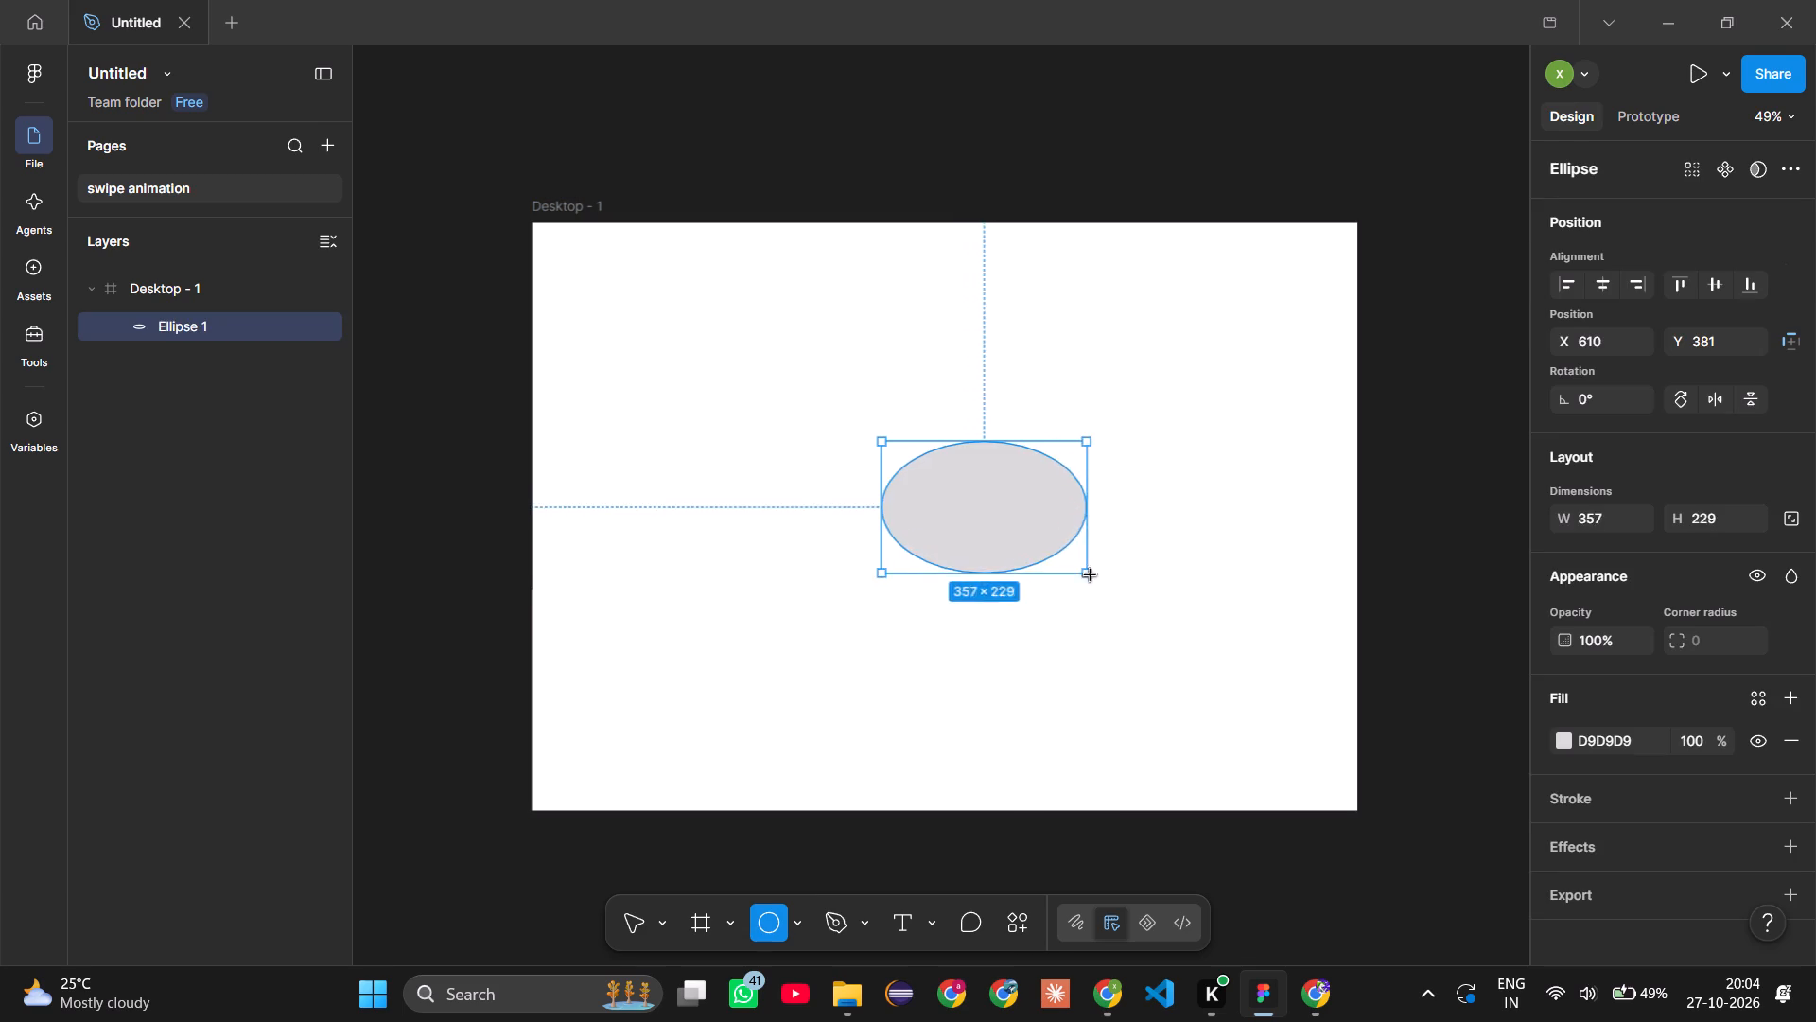
drag(1091, 575, 1493, 872)
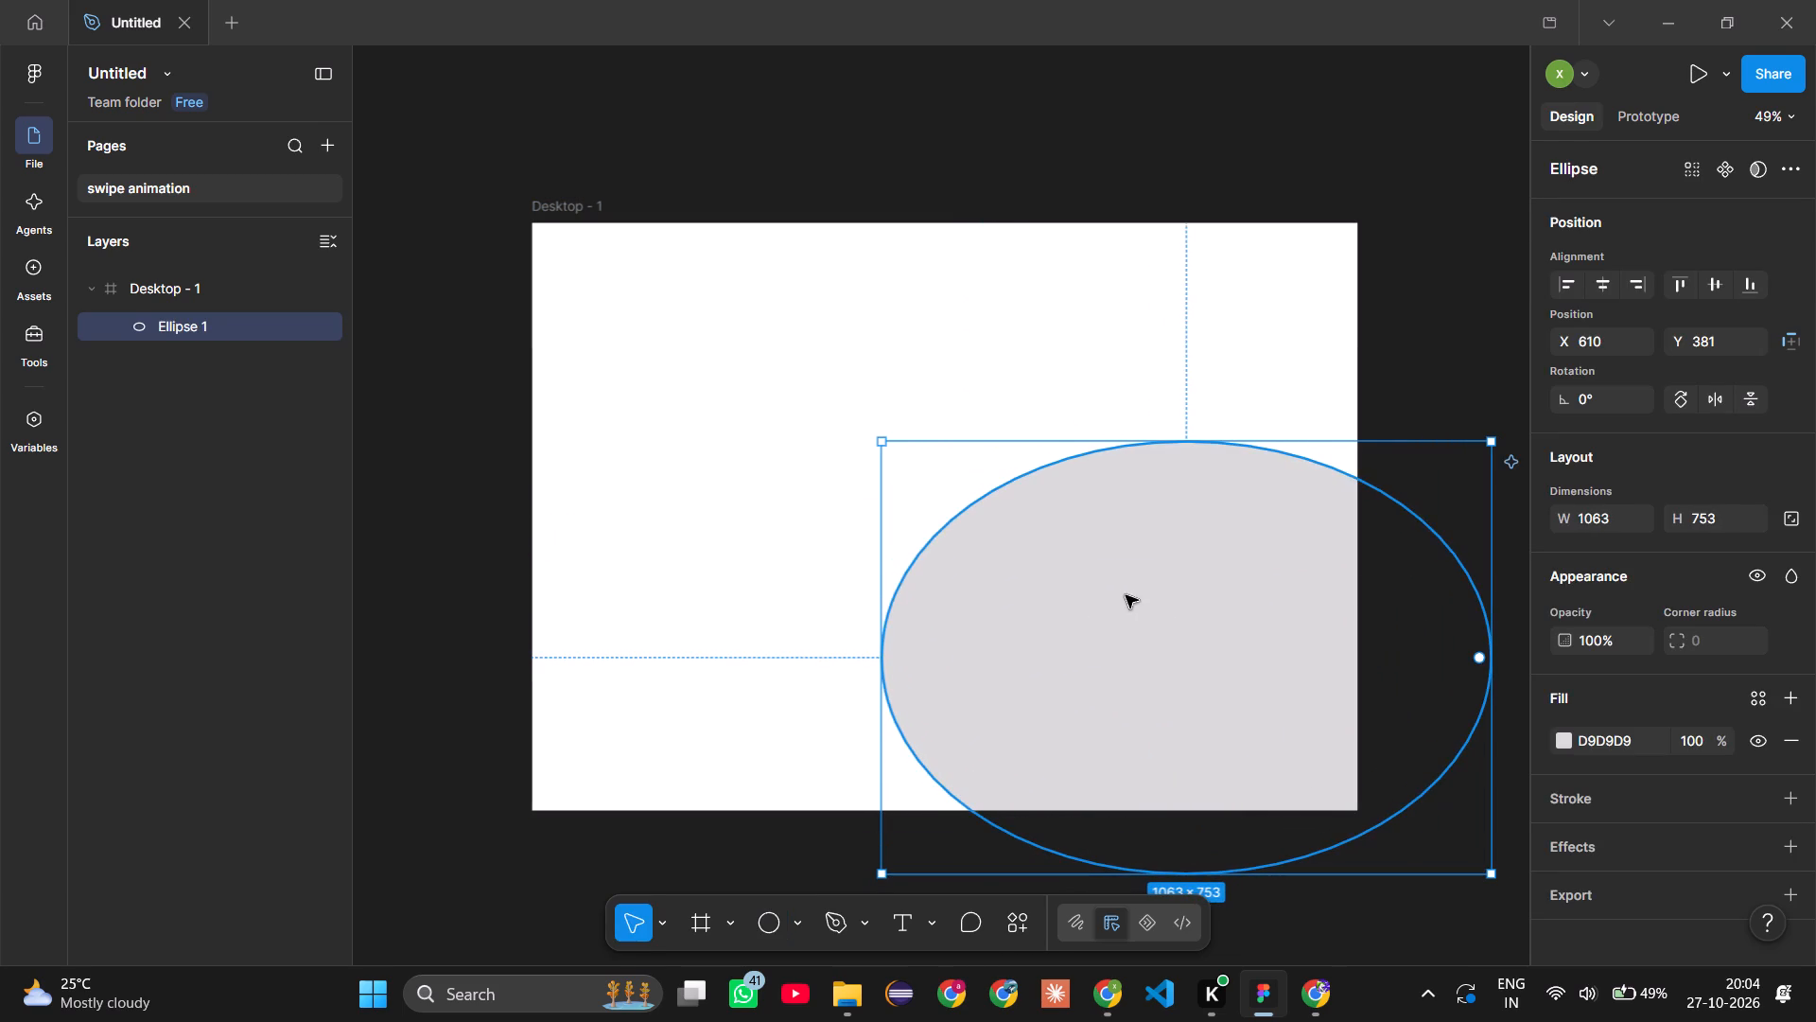
Move the ellipse to about X 76, Y 27 in the frame and enlarge it to about 1466 × 1162.
right_click(1126, 595)
click(966, 523)
drag(966, 523, 836, 433)
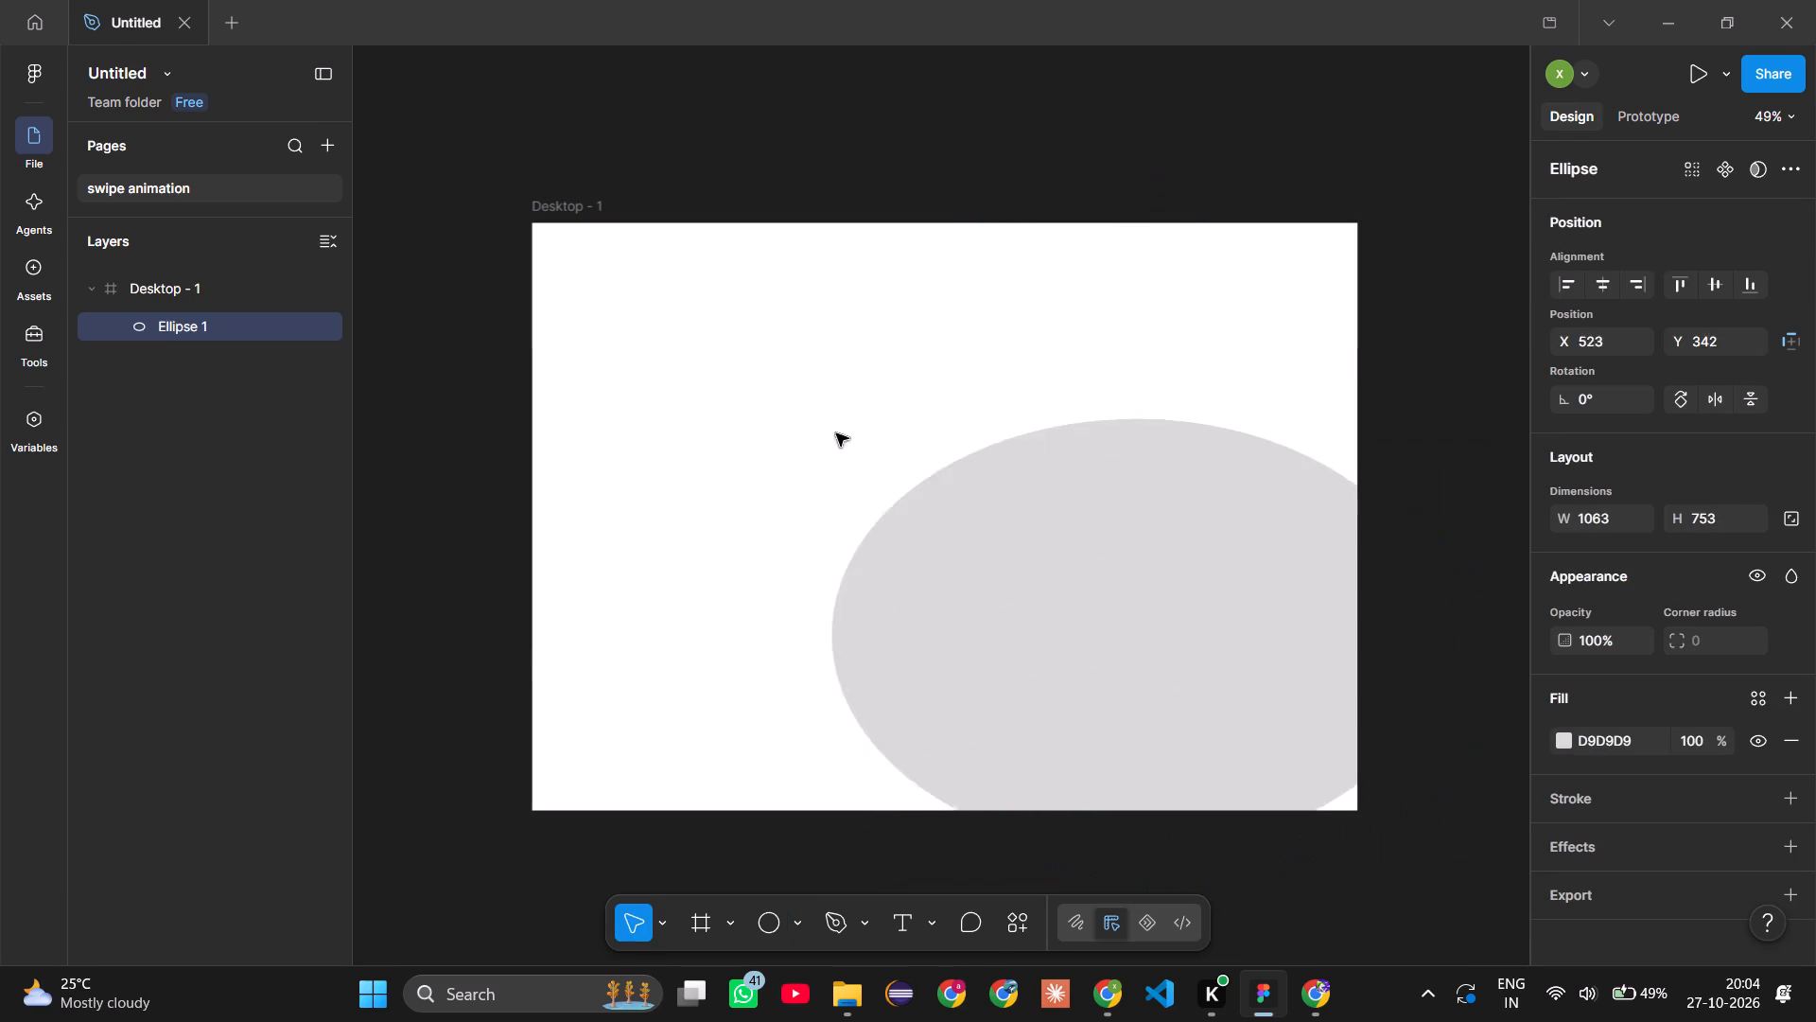
drag(836, 433, 659, 319)
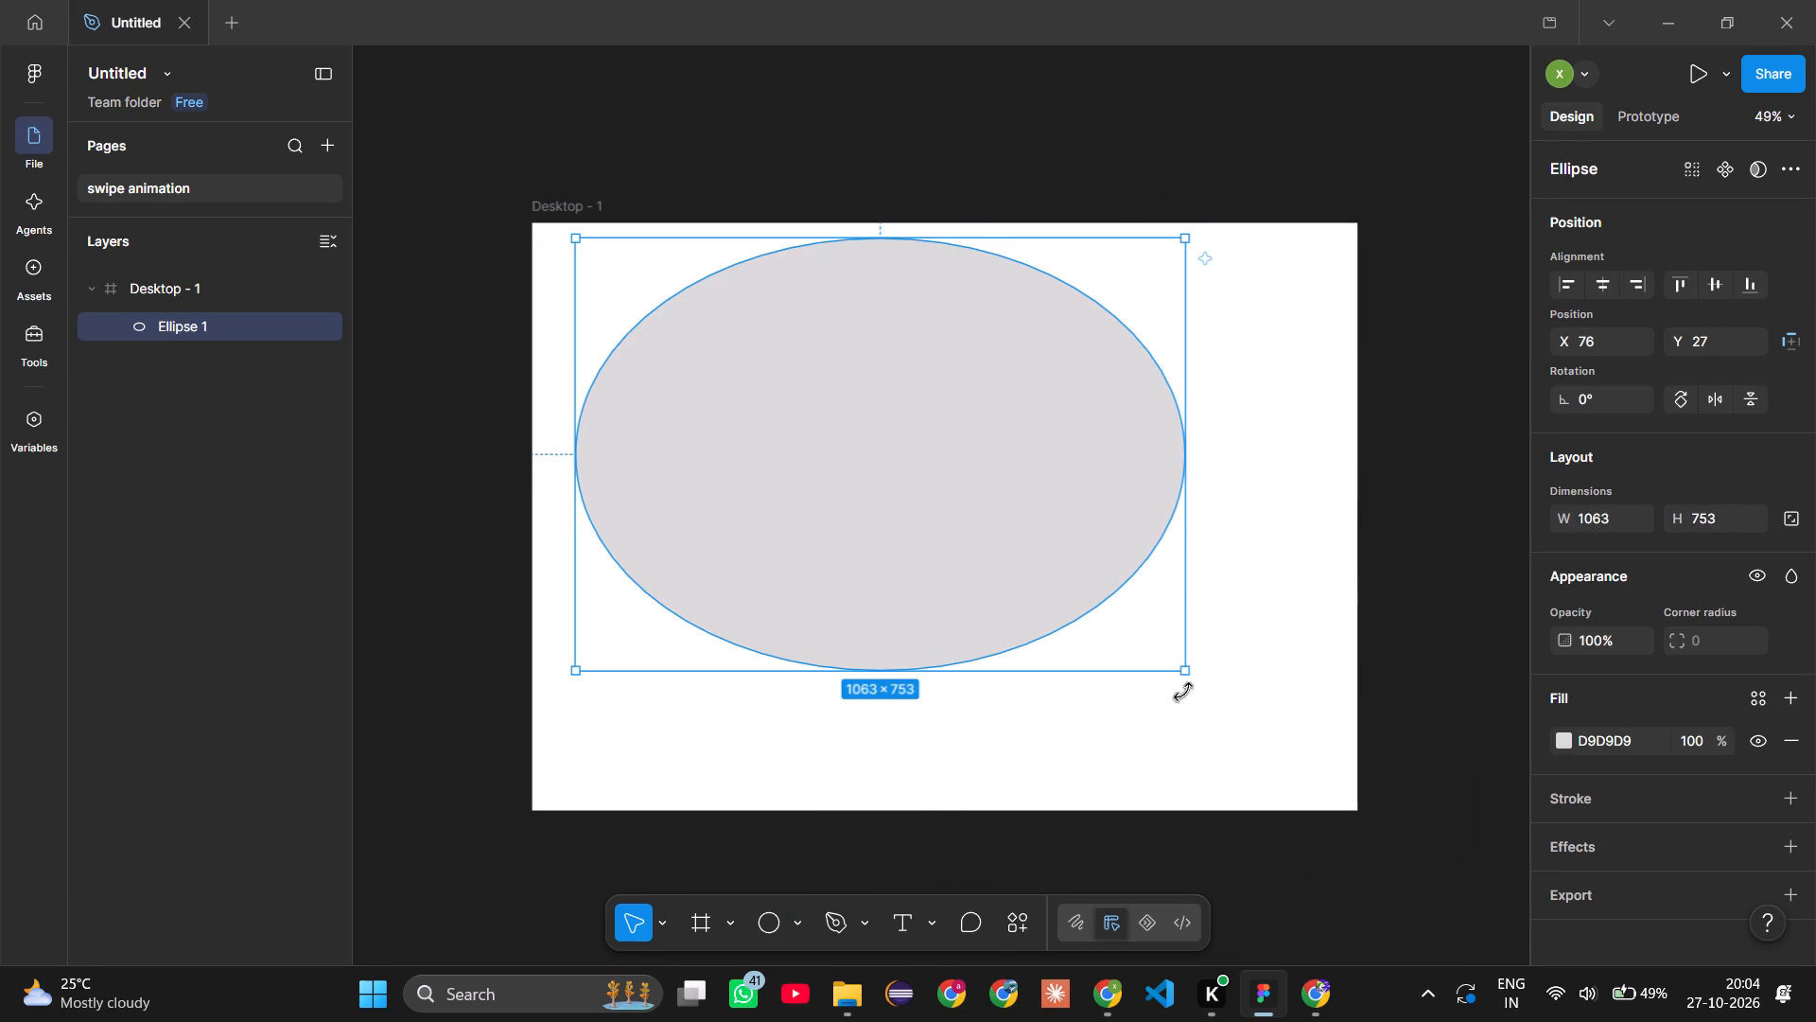
drag(1181, 673, 1417, 905)
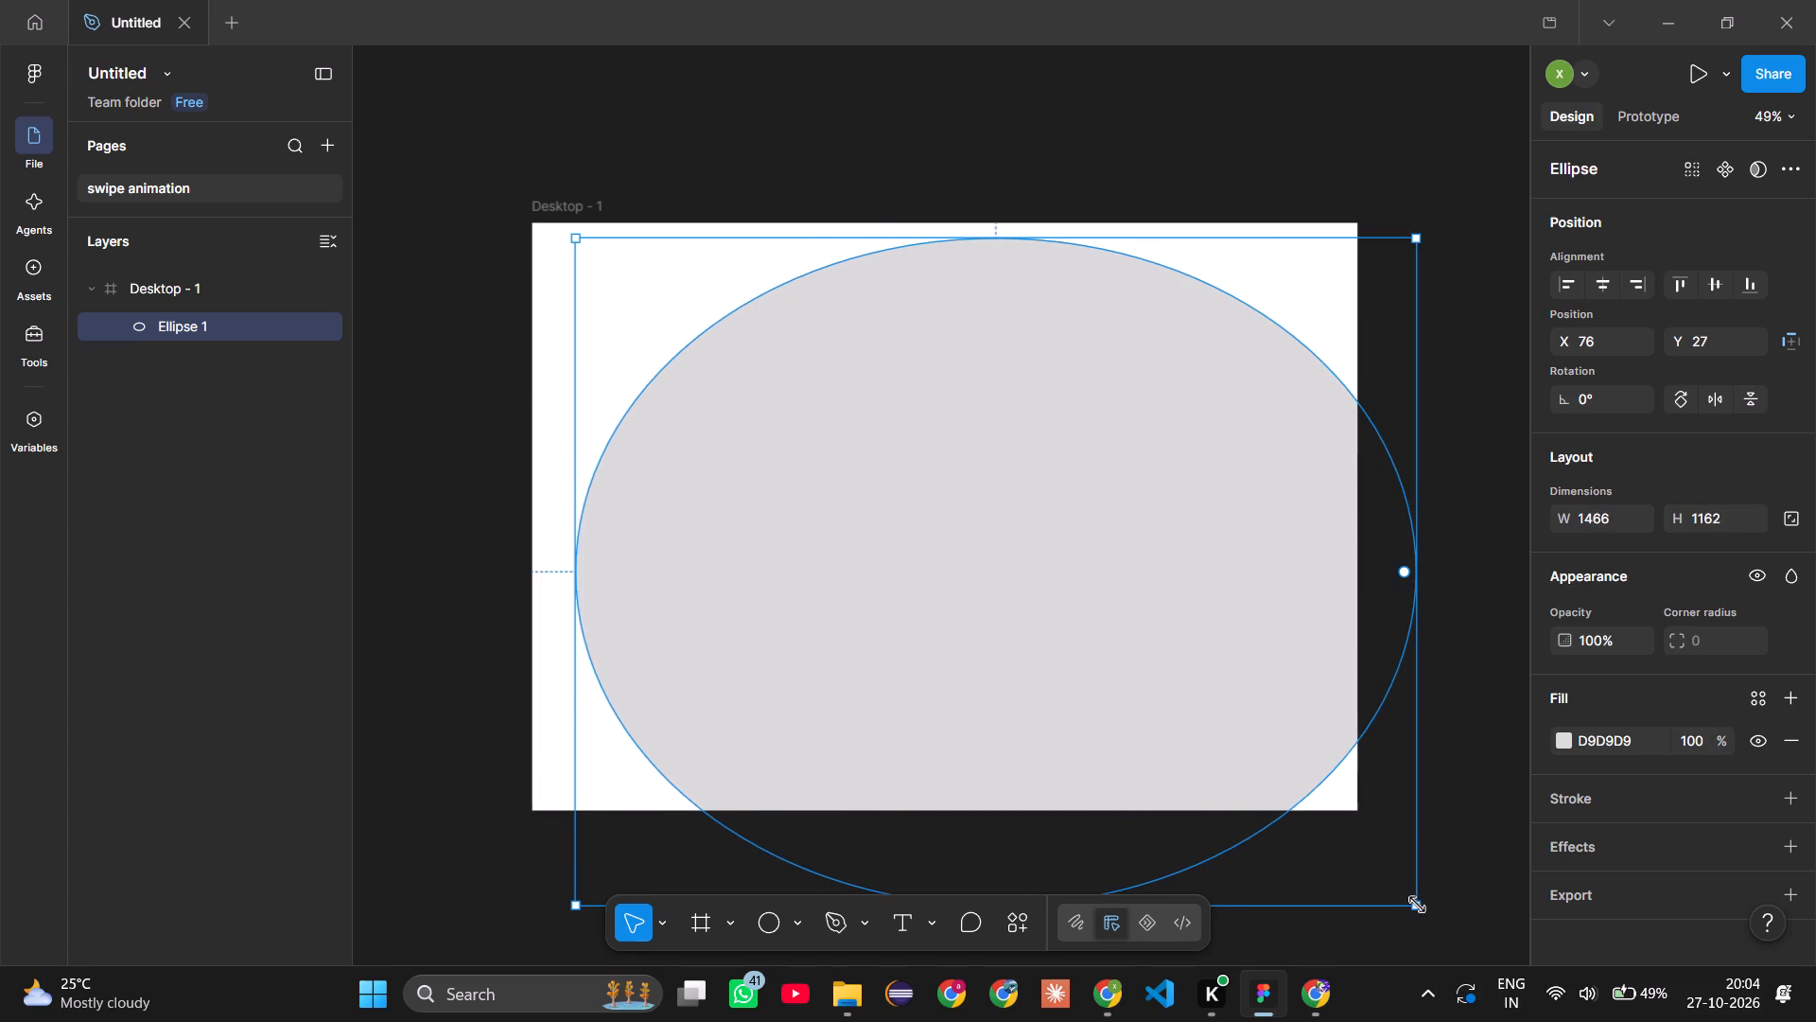
Edit the ellipse as a vector and stretch its top edge upward to a height of about 1300.
double_click(1087, 667)
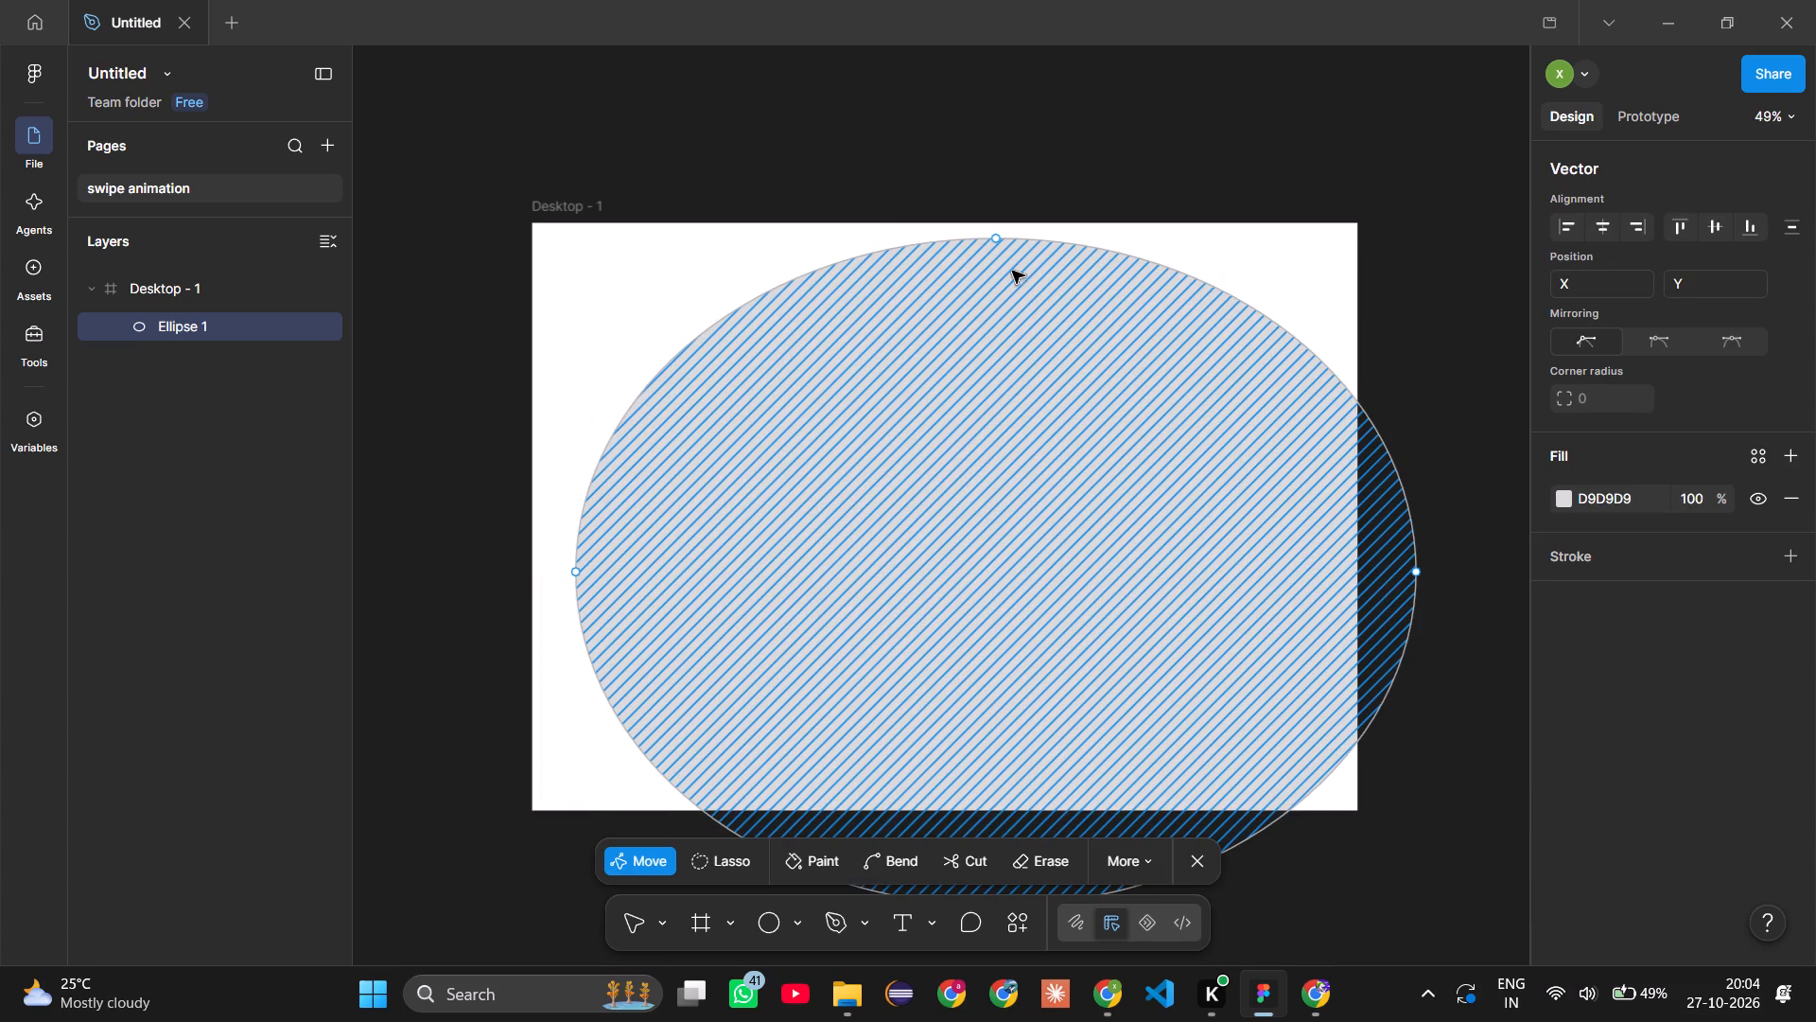
click(995, 238)
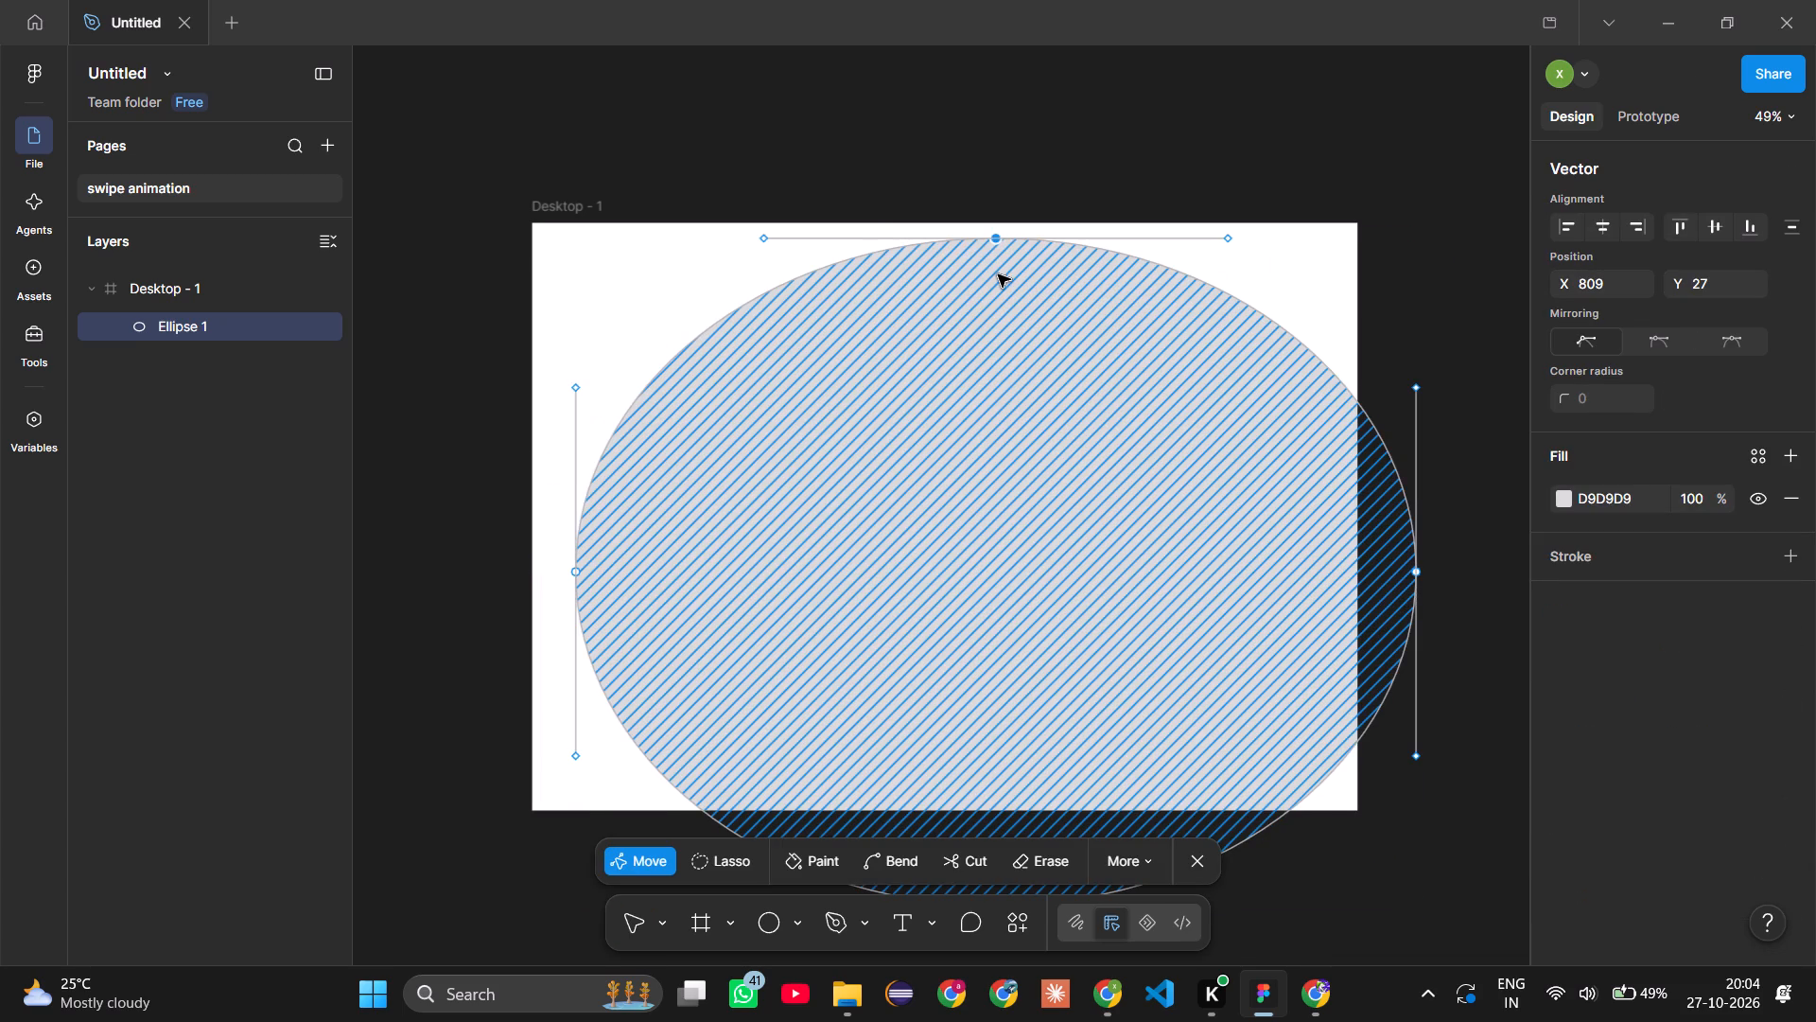
click(998, 274)
drag(1001, 237, 987, 187)
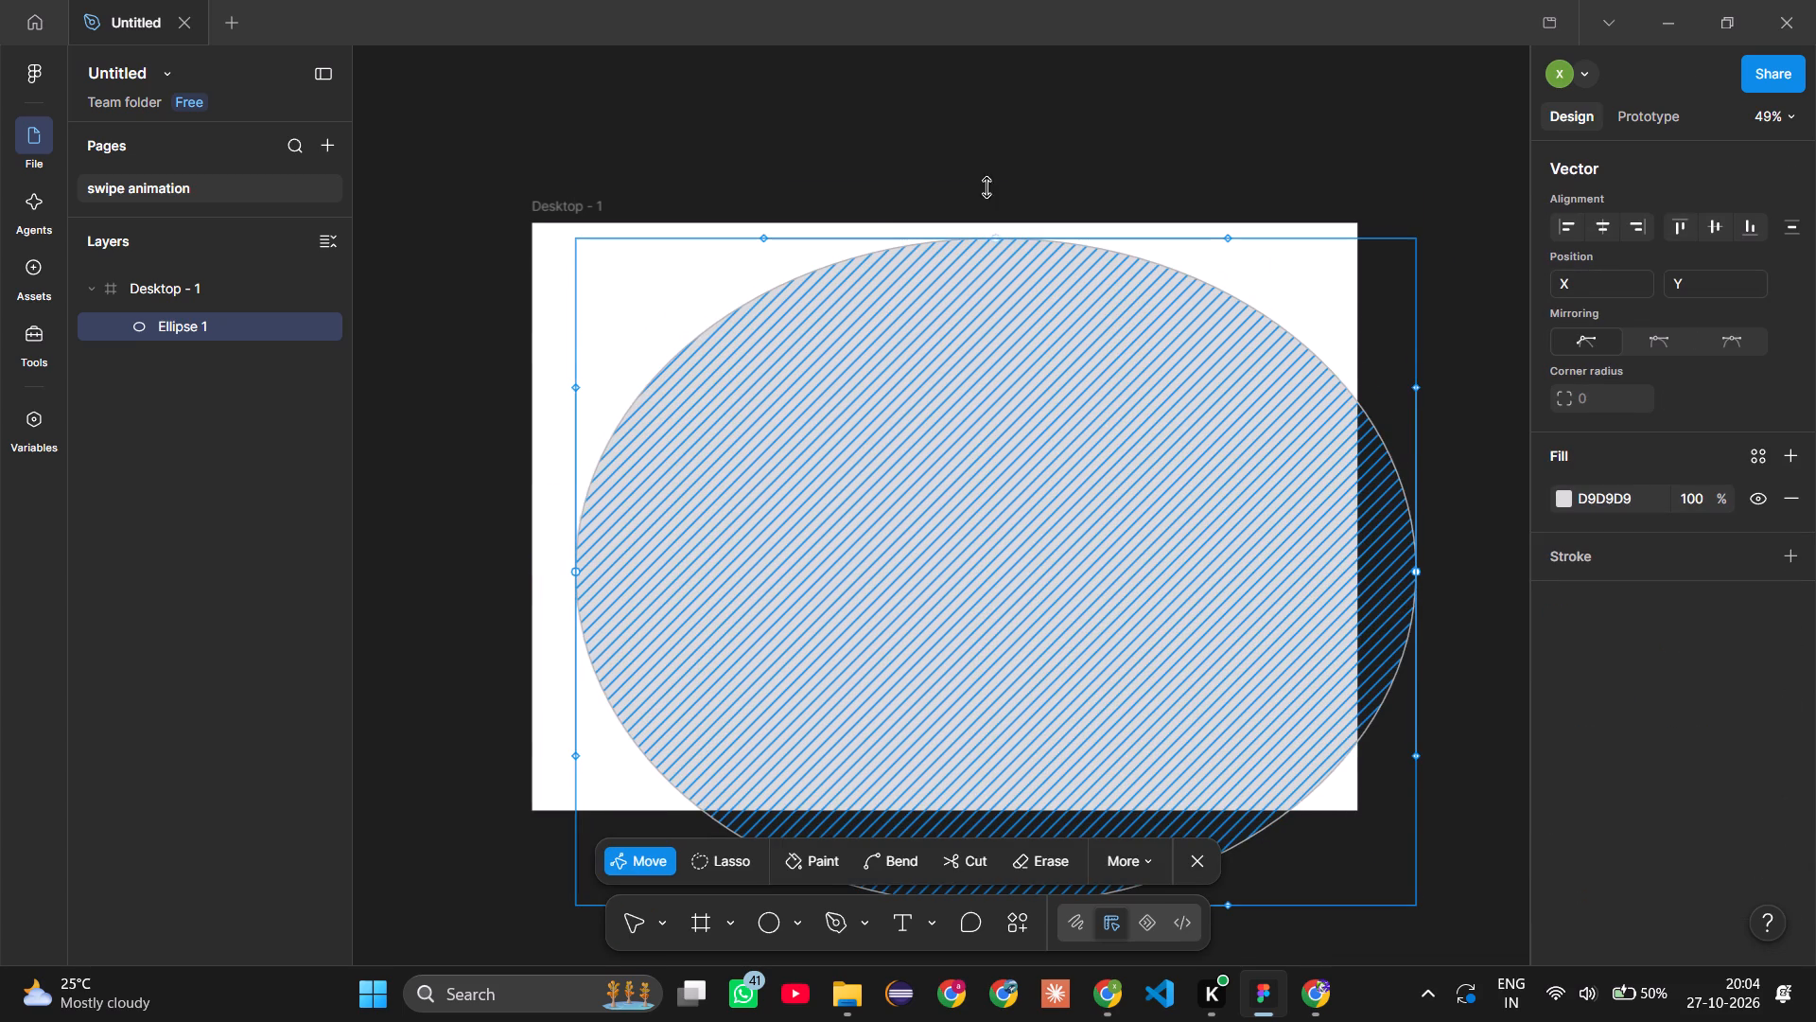
drag(987, 187, 986, 158)
double_click(904, 353)
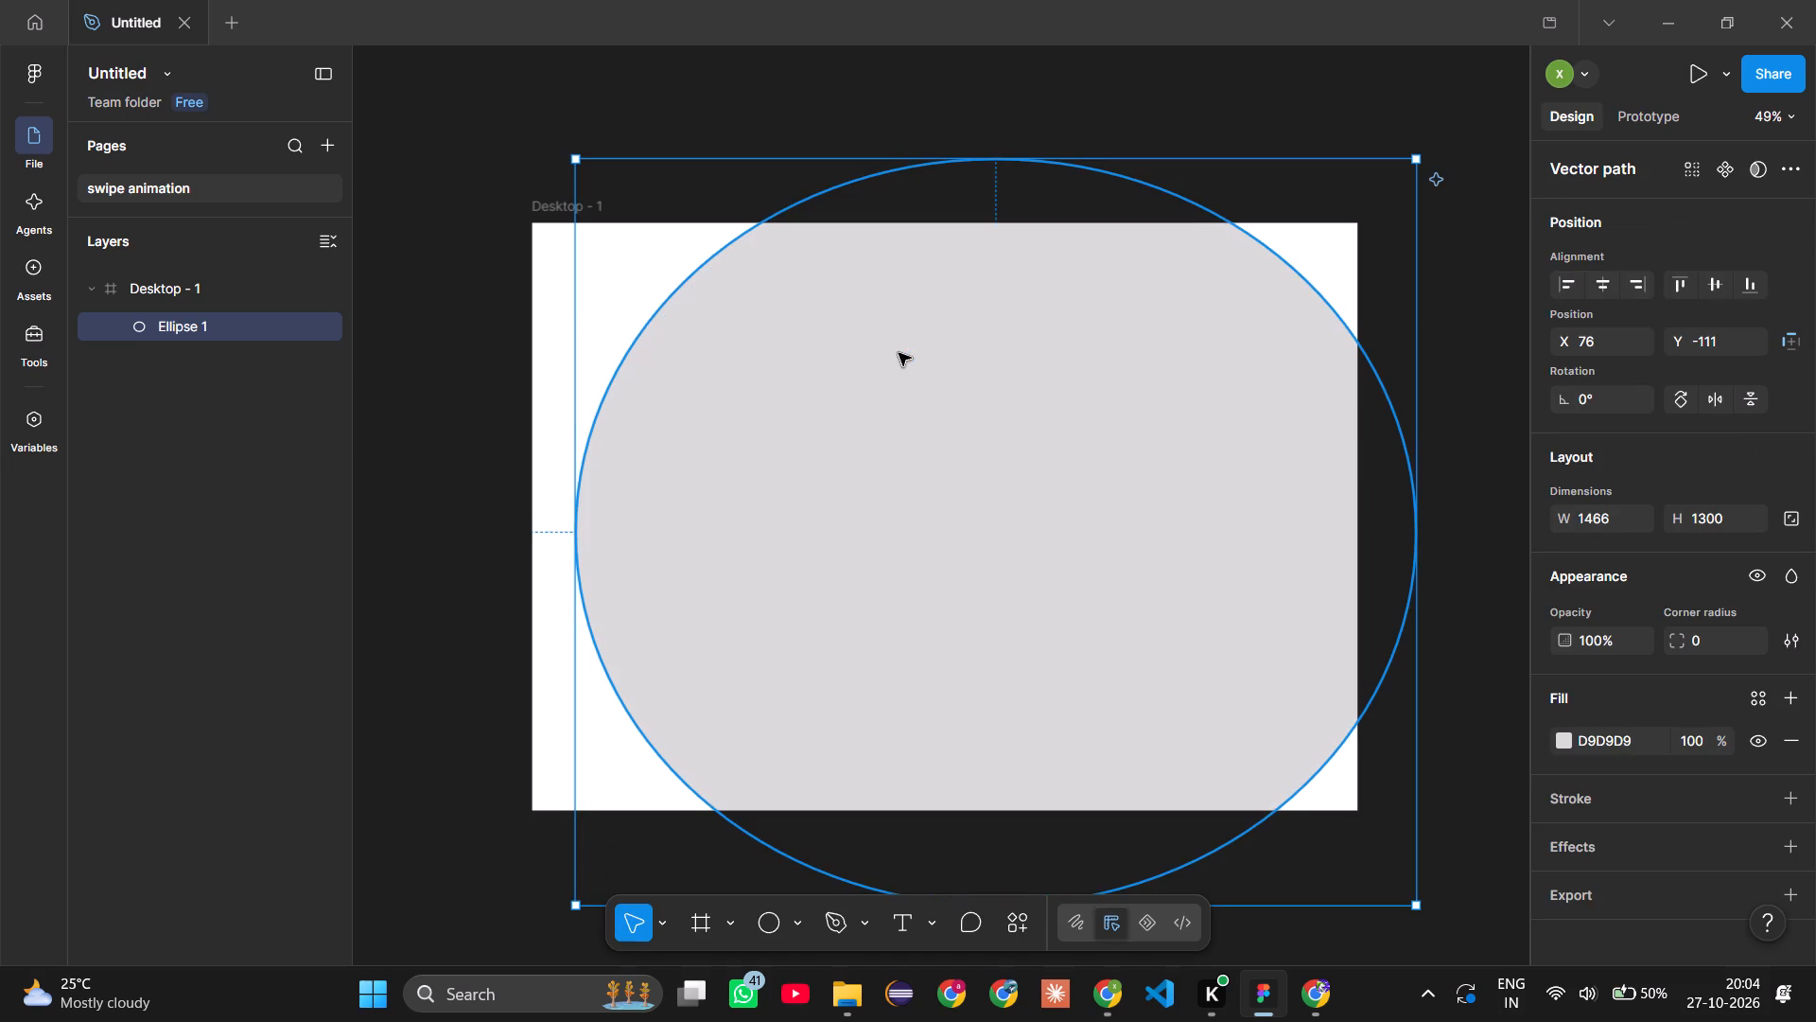
Widen the ellipse to about 1610 and reposition it over the frame at about X -71, Y -67.
drag(882, 353, 813, 323)
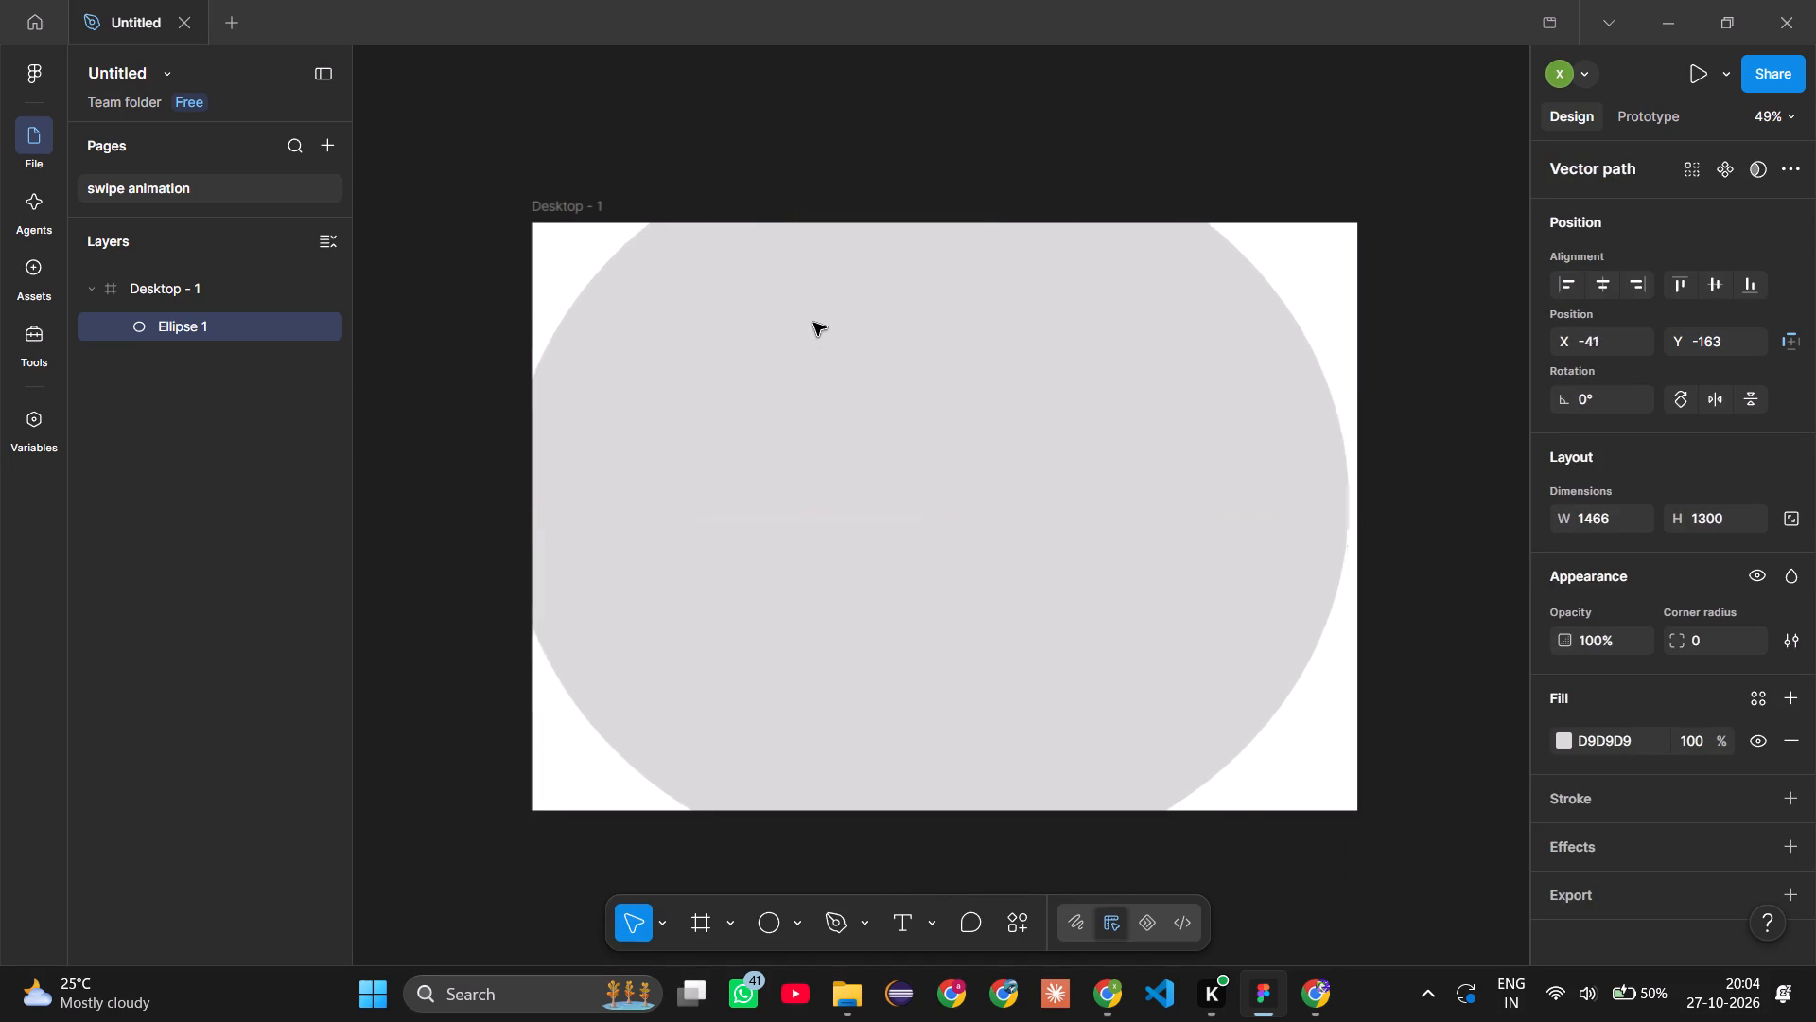
drag(813, 323, 812, 325)
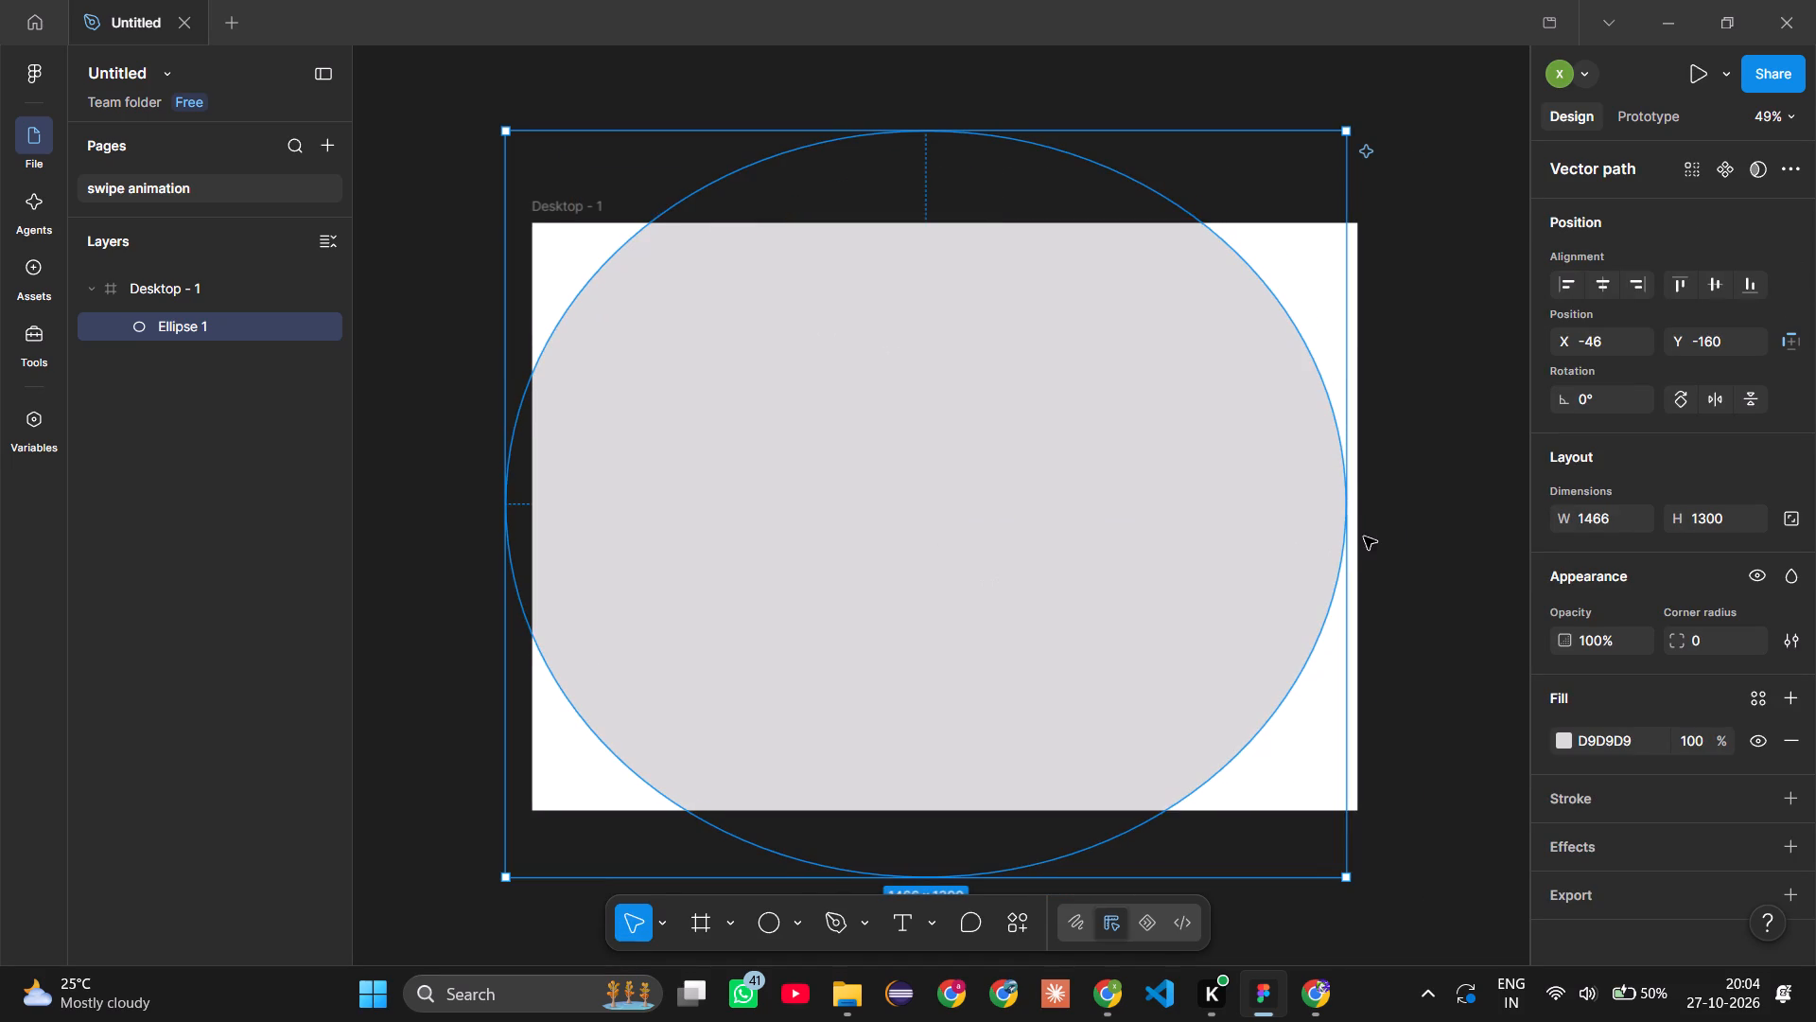
drag(1352, 527, 1429, 543)
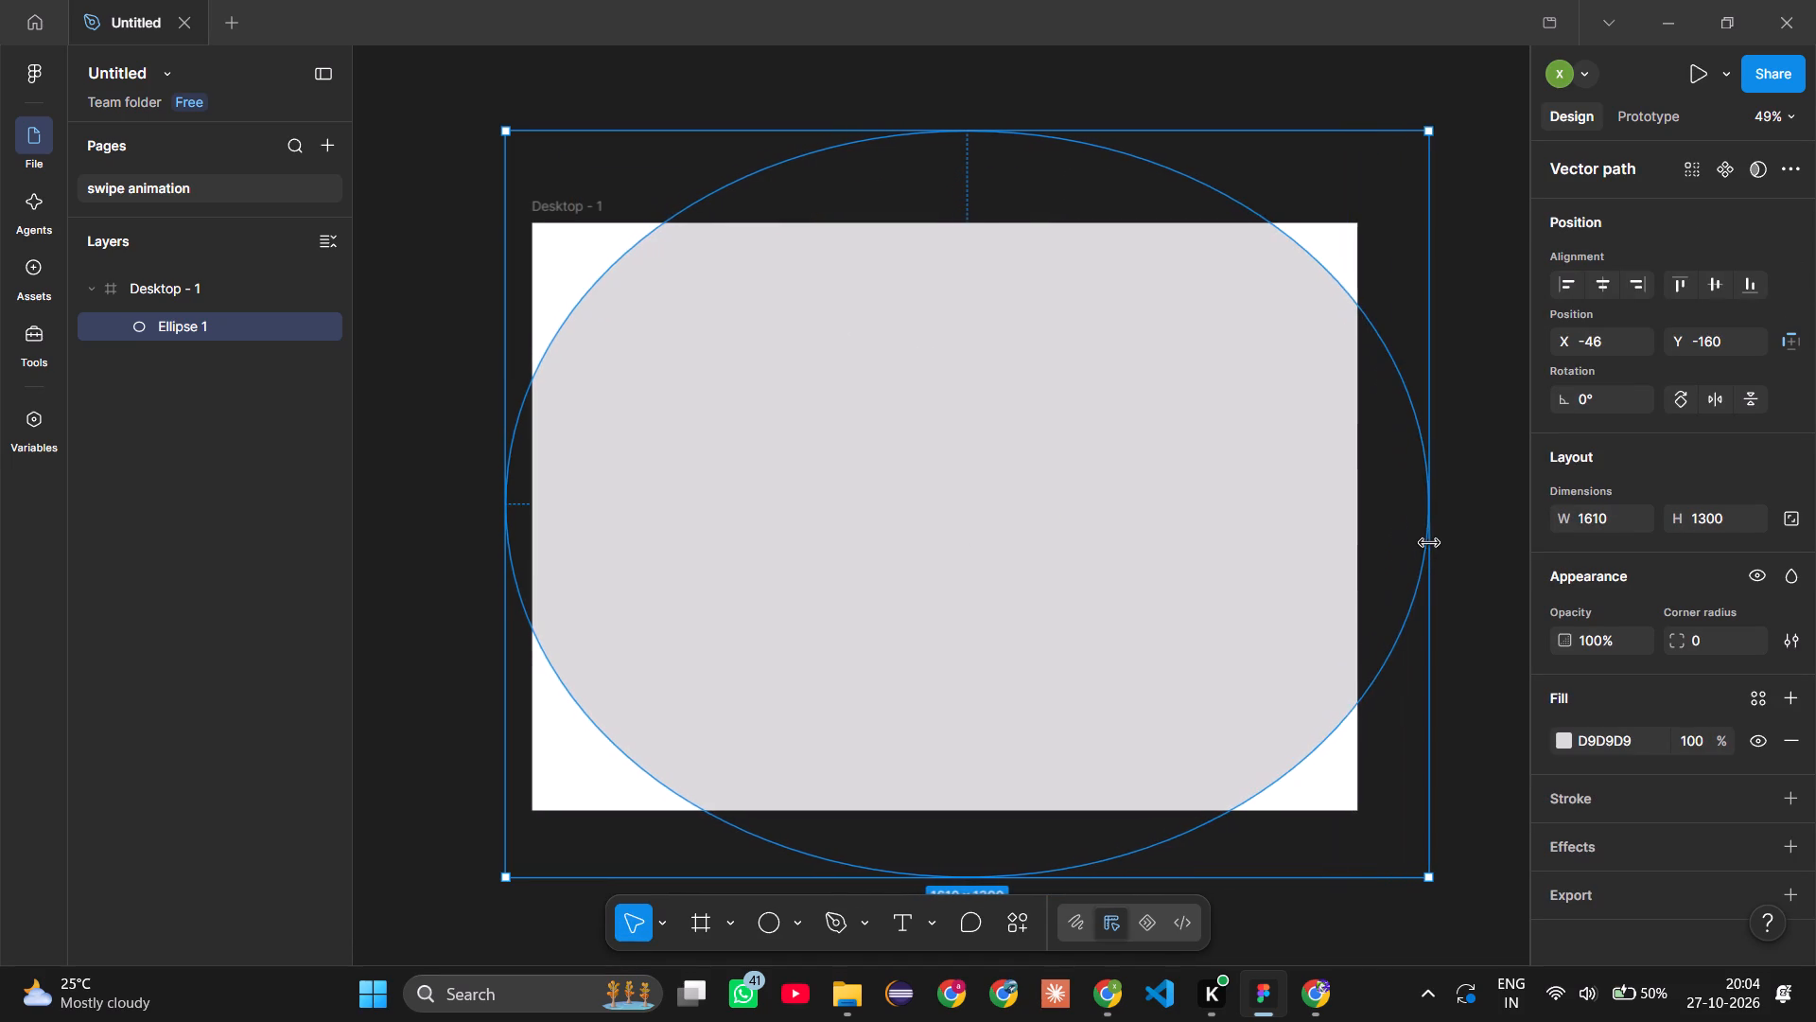
drag(968, 292, 963, 334)
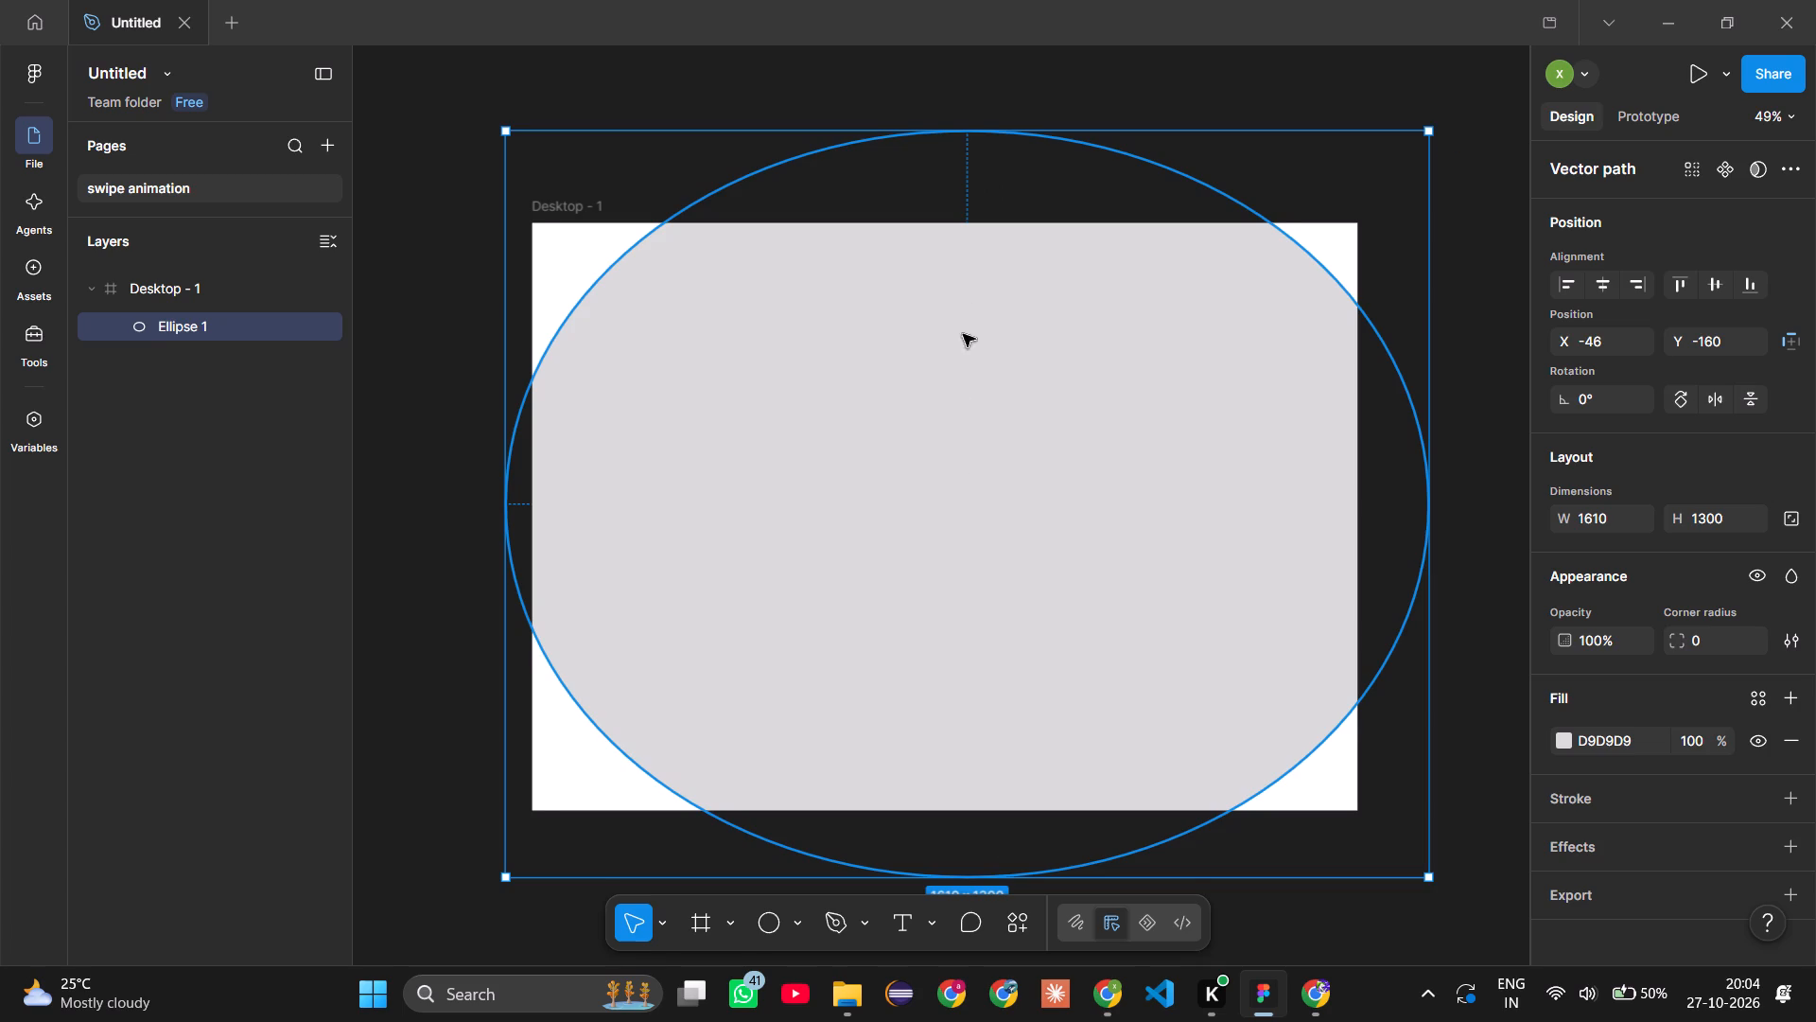
drag(963, 334, 953, 345)
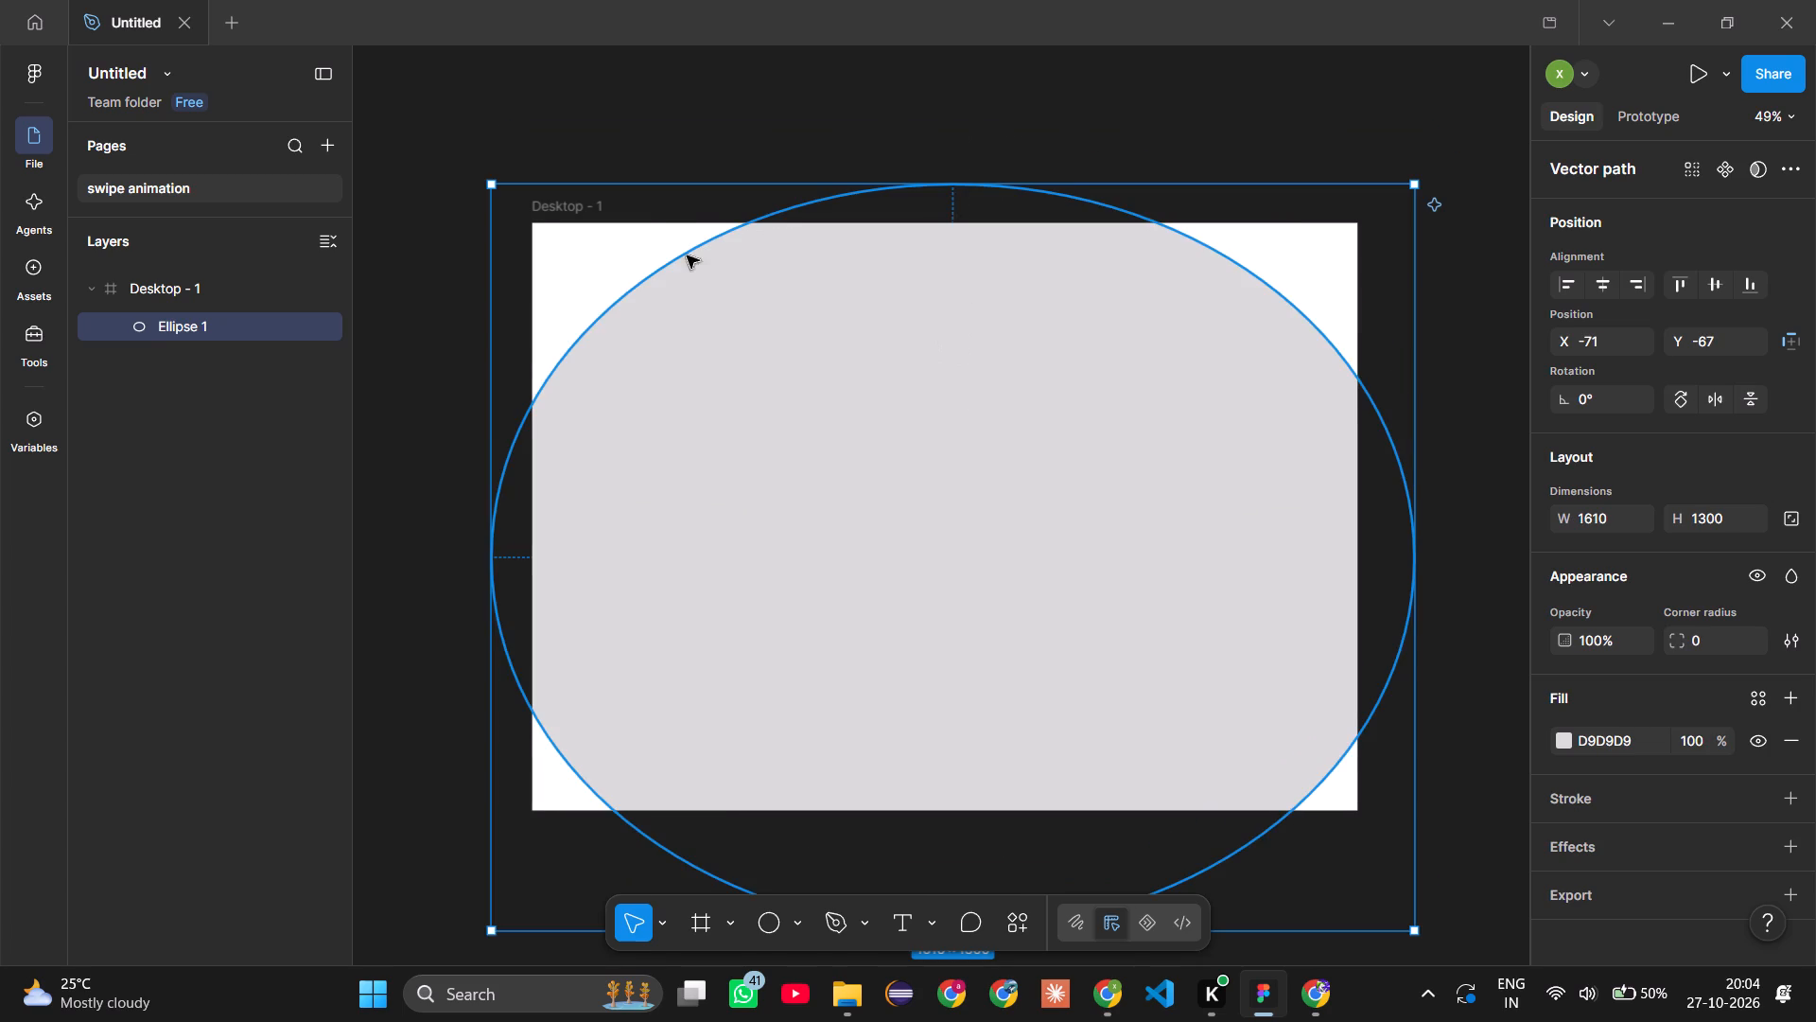
Enlarge the ellipse outward beyond the frame's edges to about 1933 × 1711, at about X -225, Y -478.
click(608, 255)
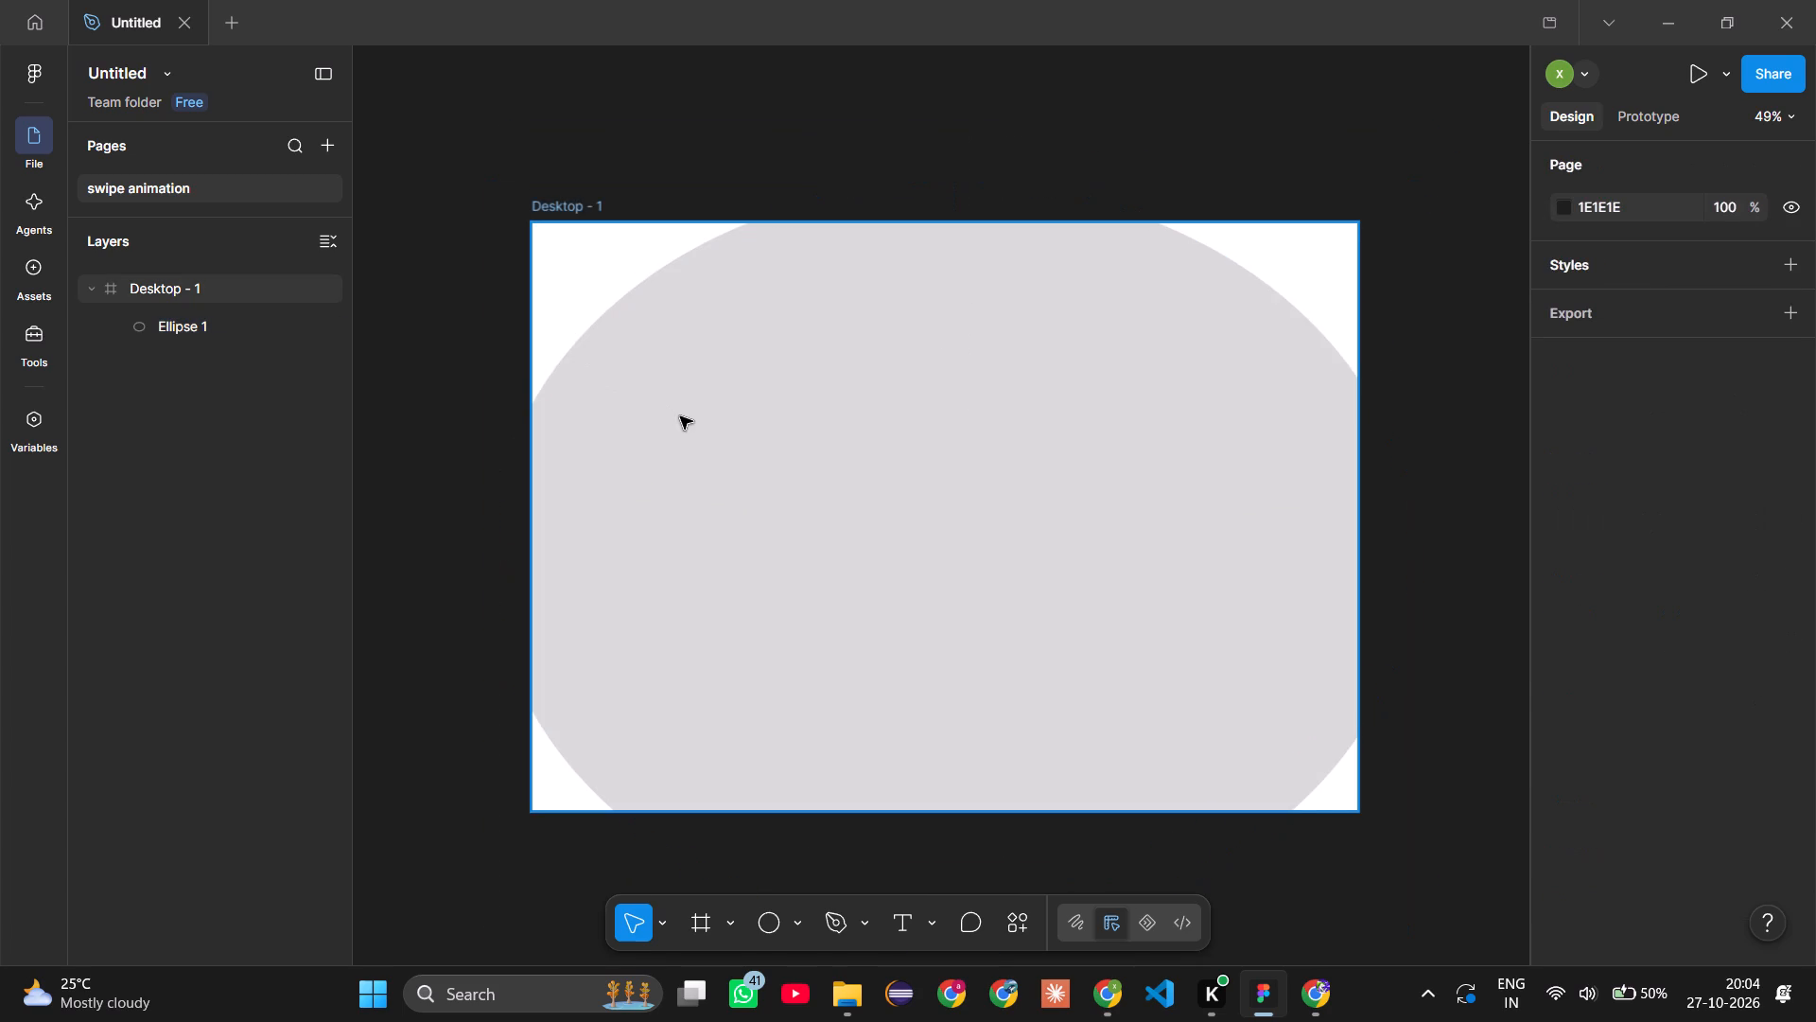
click(681, 416)
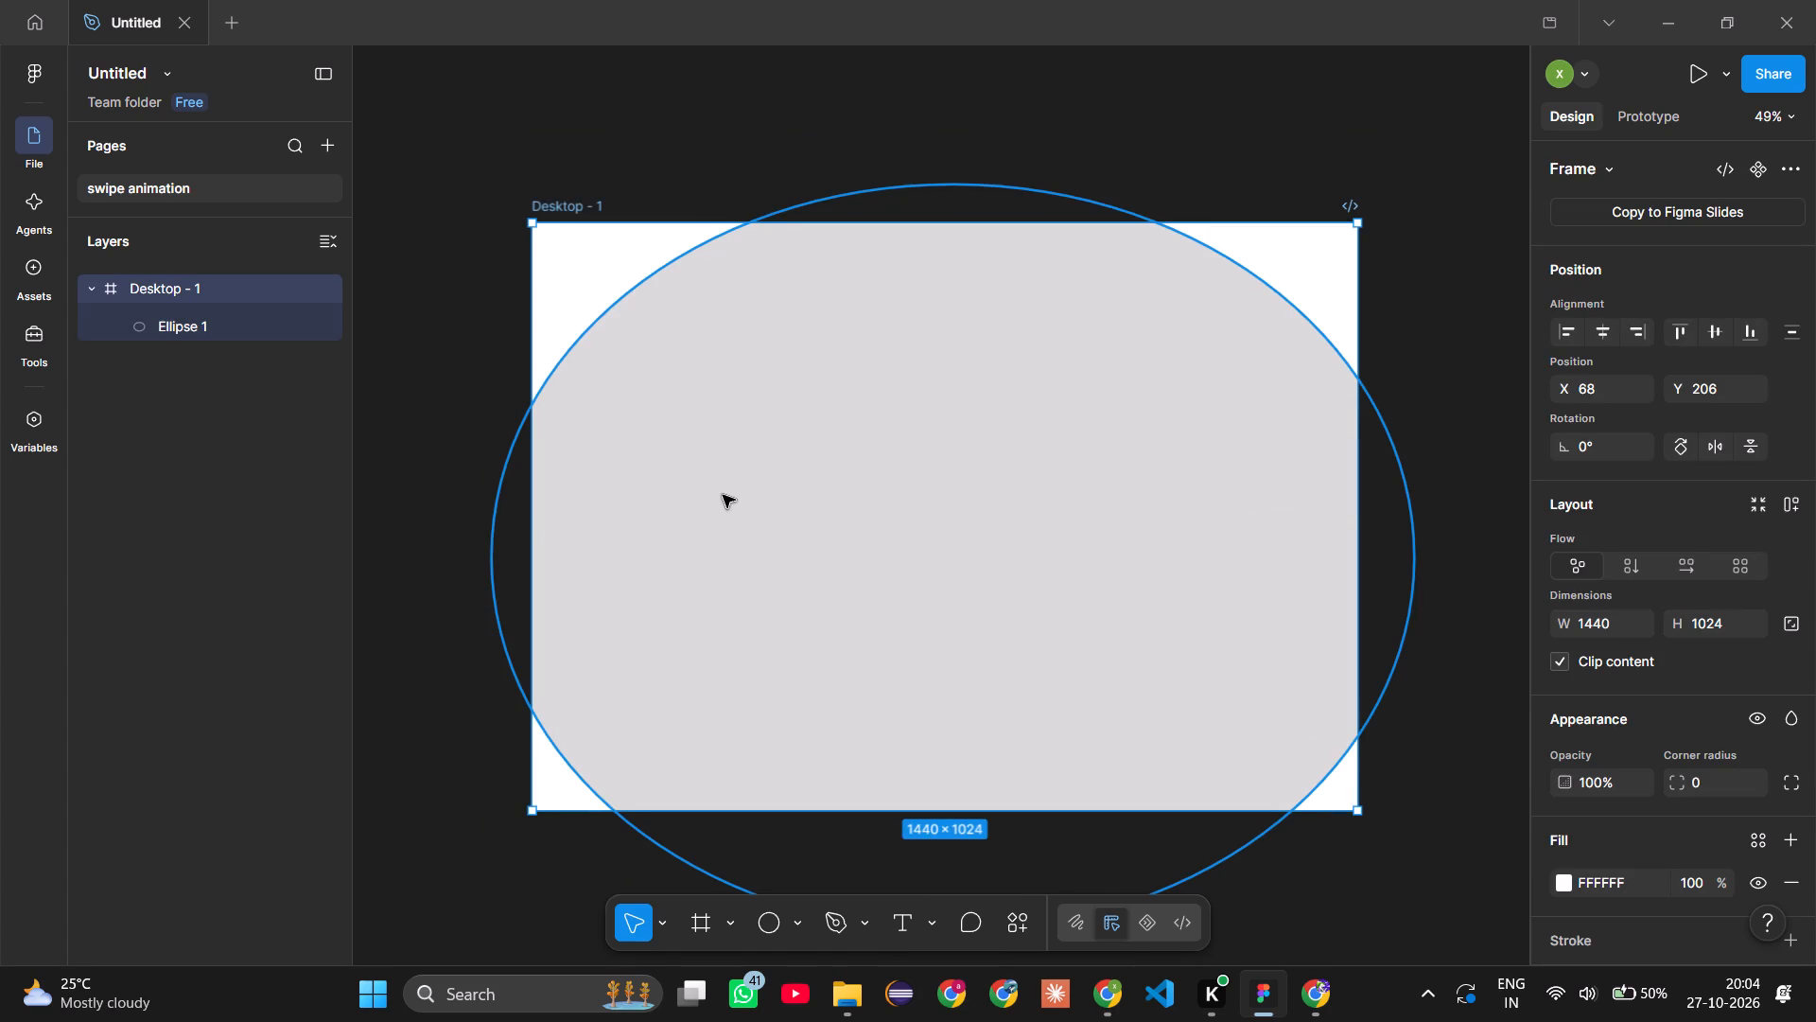
click(730, 489)
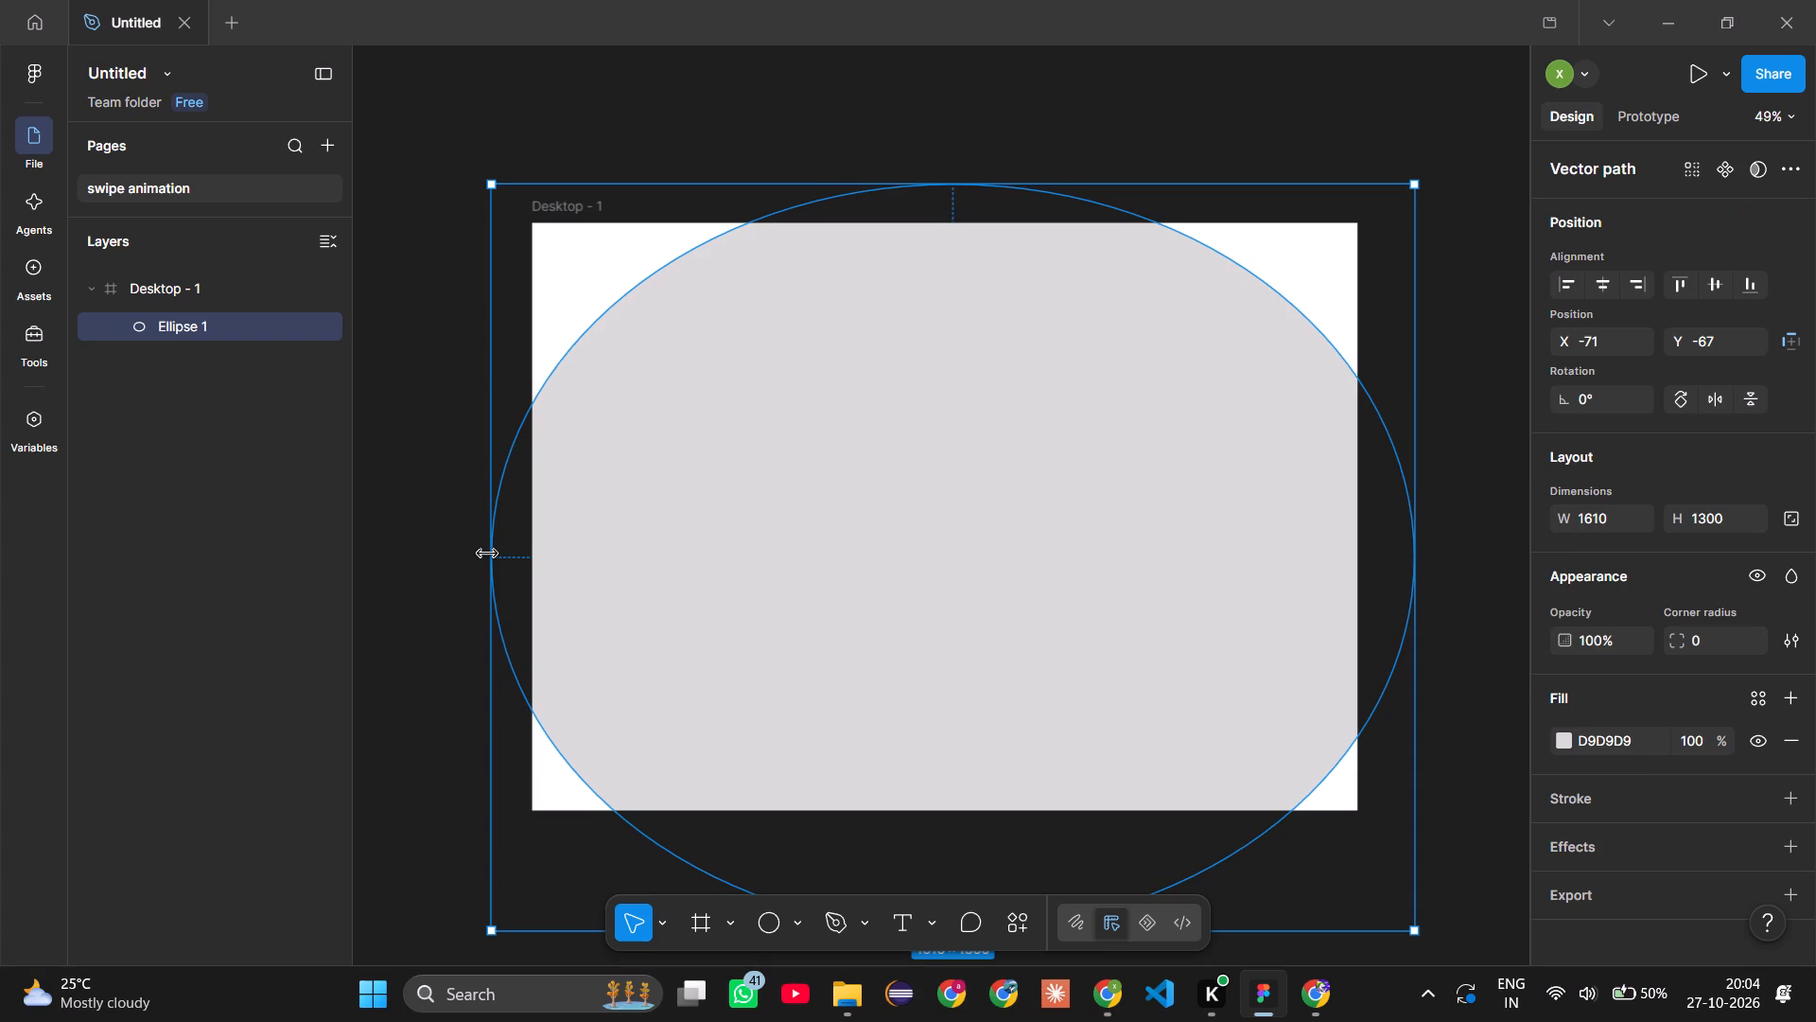
drag(487, 553, 440, 563)
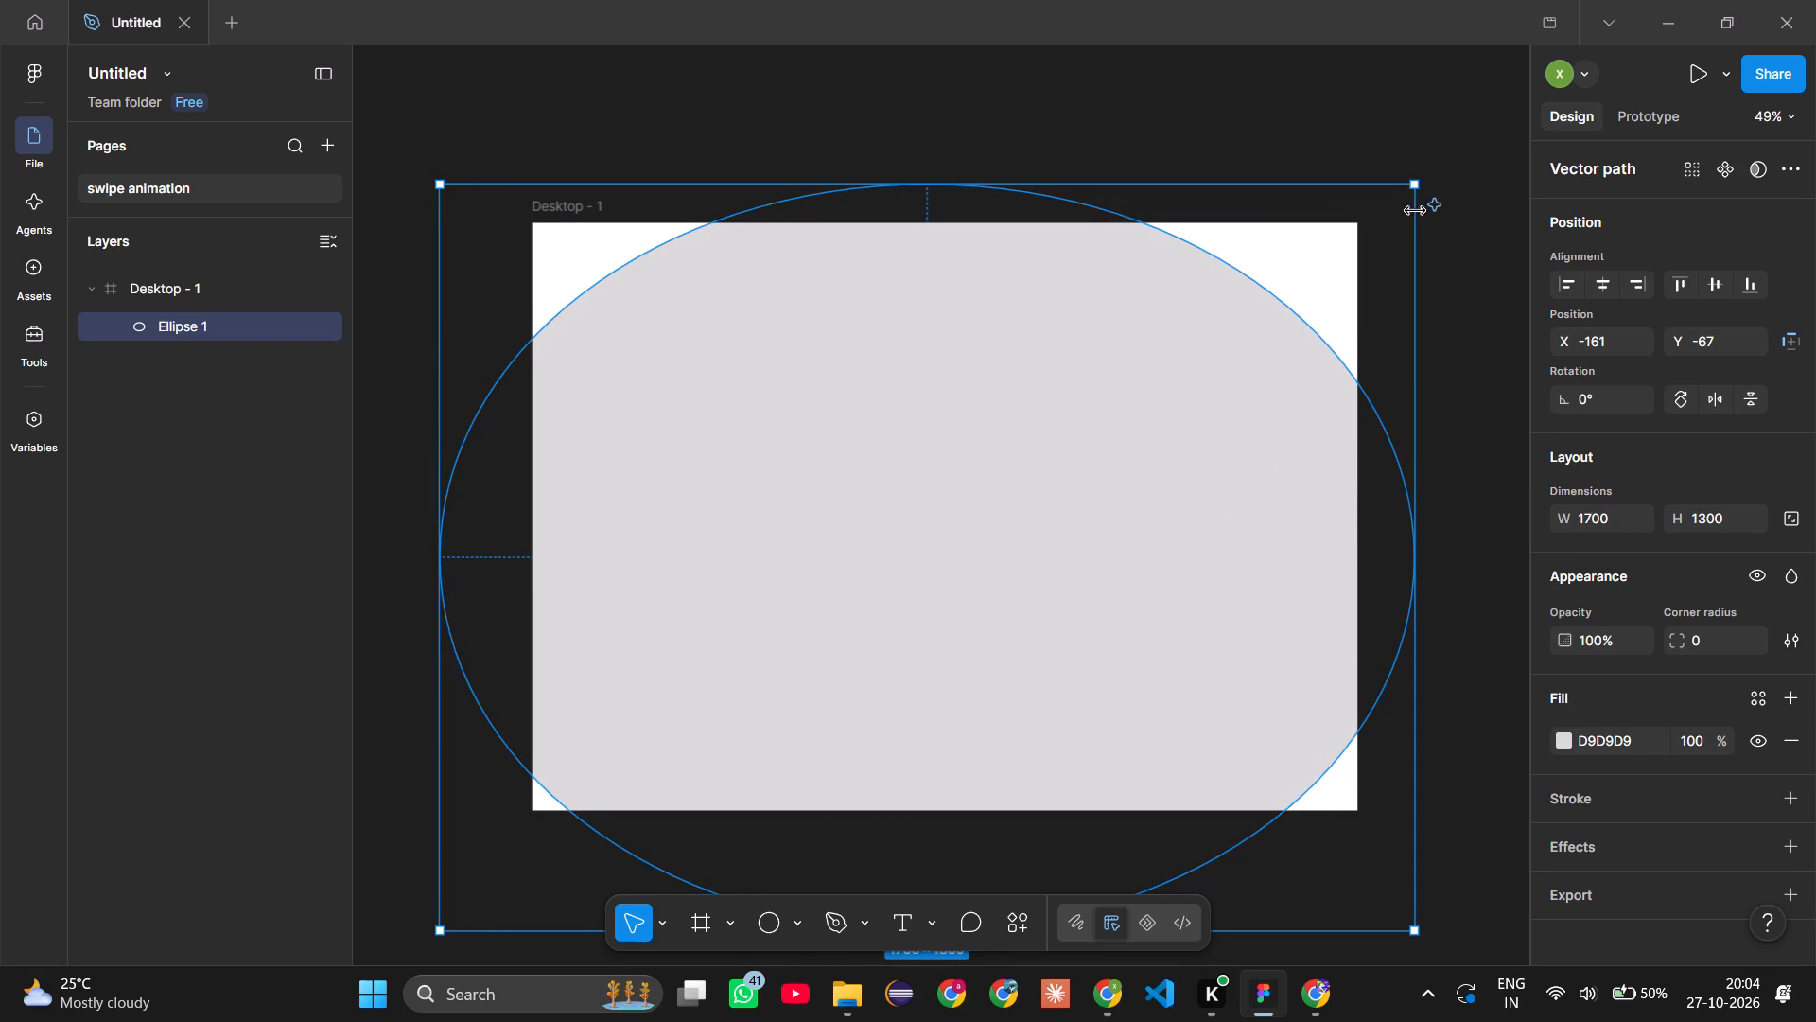
drag(1419, 178, 1512, 90)
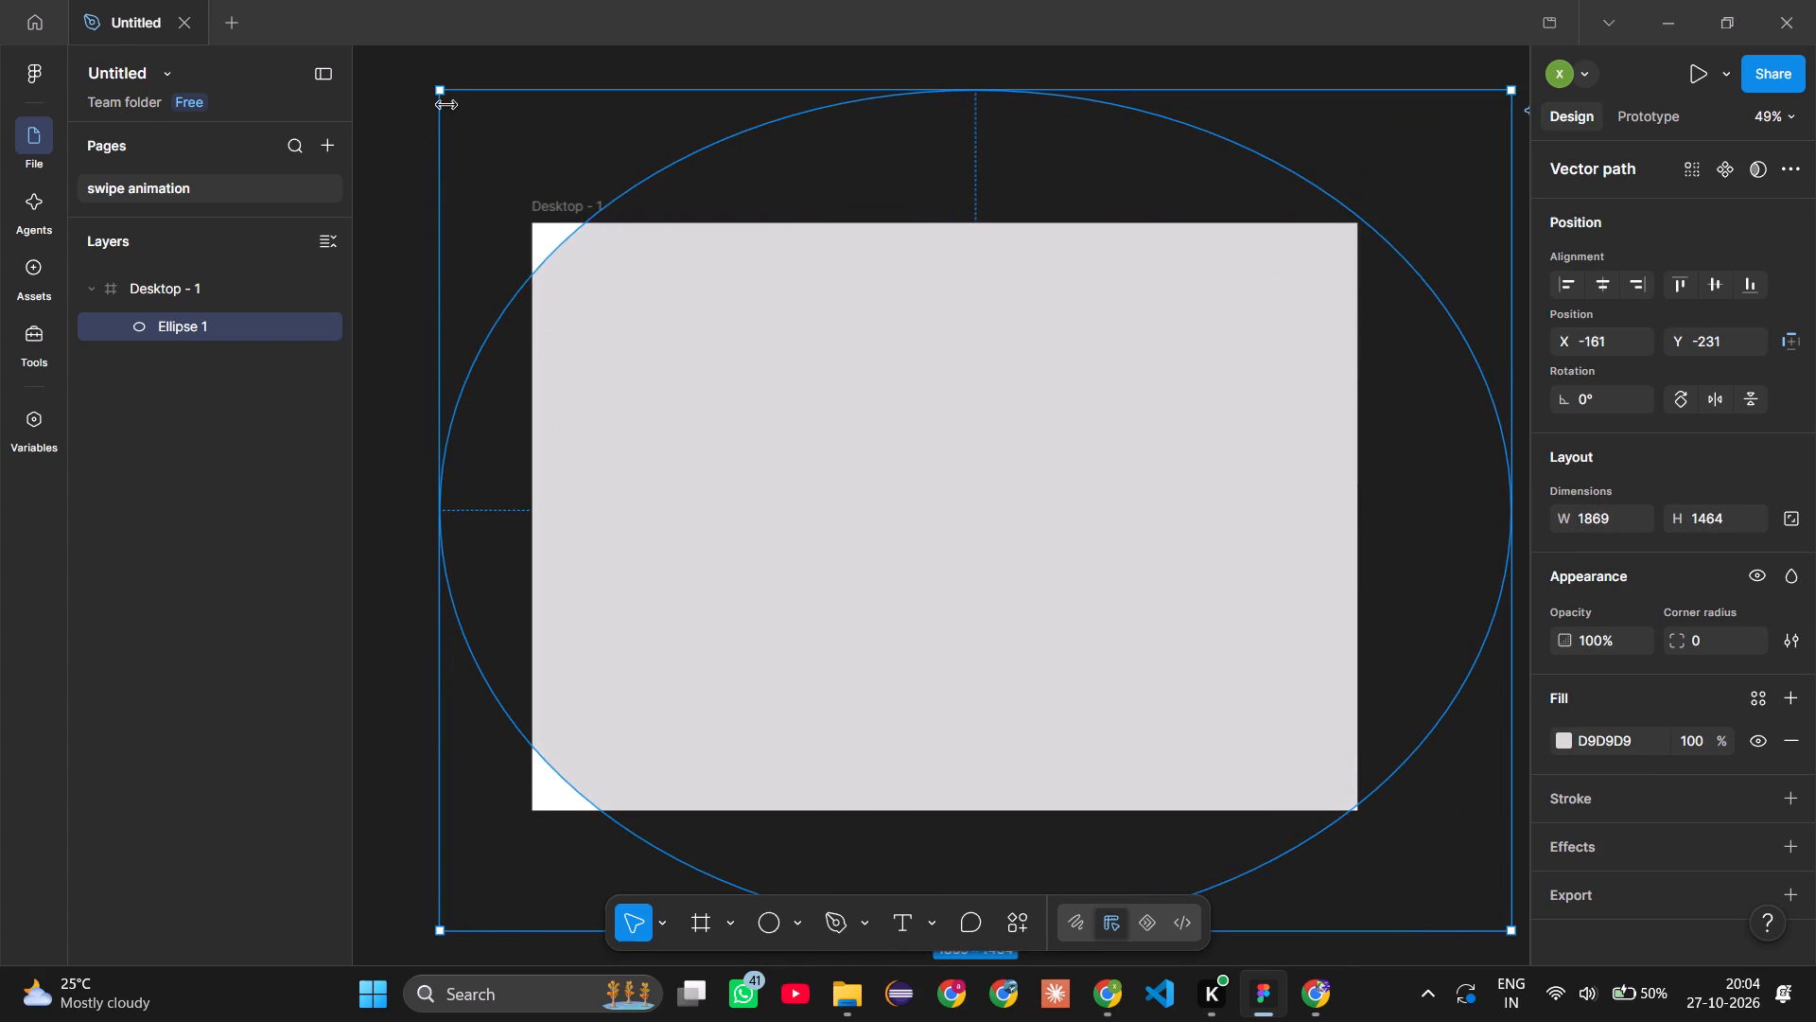
drag(443, 97, 399, 55)
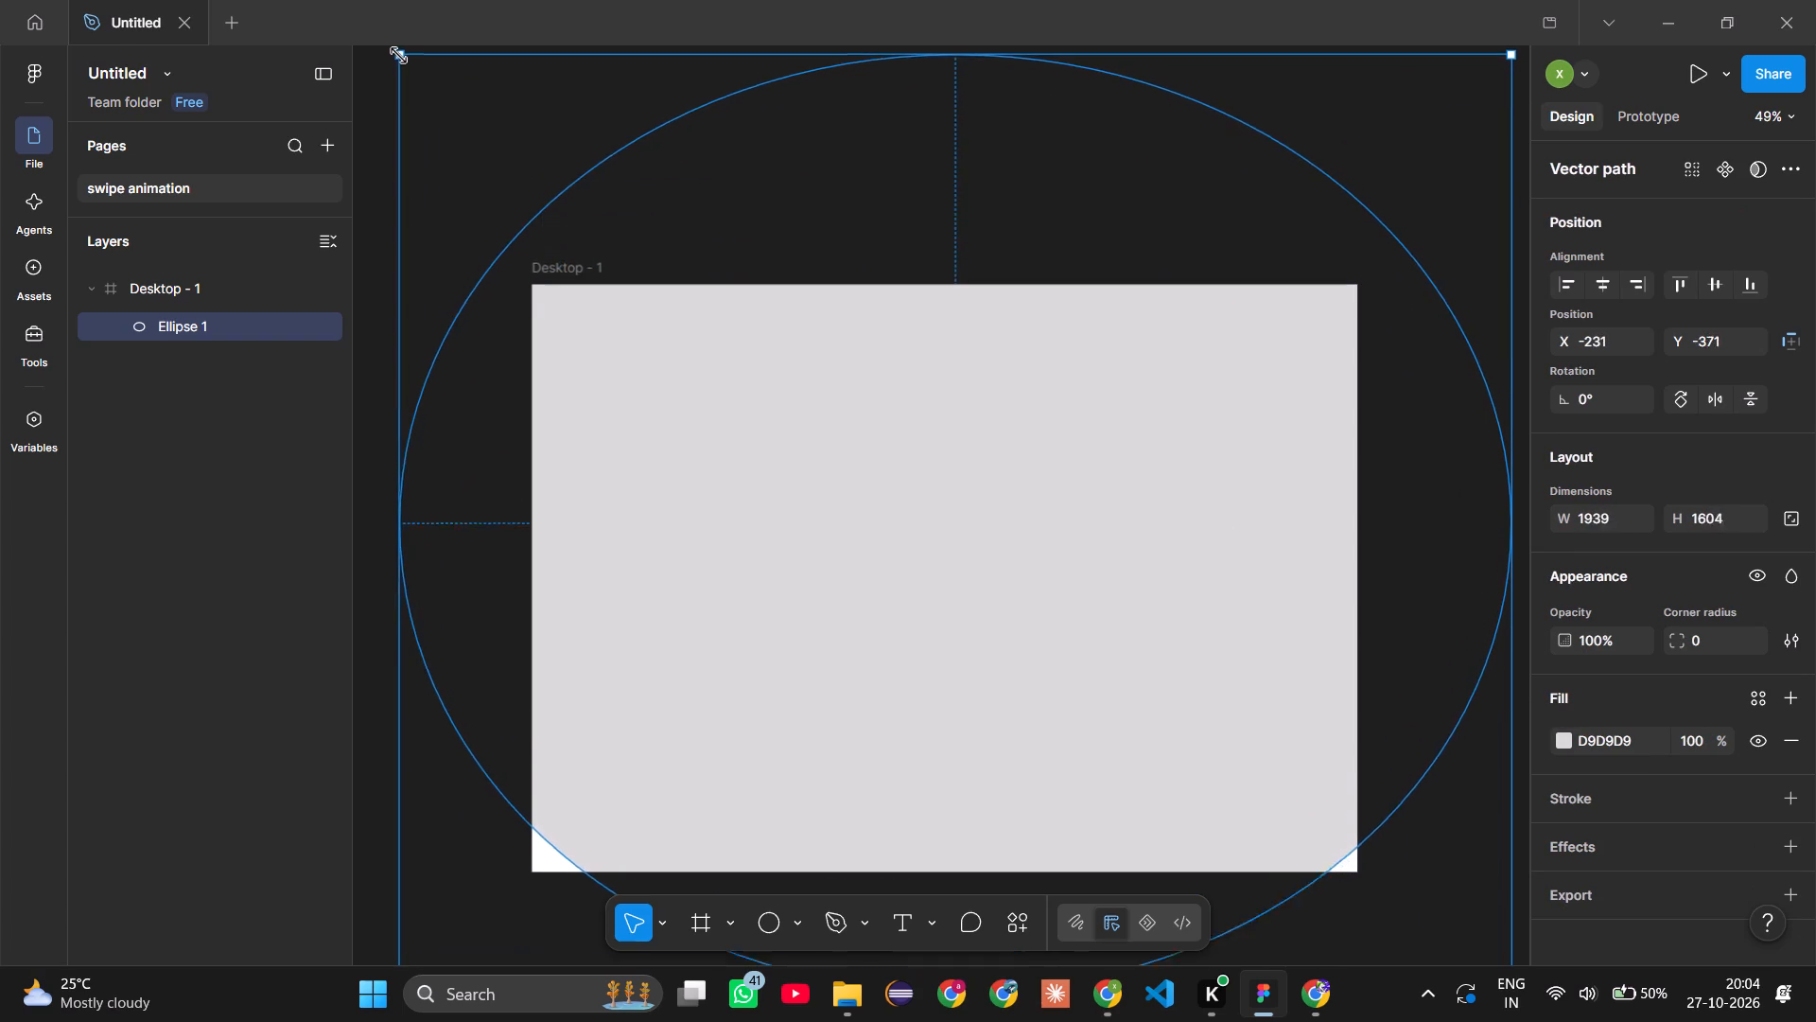
drag(399, 55, 403, 149)
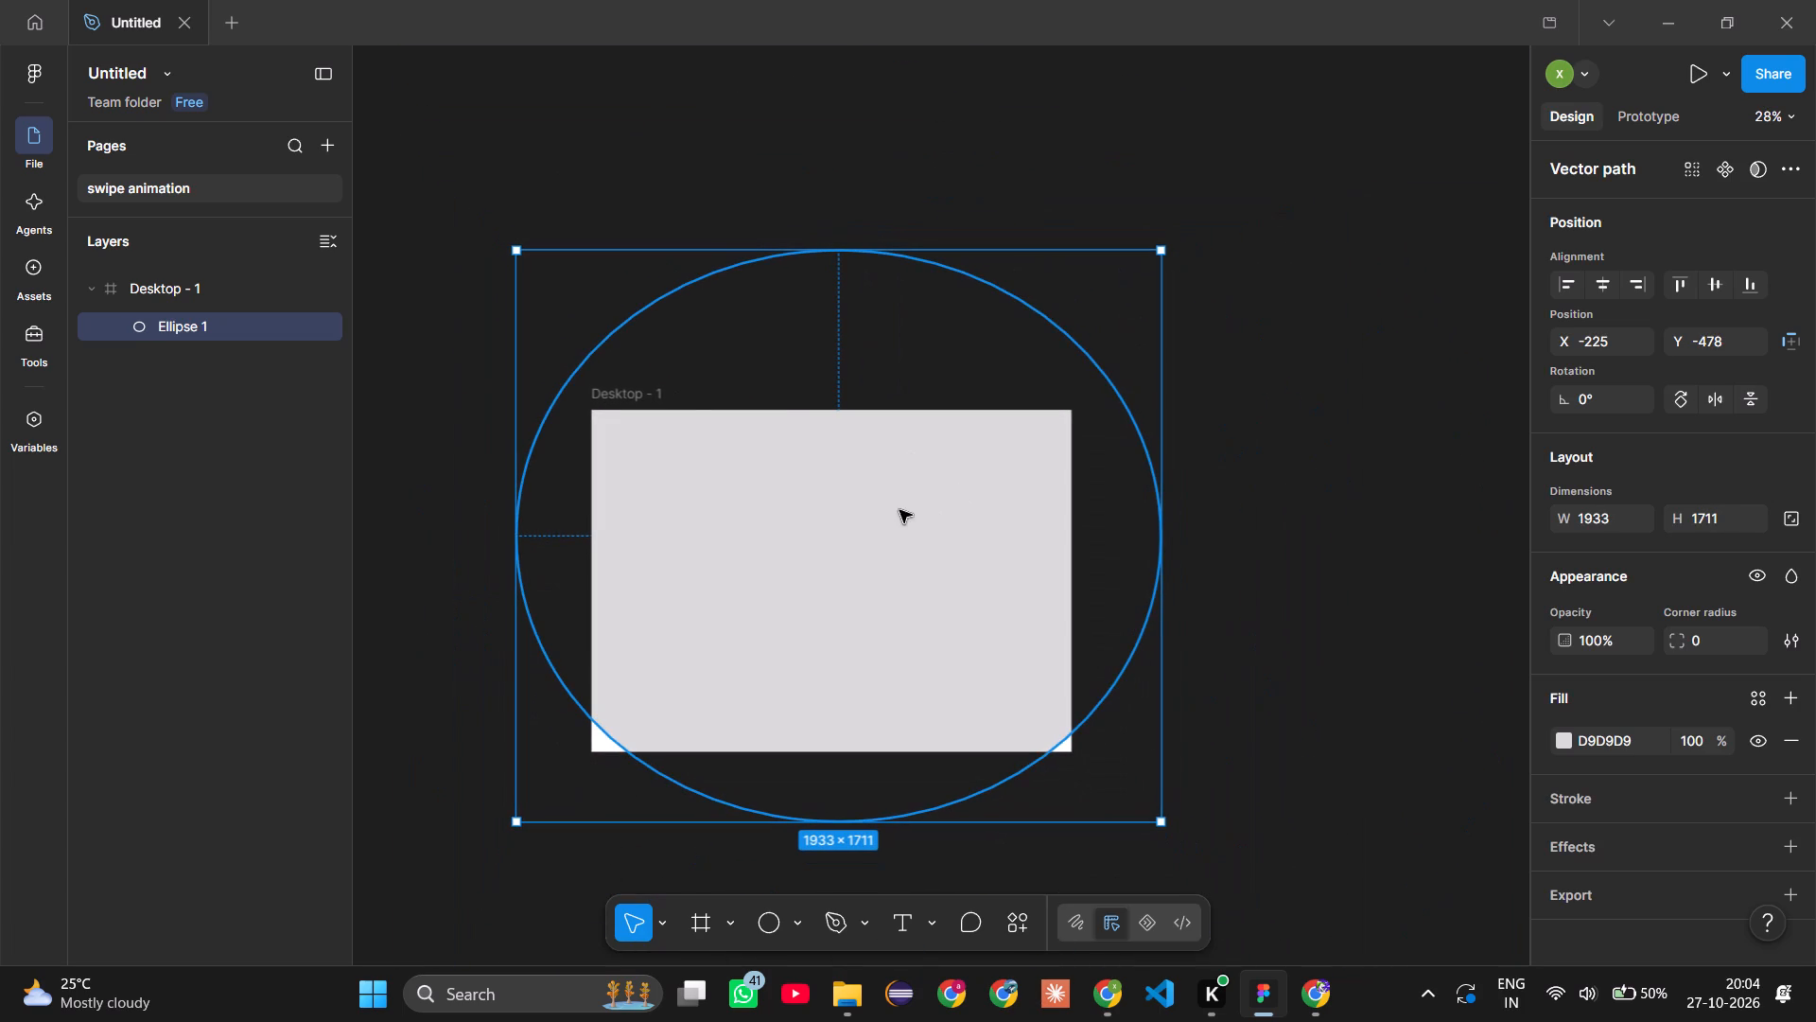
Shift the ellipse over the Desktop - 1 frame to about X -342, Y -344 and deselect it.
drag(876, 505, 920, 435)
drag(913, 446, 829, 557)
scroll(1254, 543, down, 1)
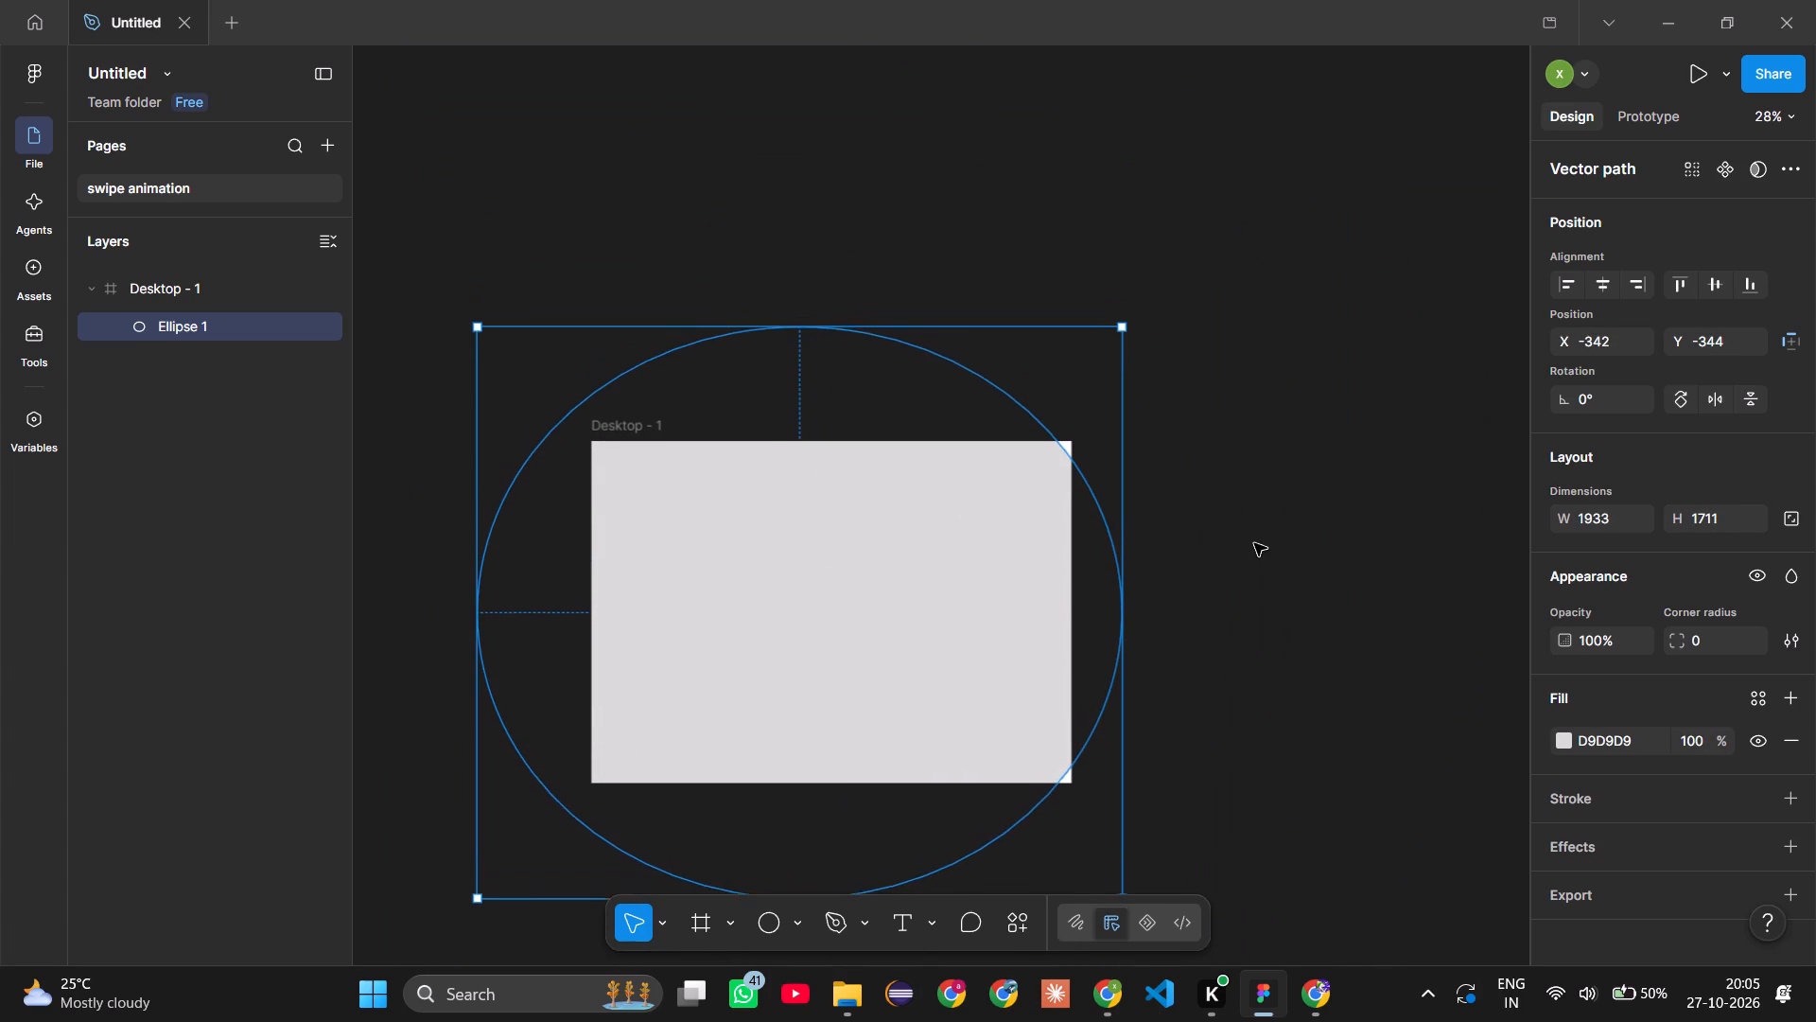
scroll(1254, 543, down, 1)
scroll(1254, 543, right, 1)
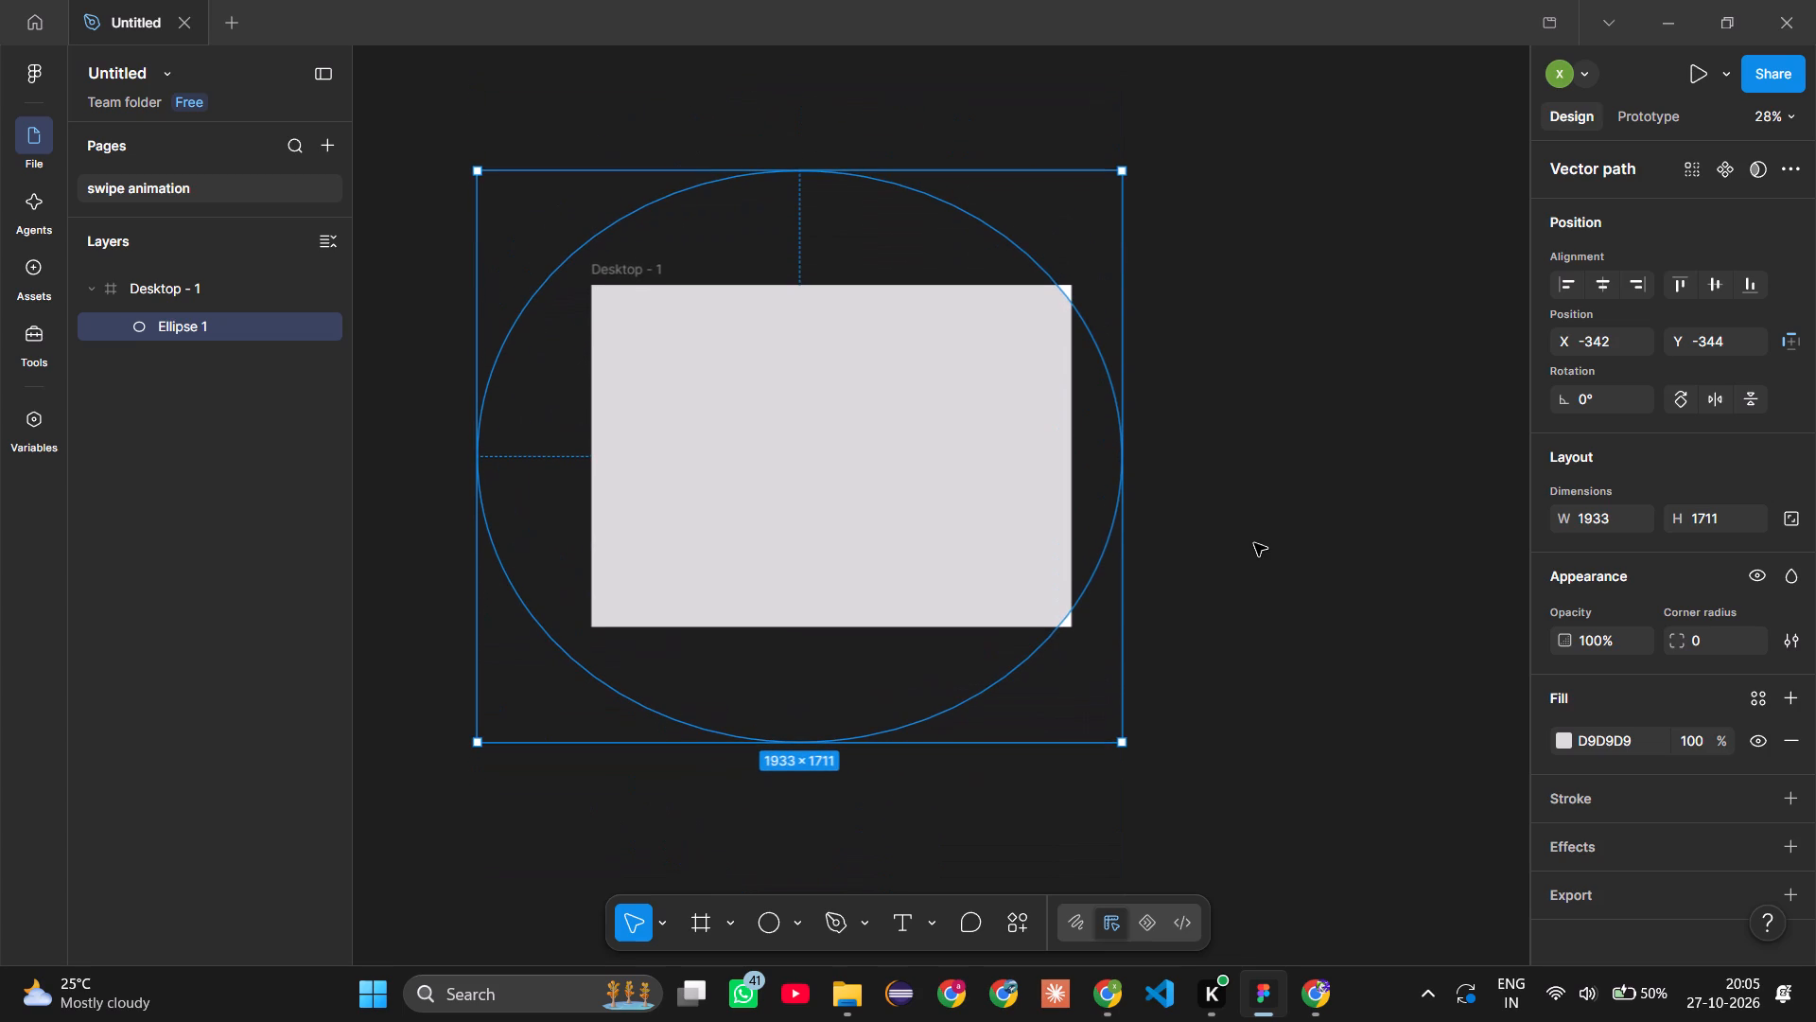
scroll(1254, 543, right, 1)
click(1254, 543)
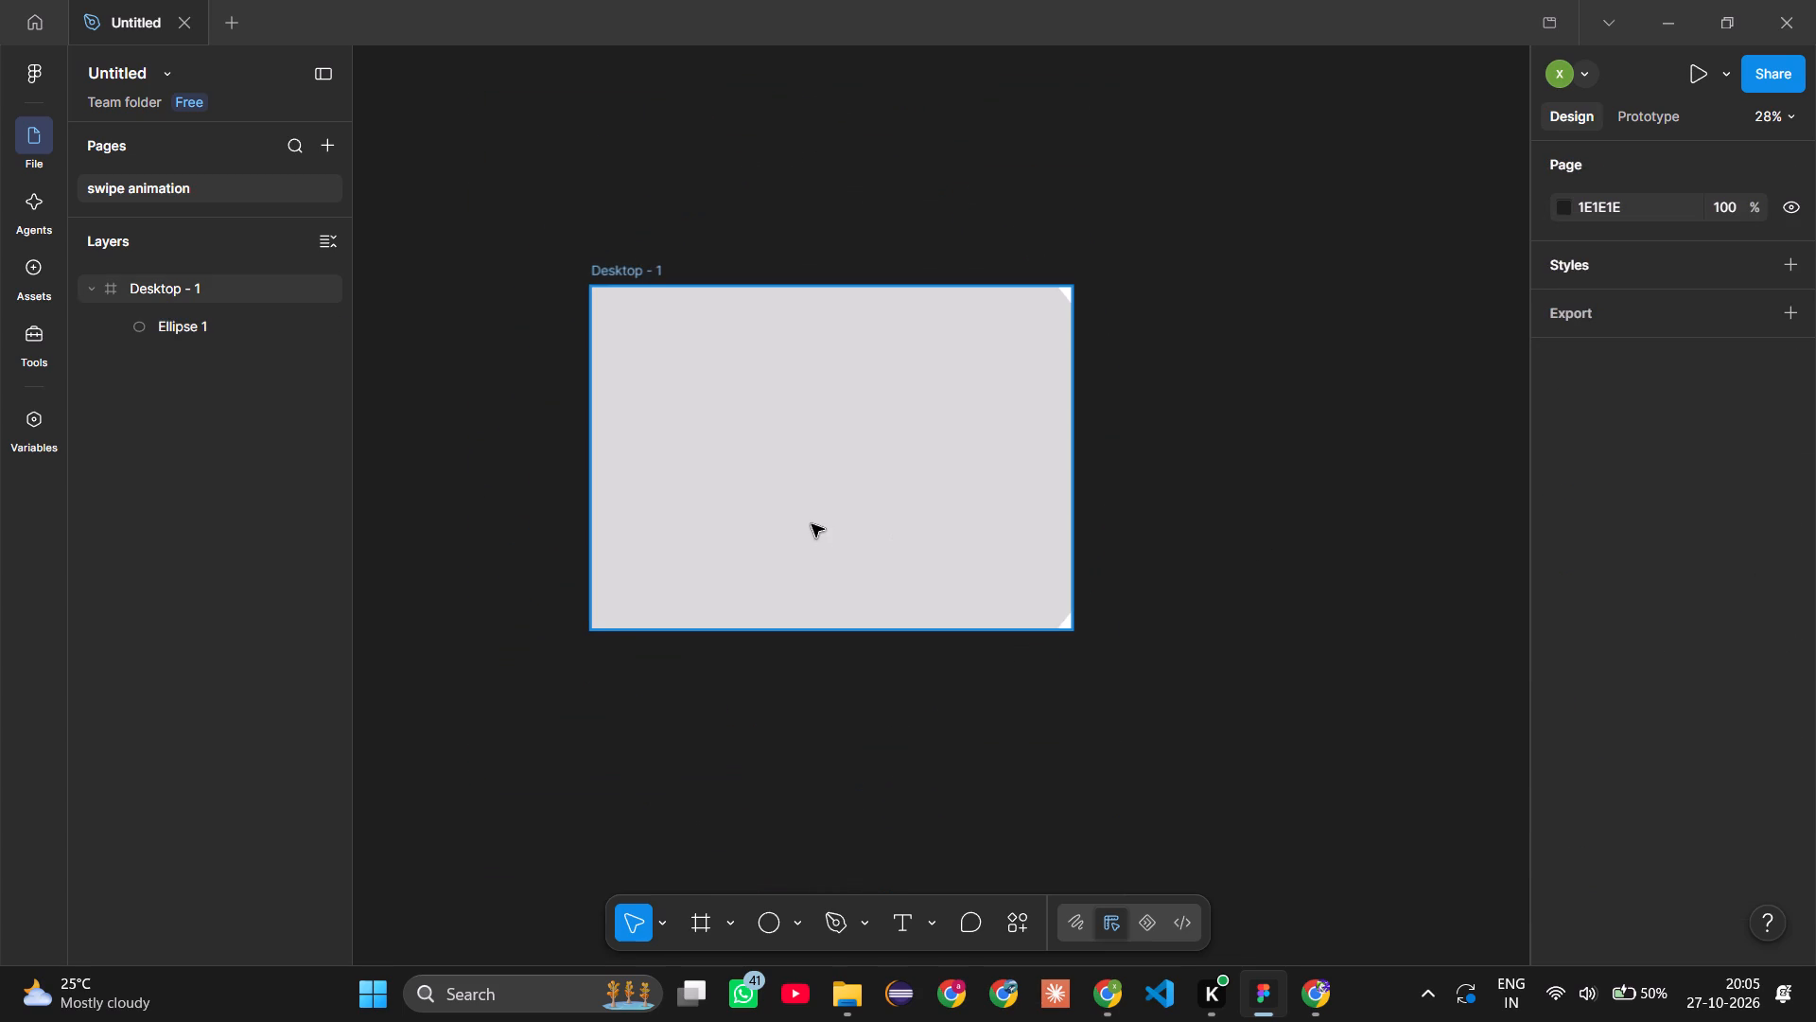
Move the Desktop - 1 frame slightly sideways on the canvas to about X 100, Y 206.
click(812, 524)
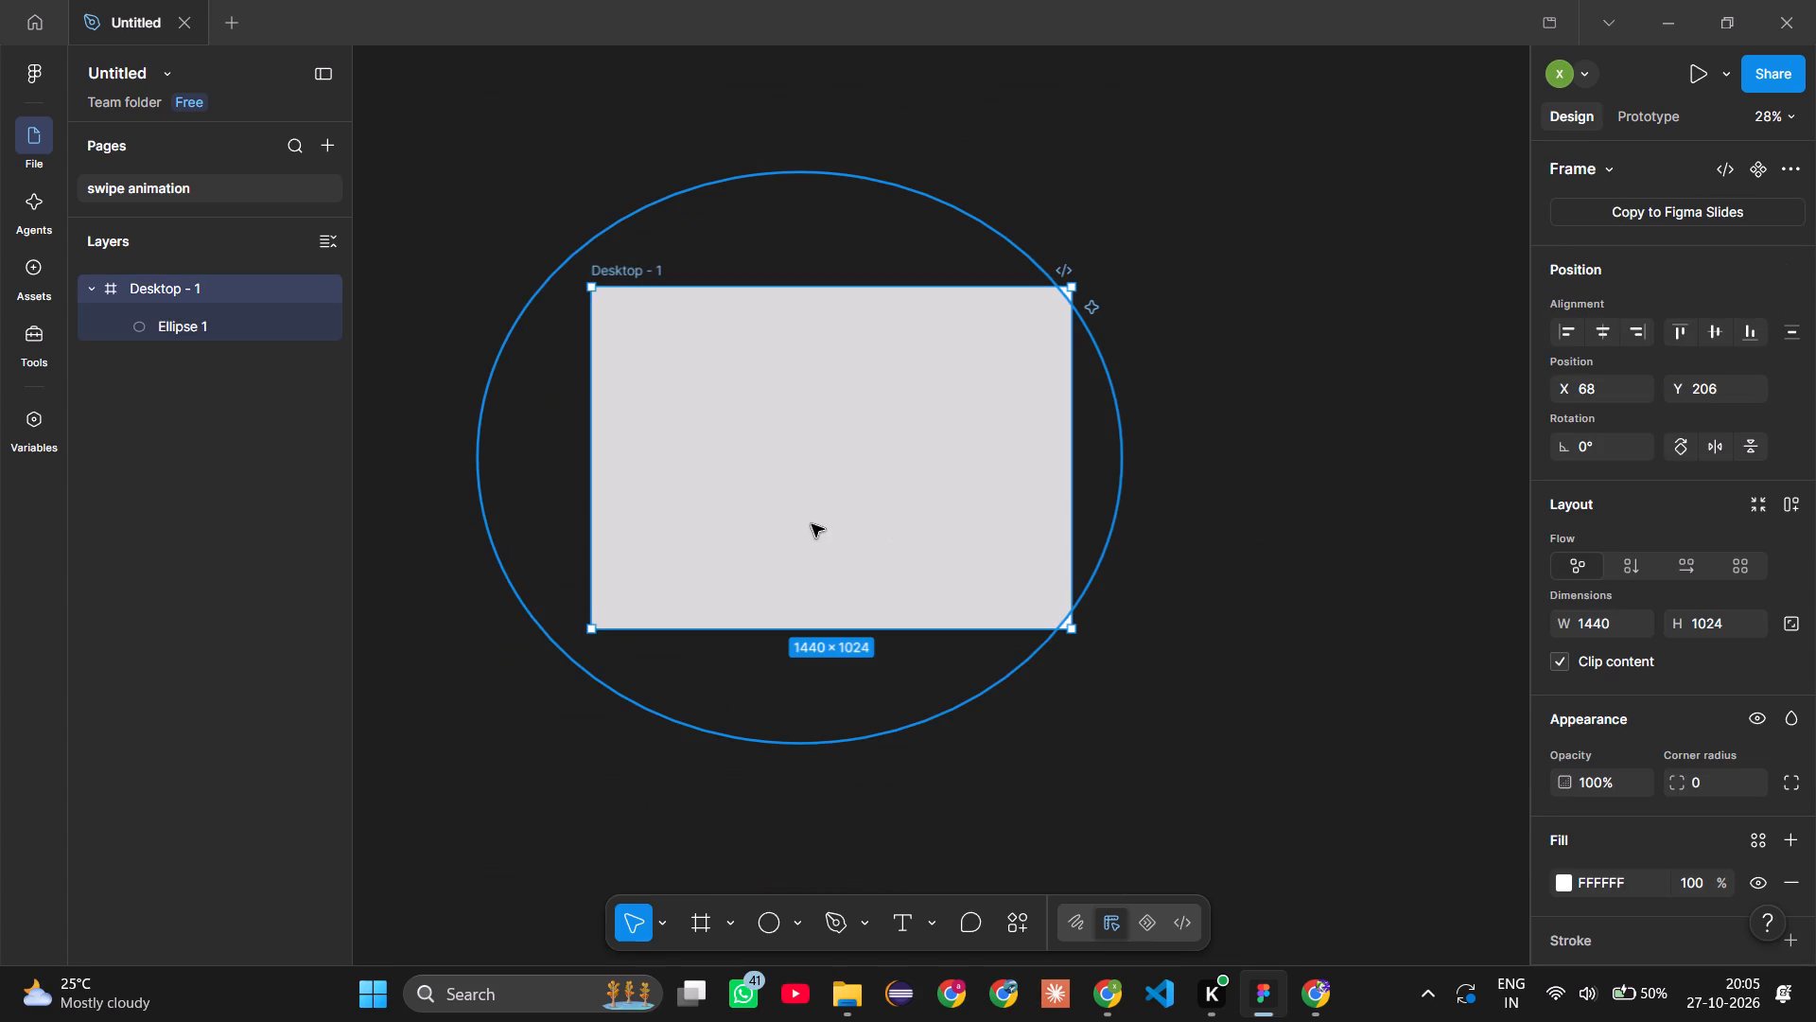
drag(812, 524, 825, 524)
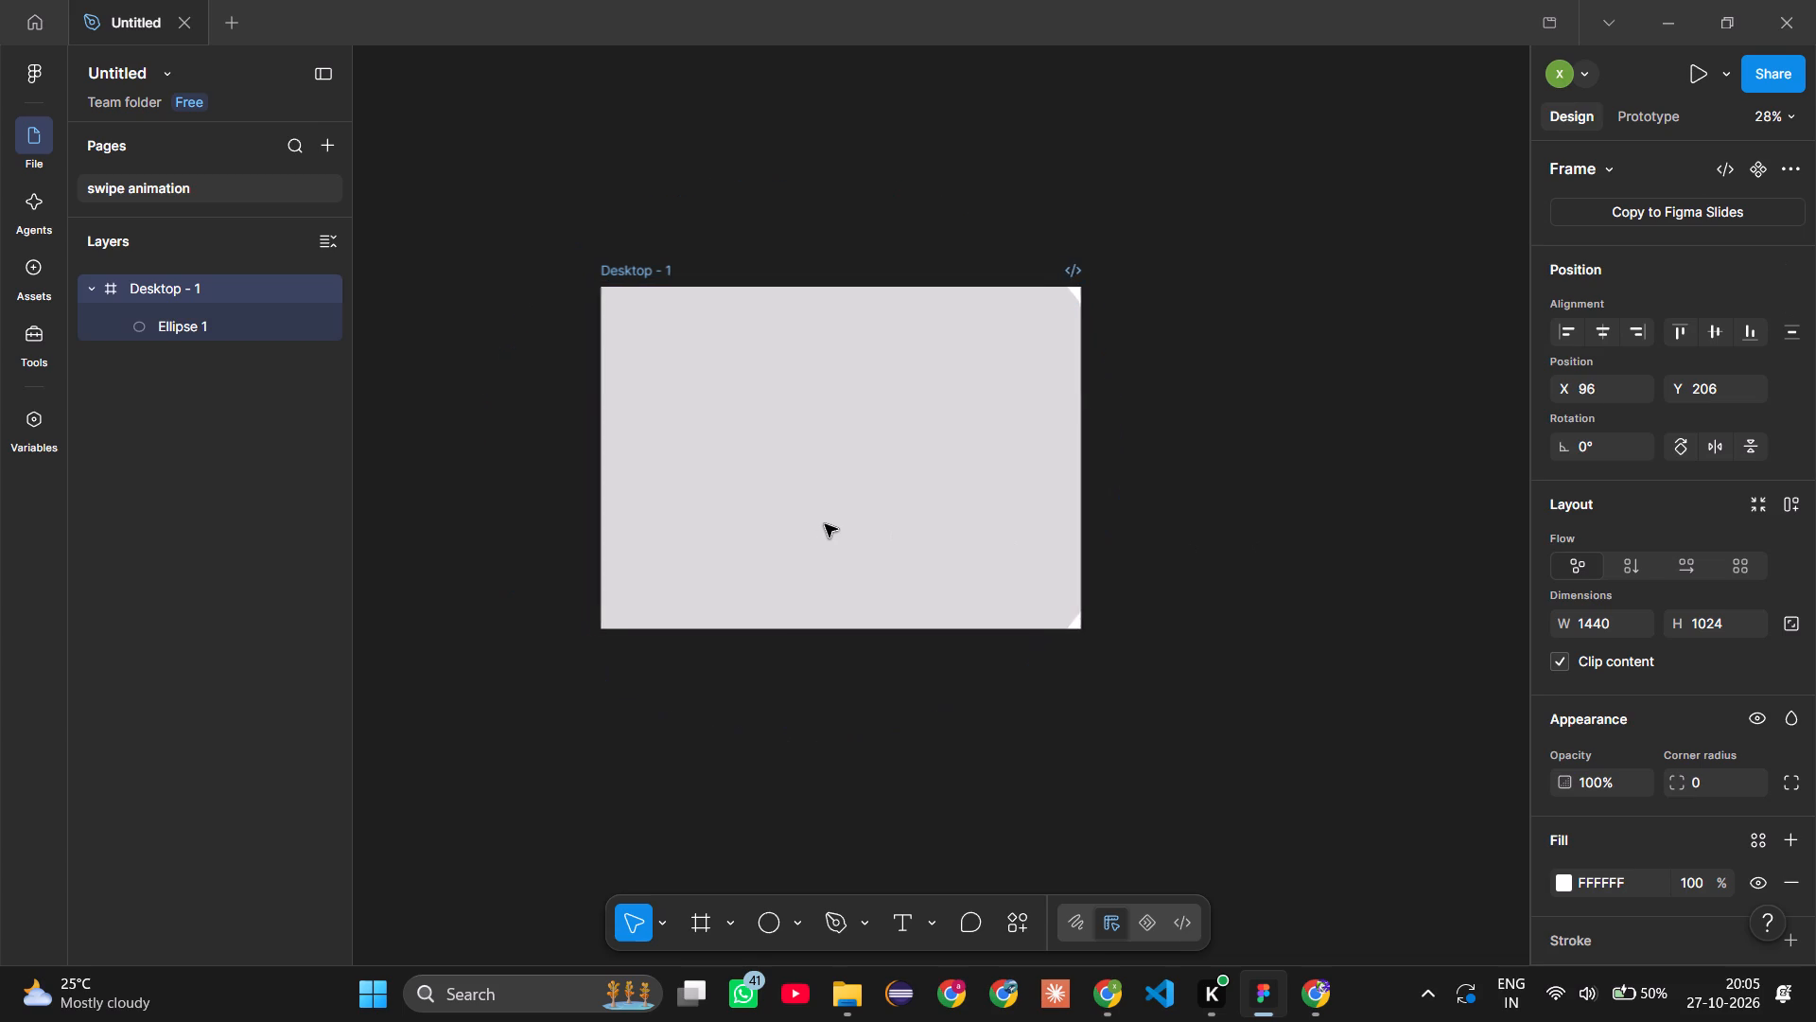
drag(825, 524, 823, 524)
click(868, 238)
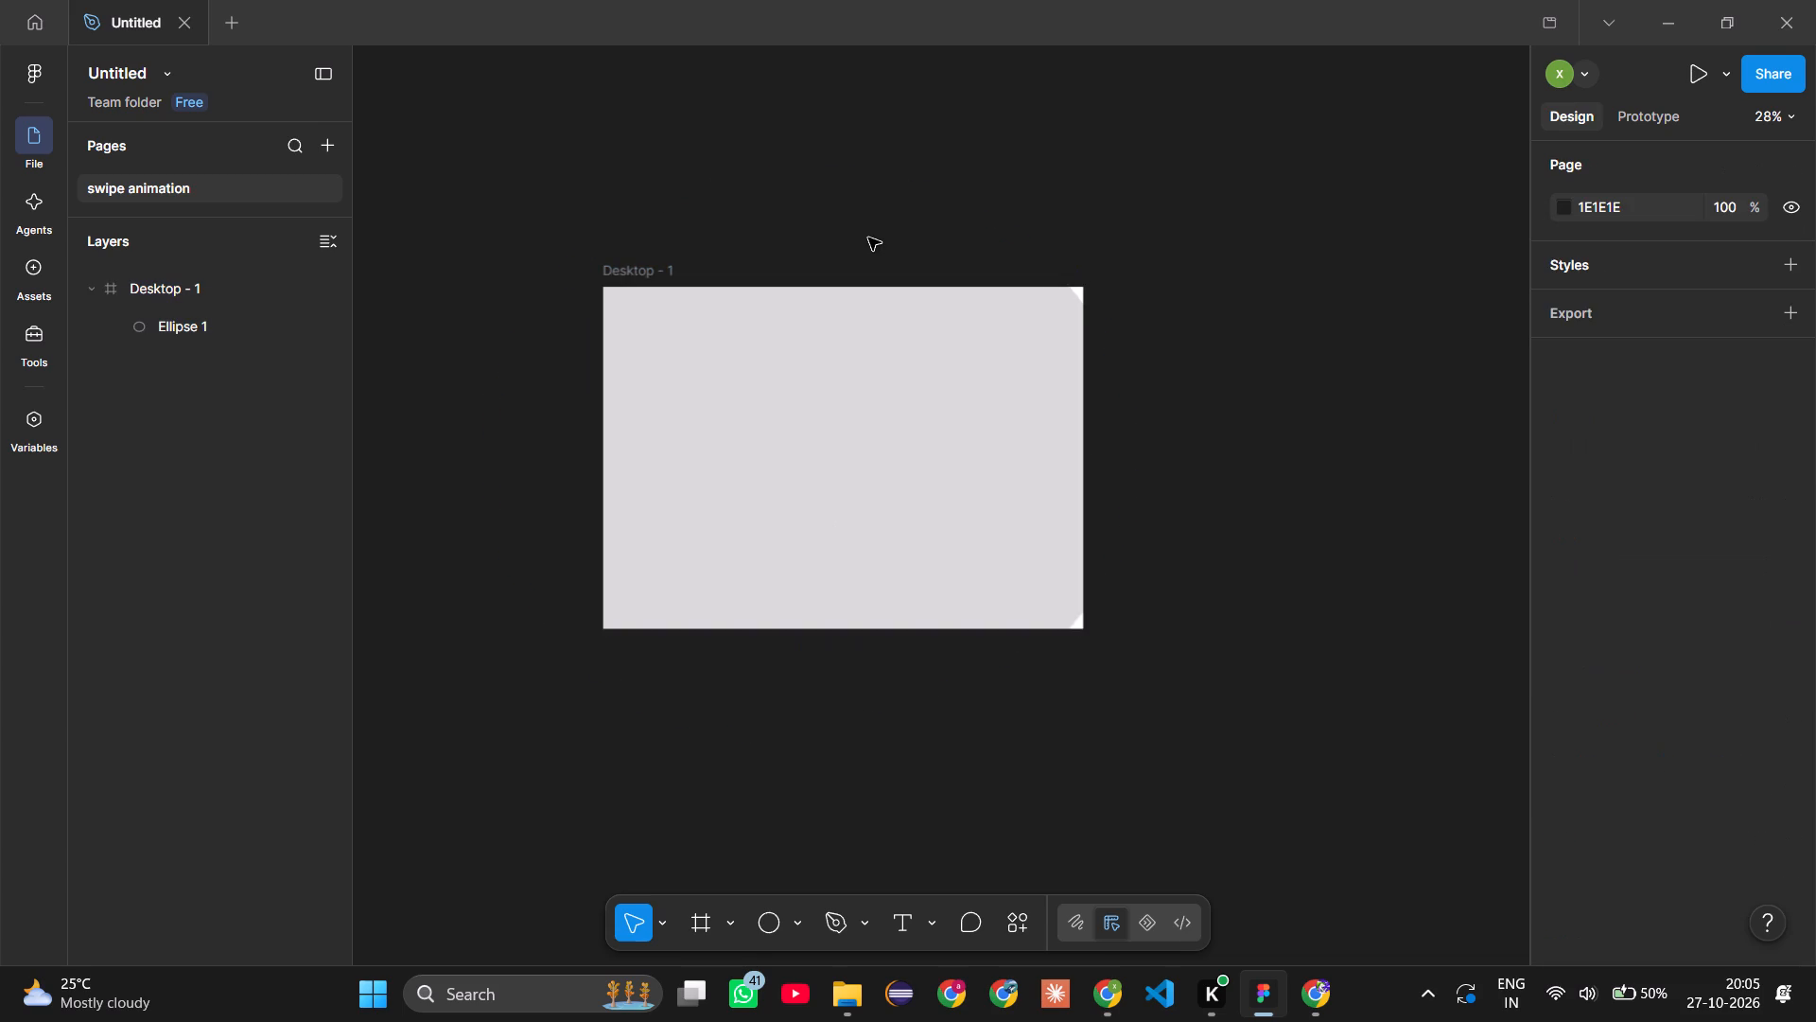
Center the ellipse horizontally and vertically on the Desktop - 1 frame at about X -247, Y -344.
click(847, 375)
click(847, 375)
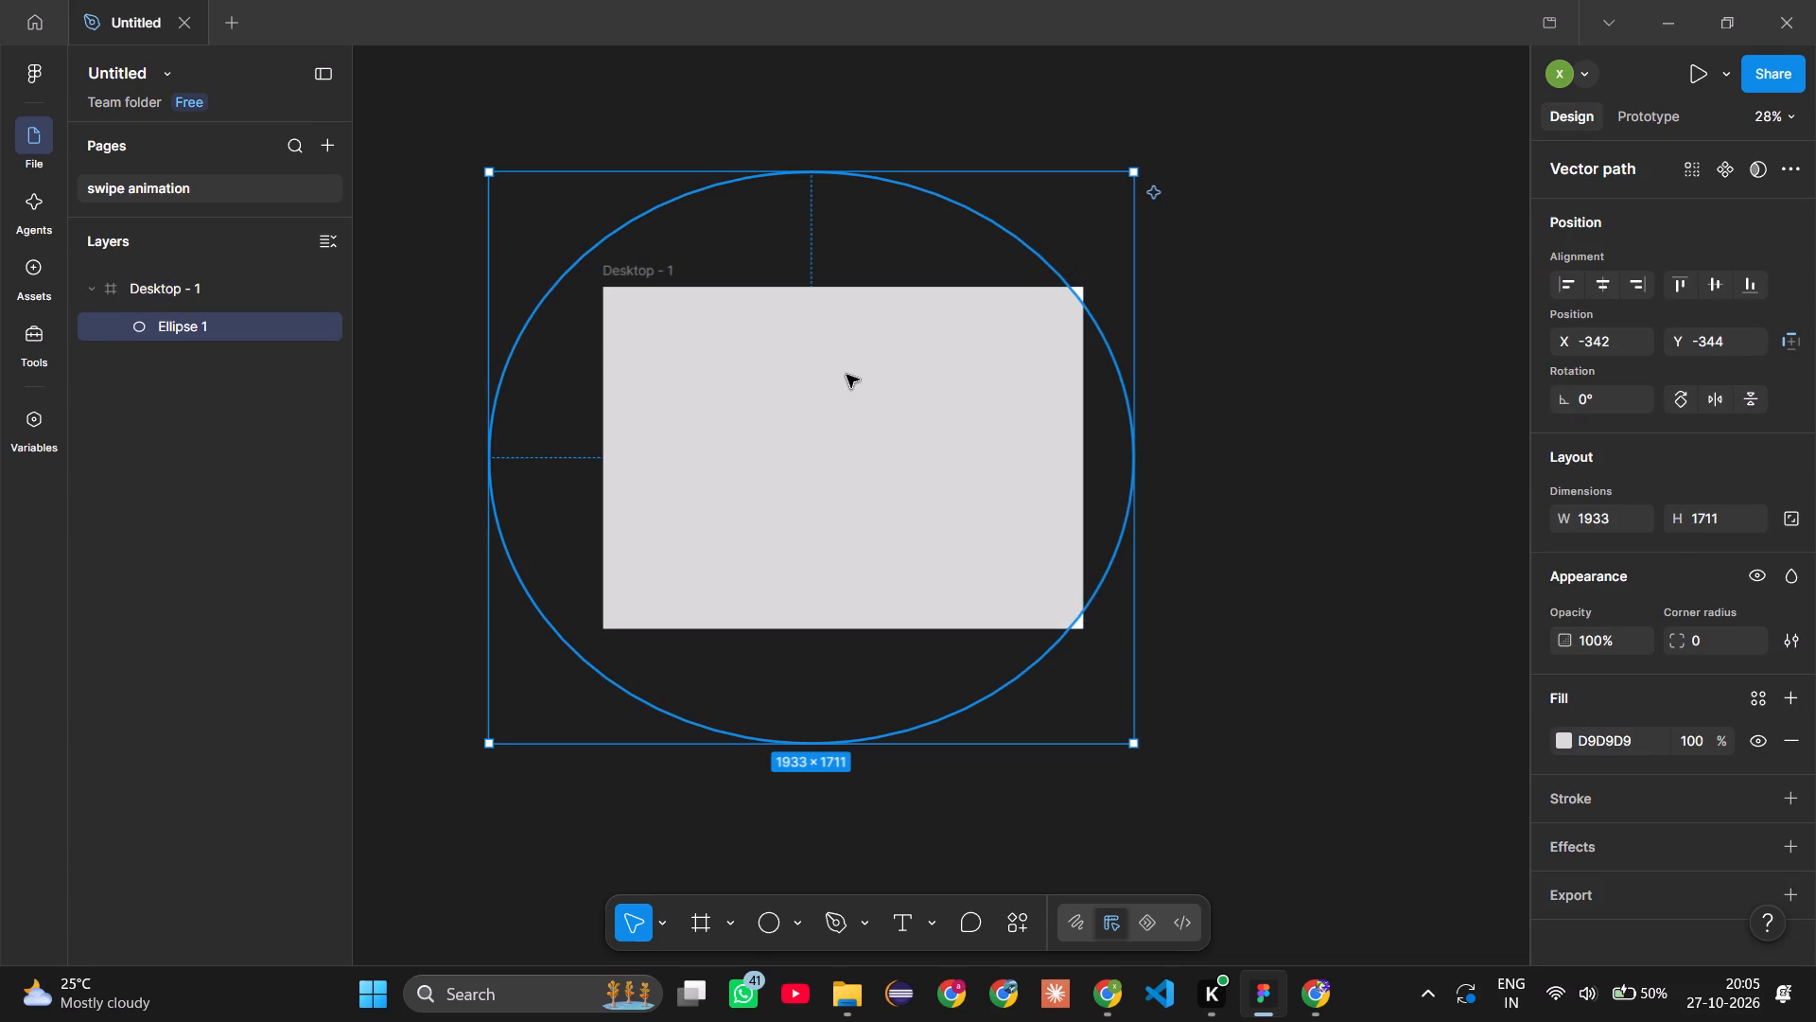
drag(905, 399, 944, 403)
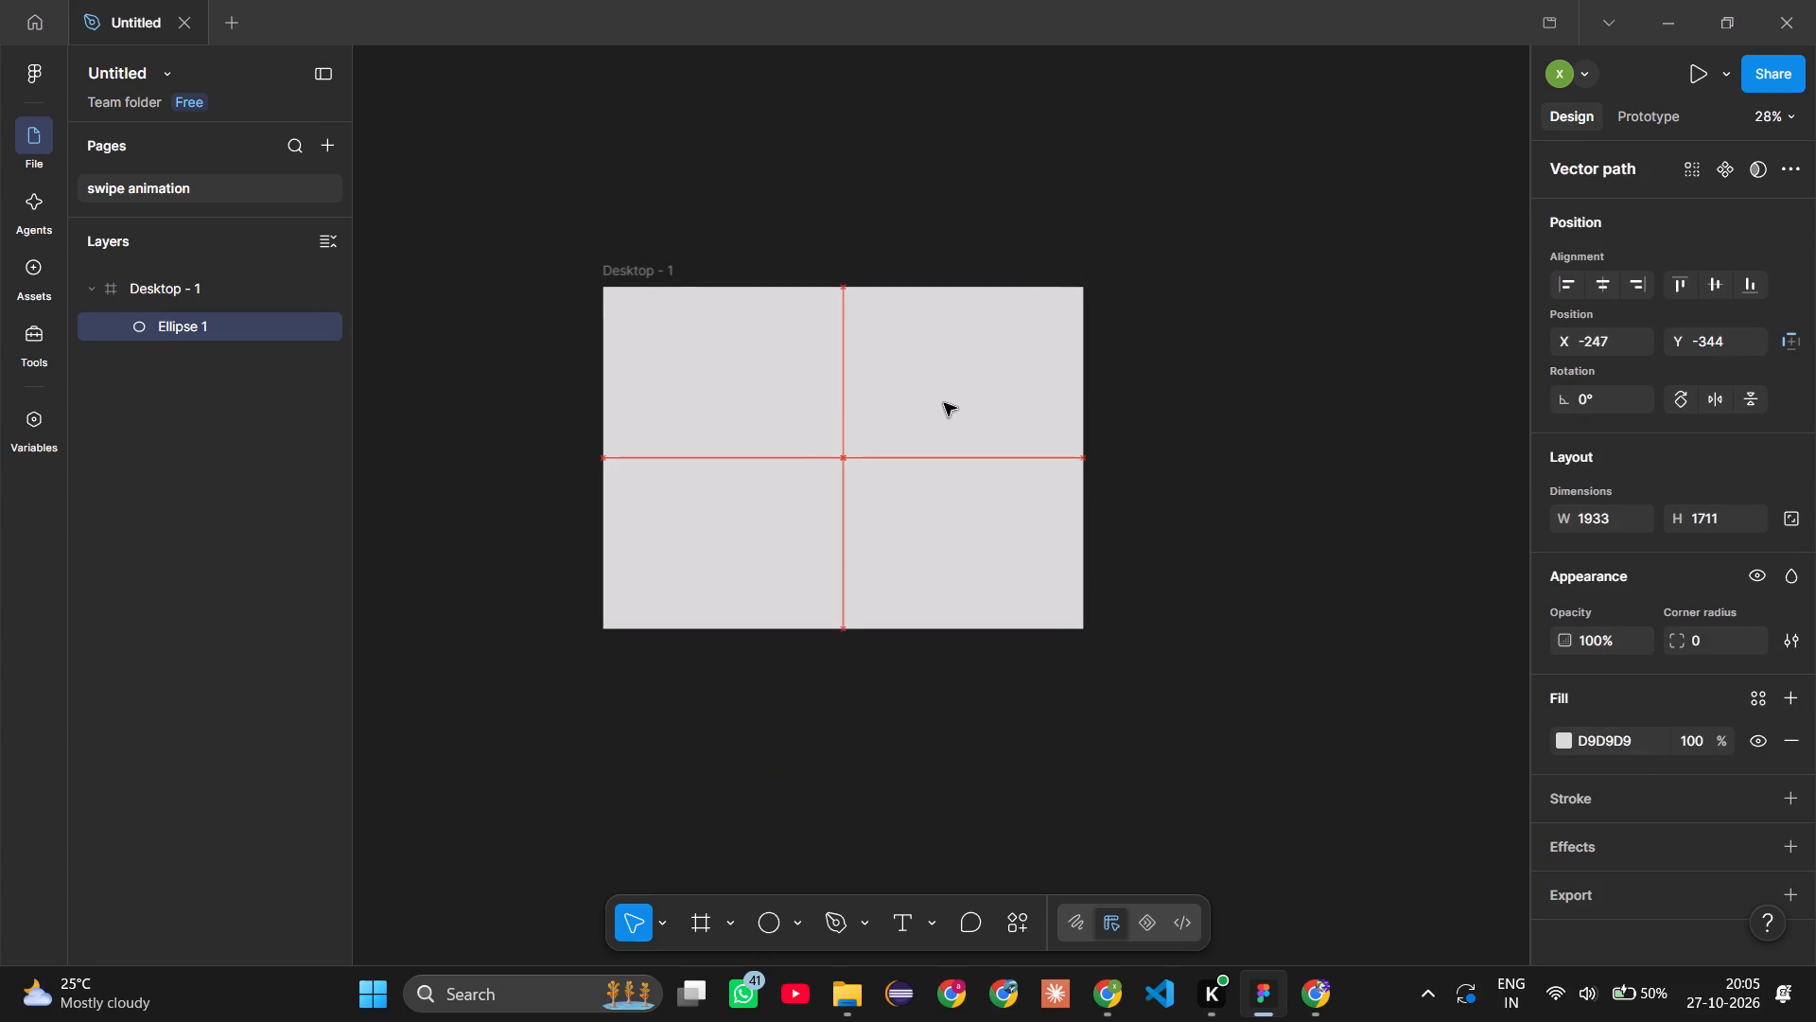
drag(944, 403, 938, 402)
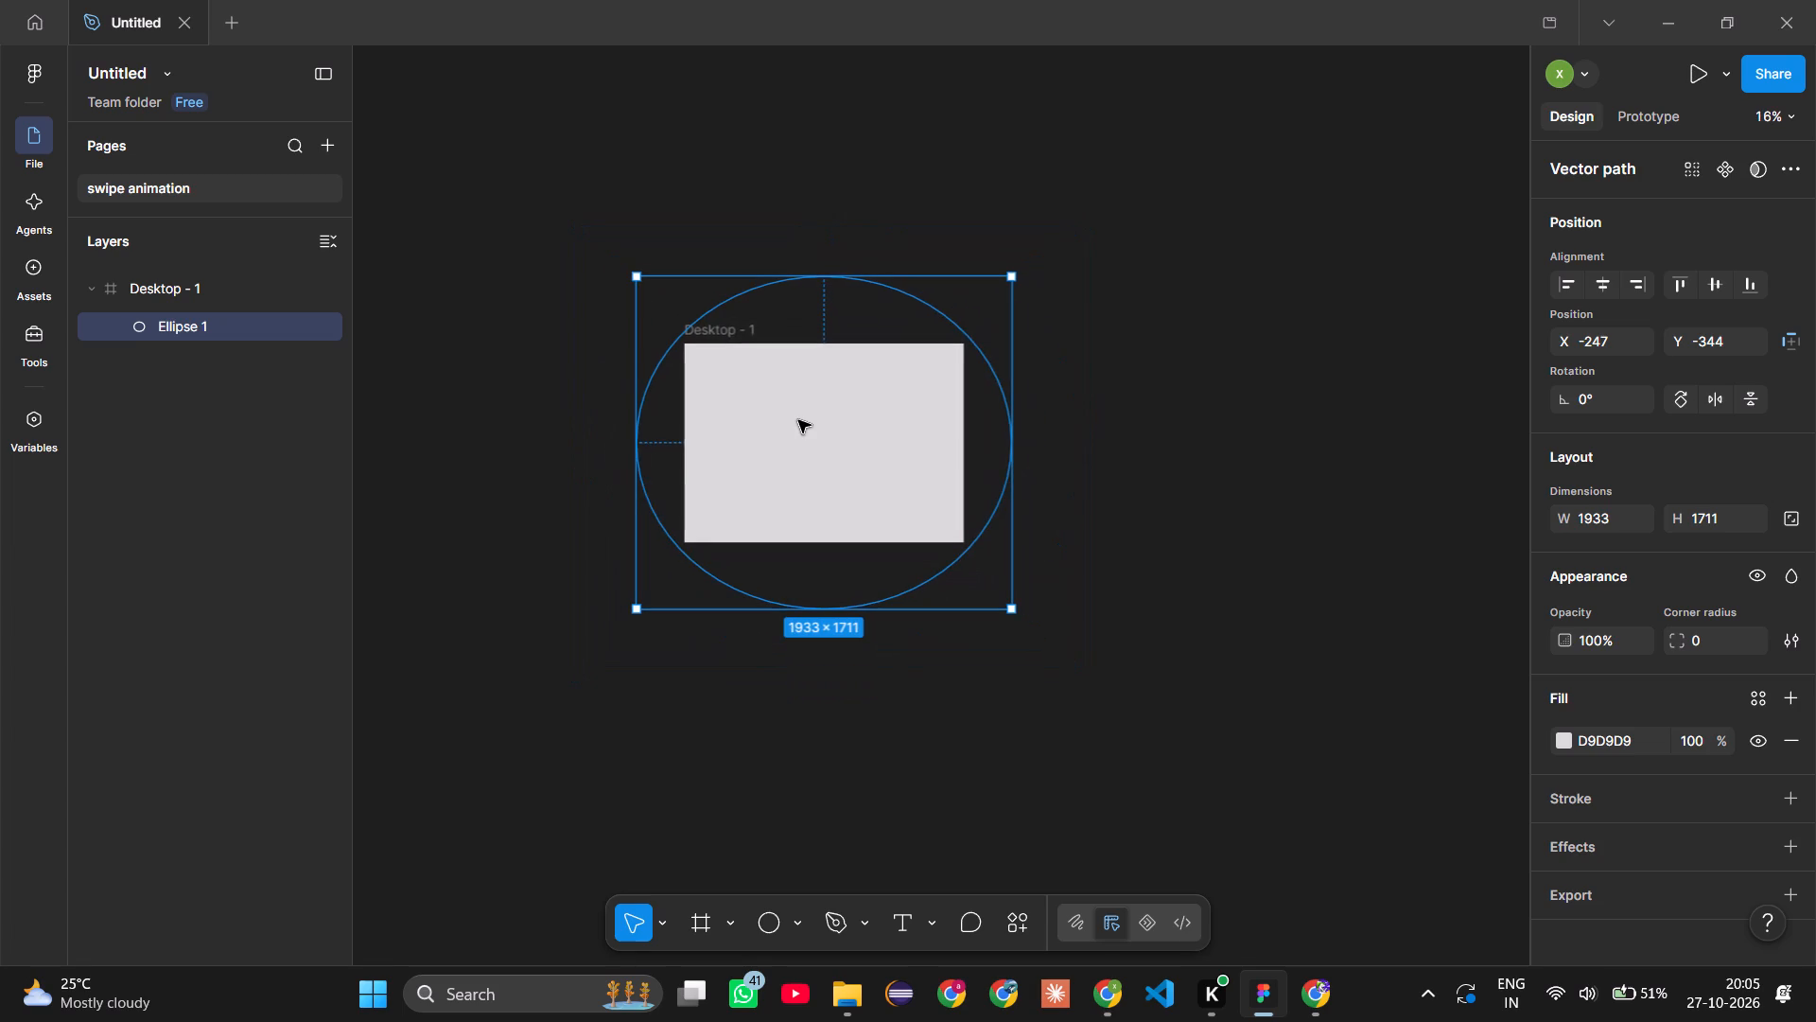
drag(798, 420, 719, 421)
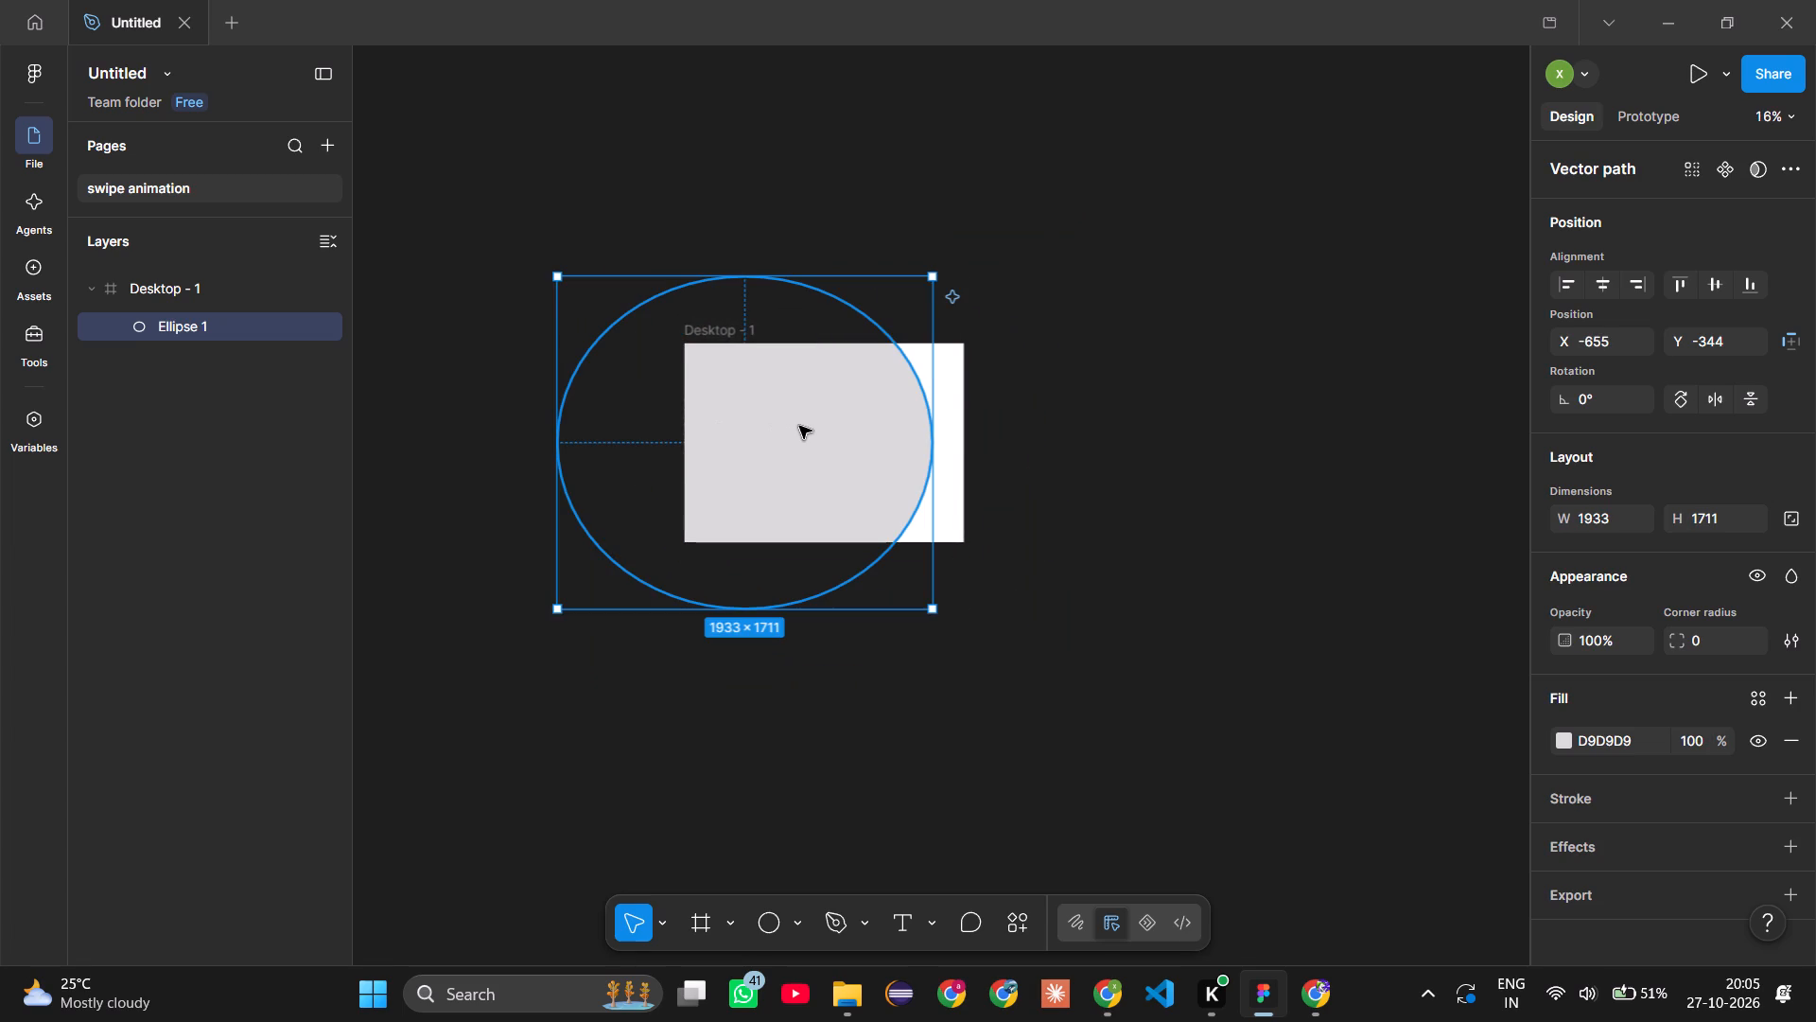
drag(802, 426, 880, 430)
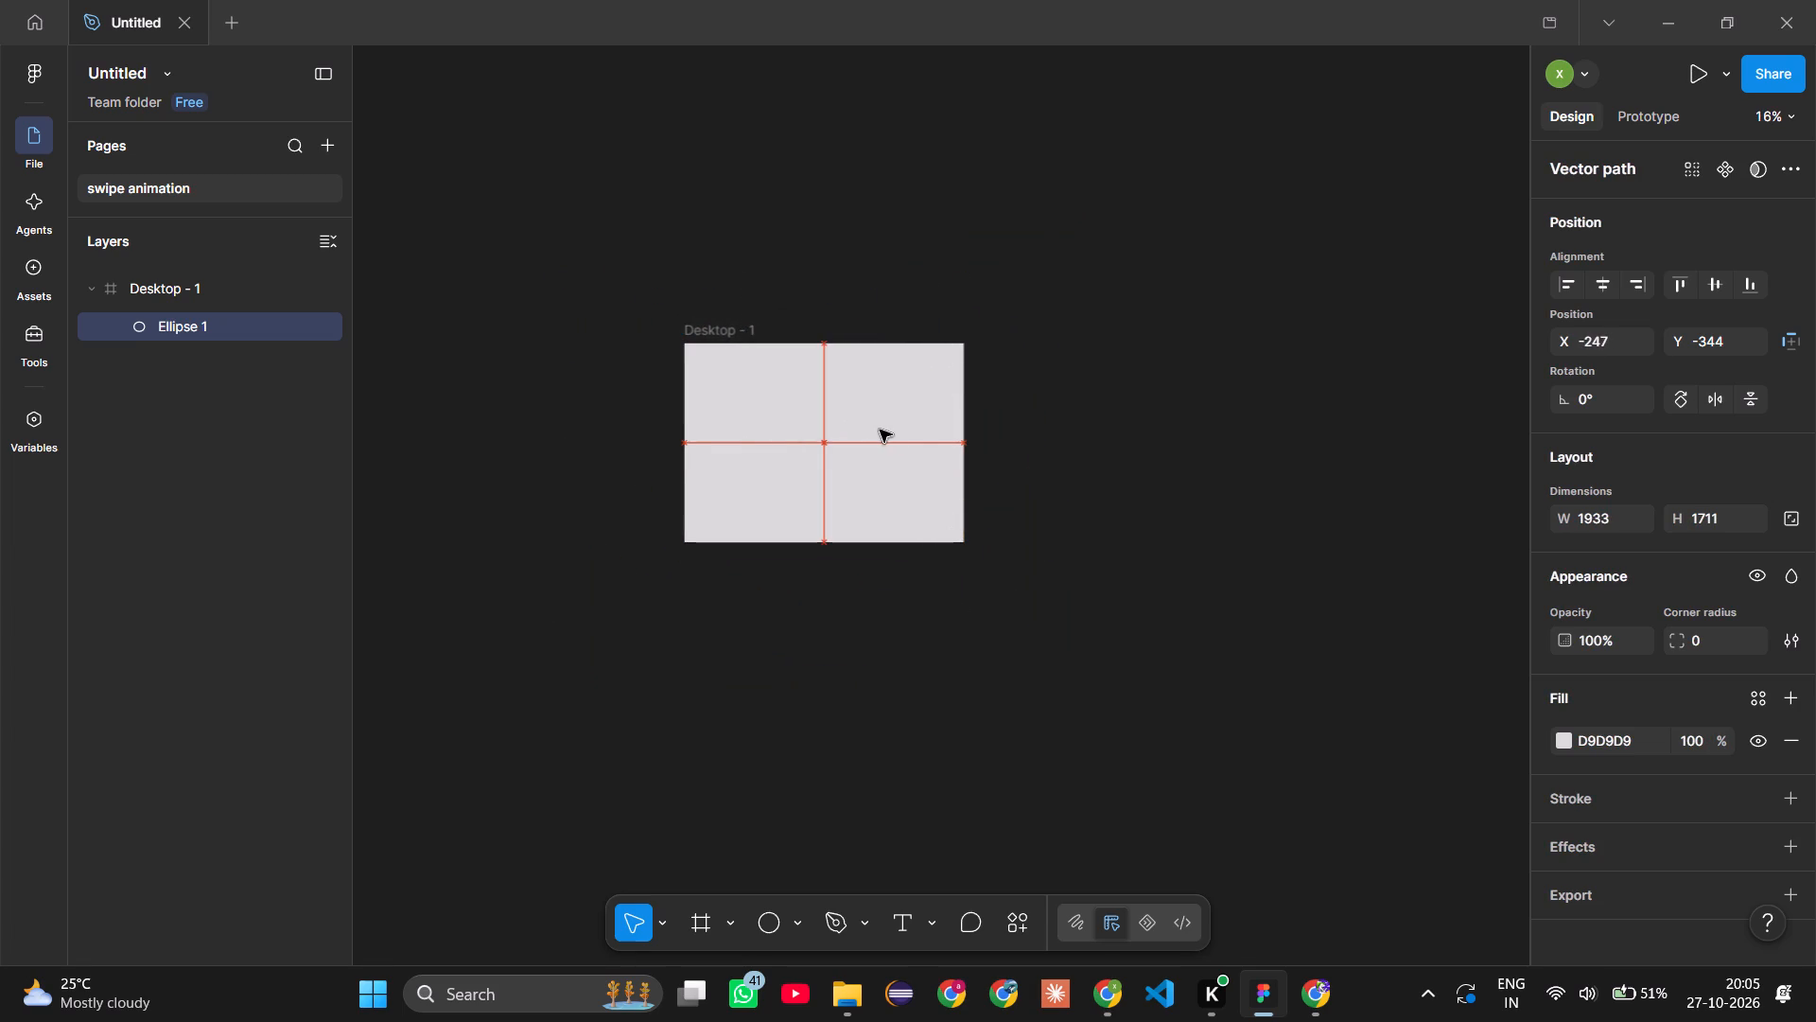
Move the ellipse out of the frame onto the empty canvas beside it, at about X 2267, Y -175.
drag(880, 430, 1235, 428)
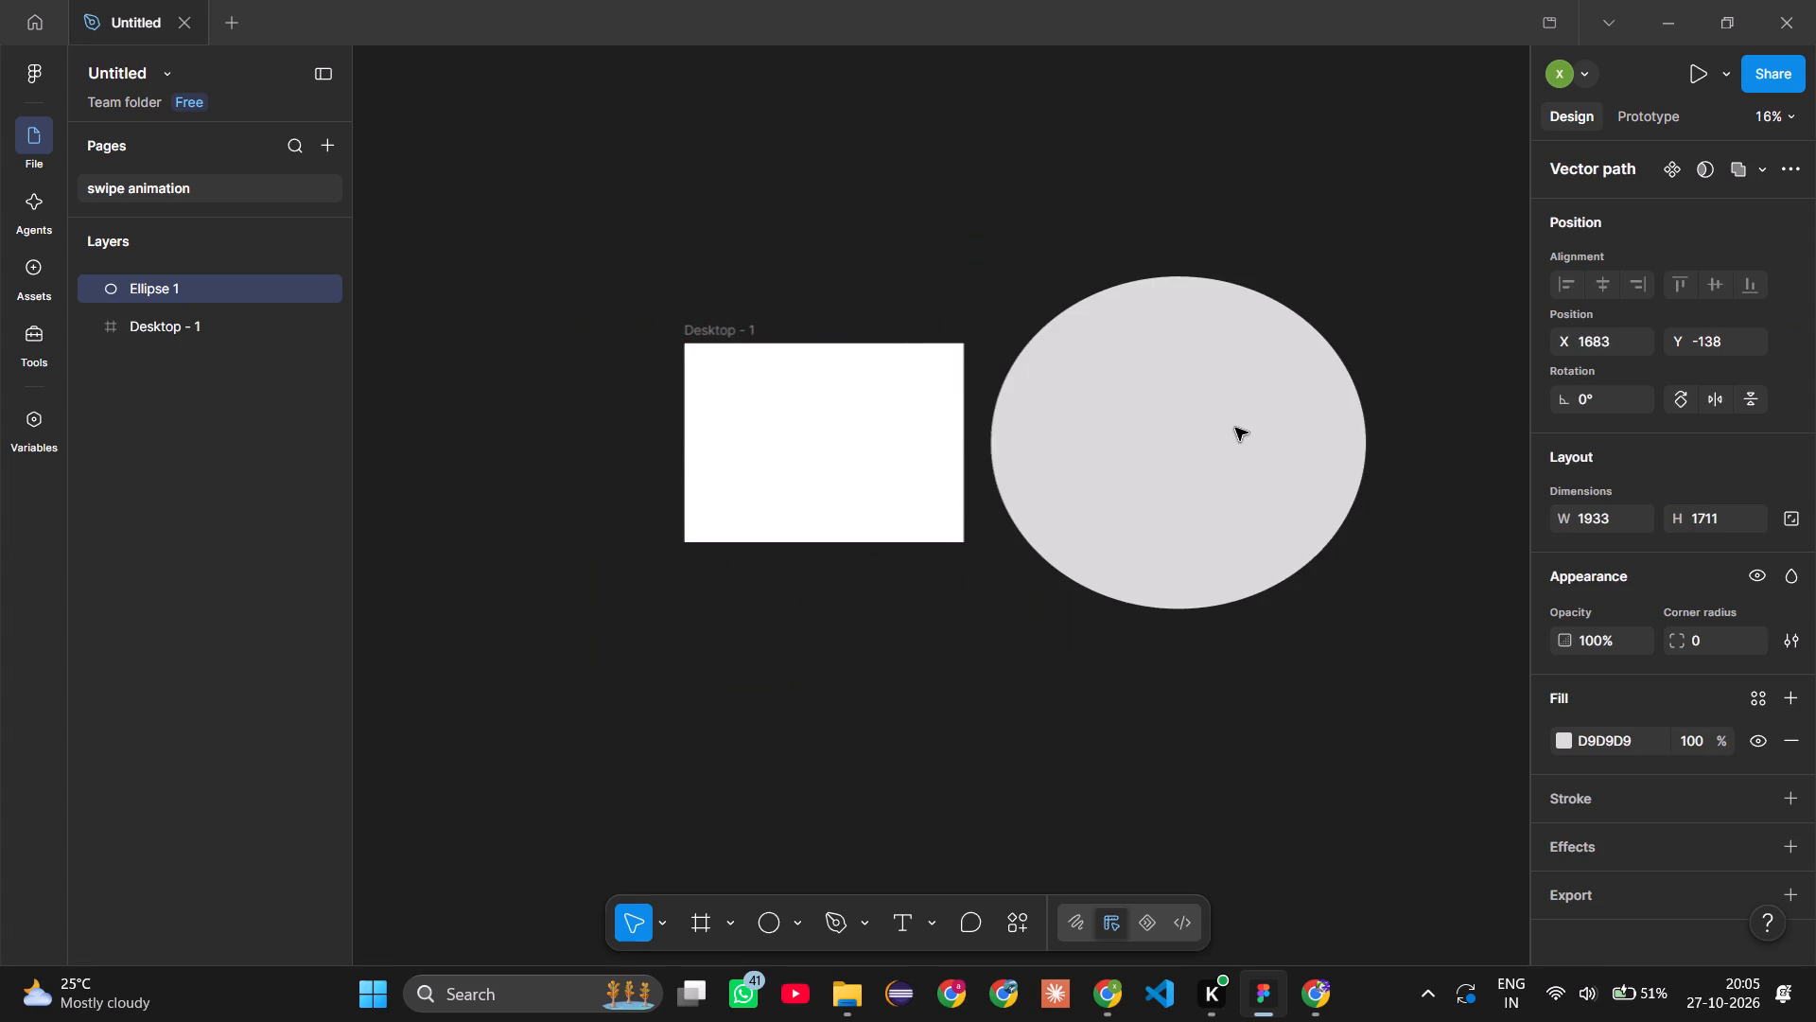
drag(1235, 428, 1253, 425)
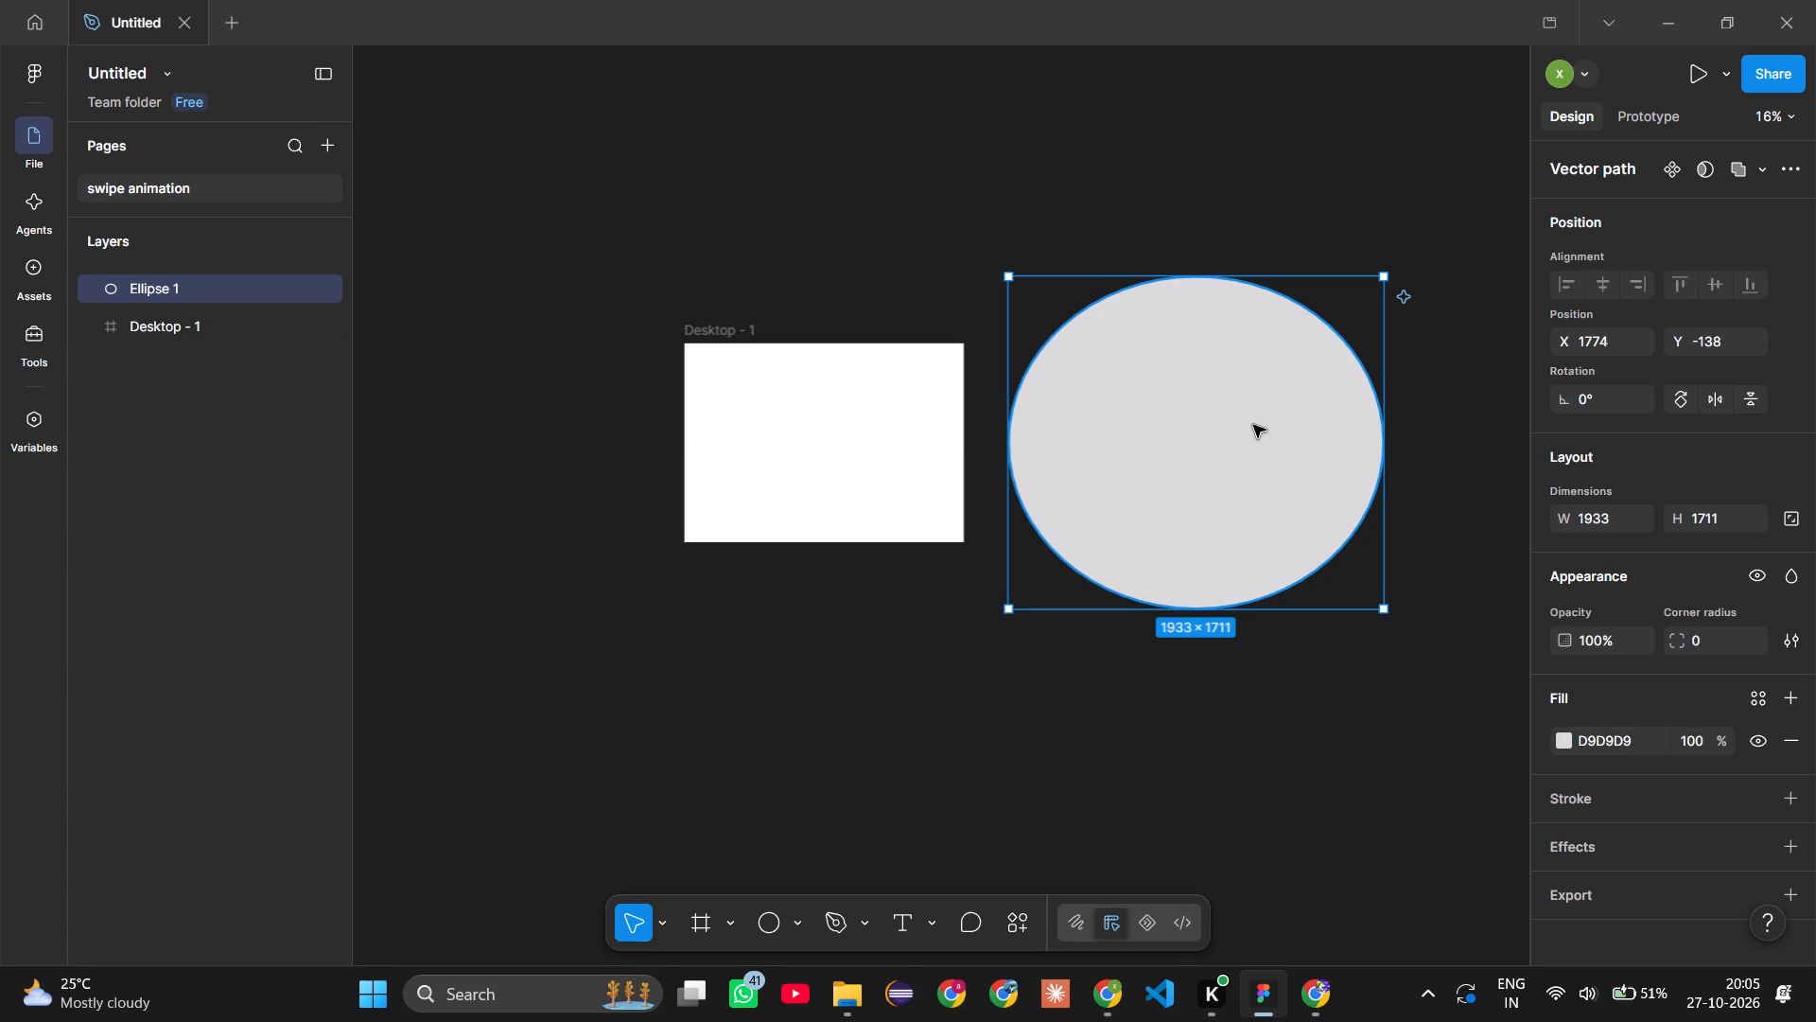
click(1253, 425)
scroll(1253, 425, left, 1)
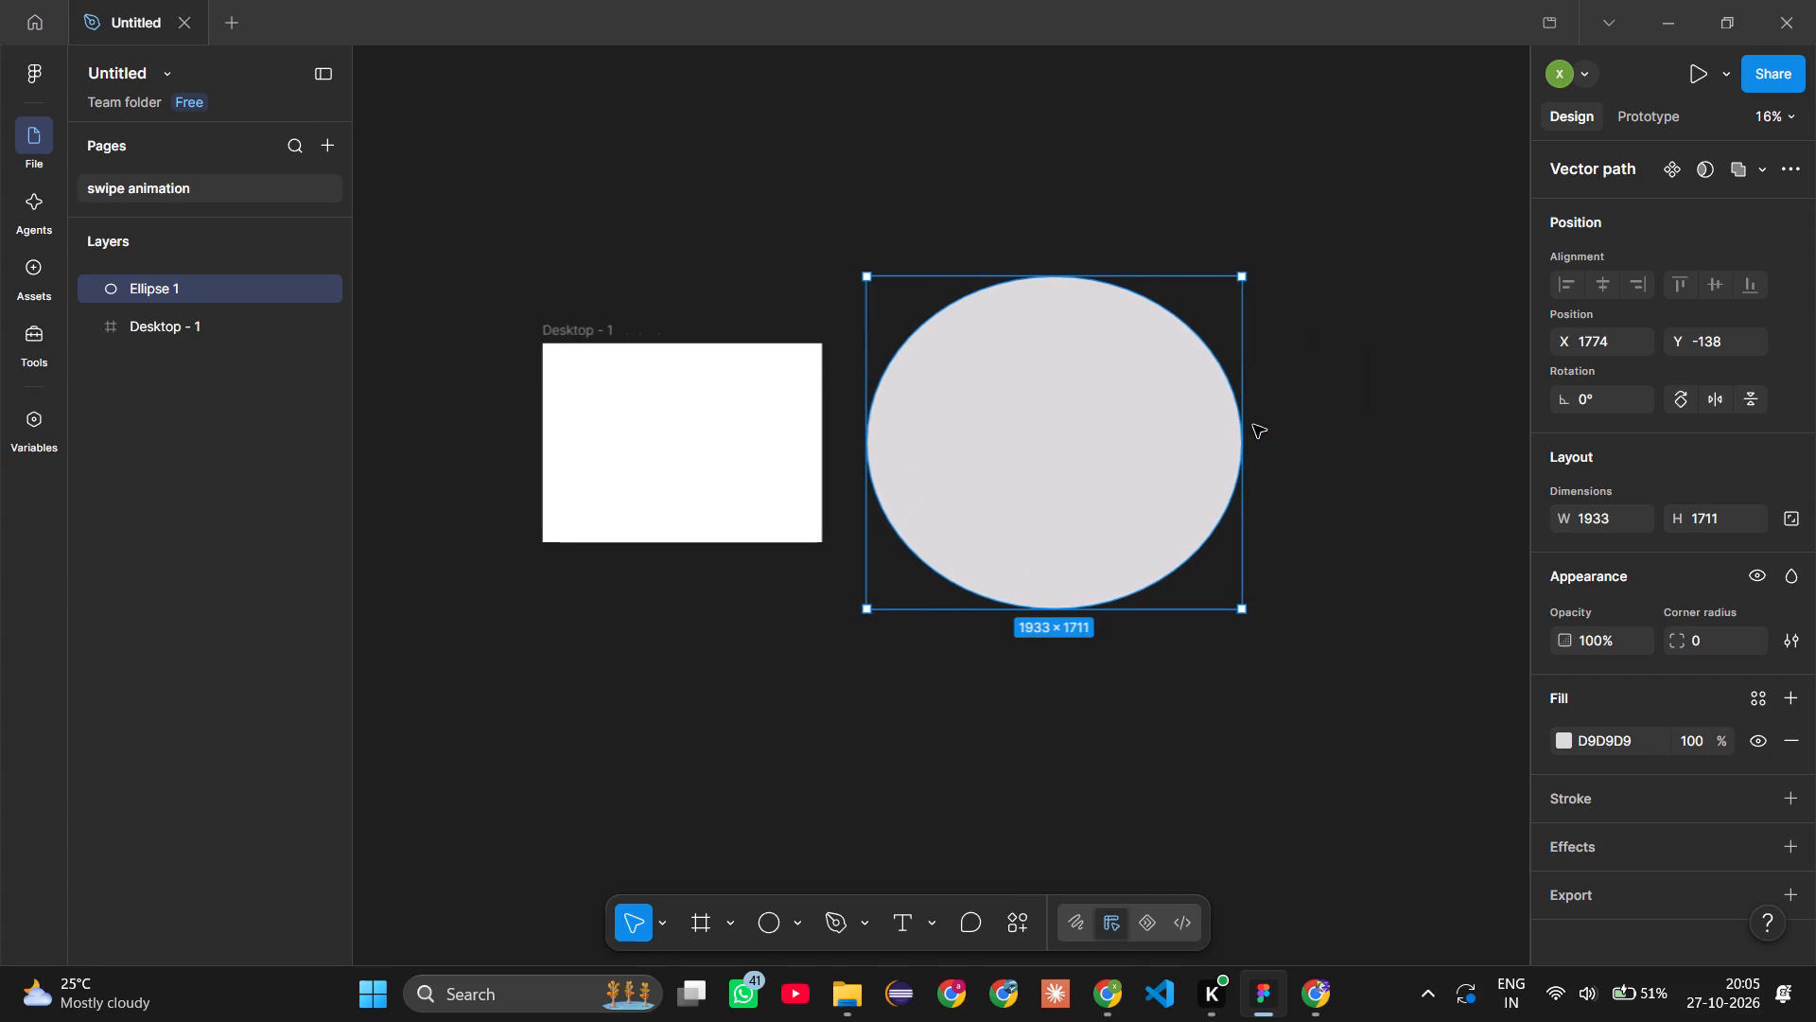
drag(1088, 439, 1183, 432)
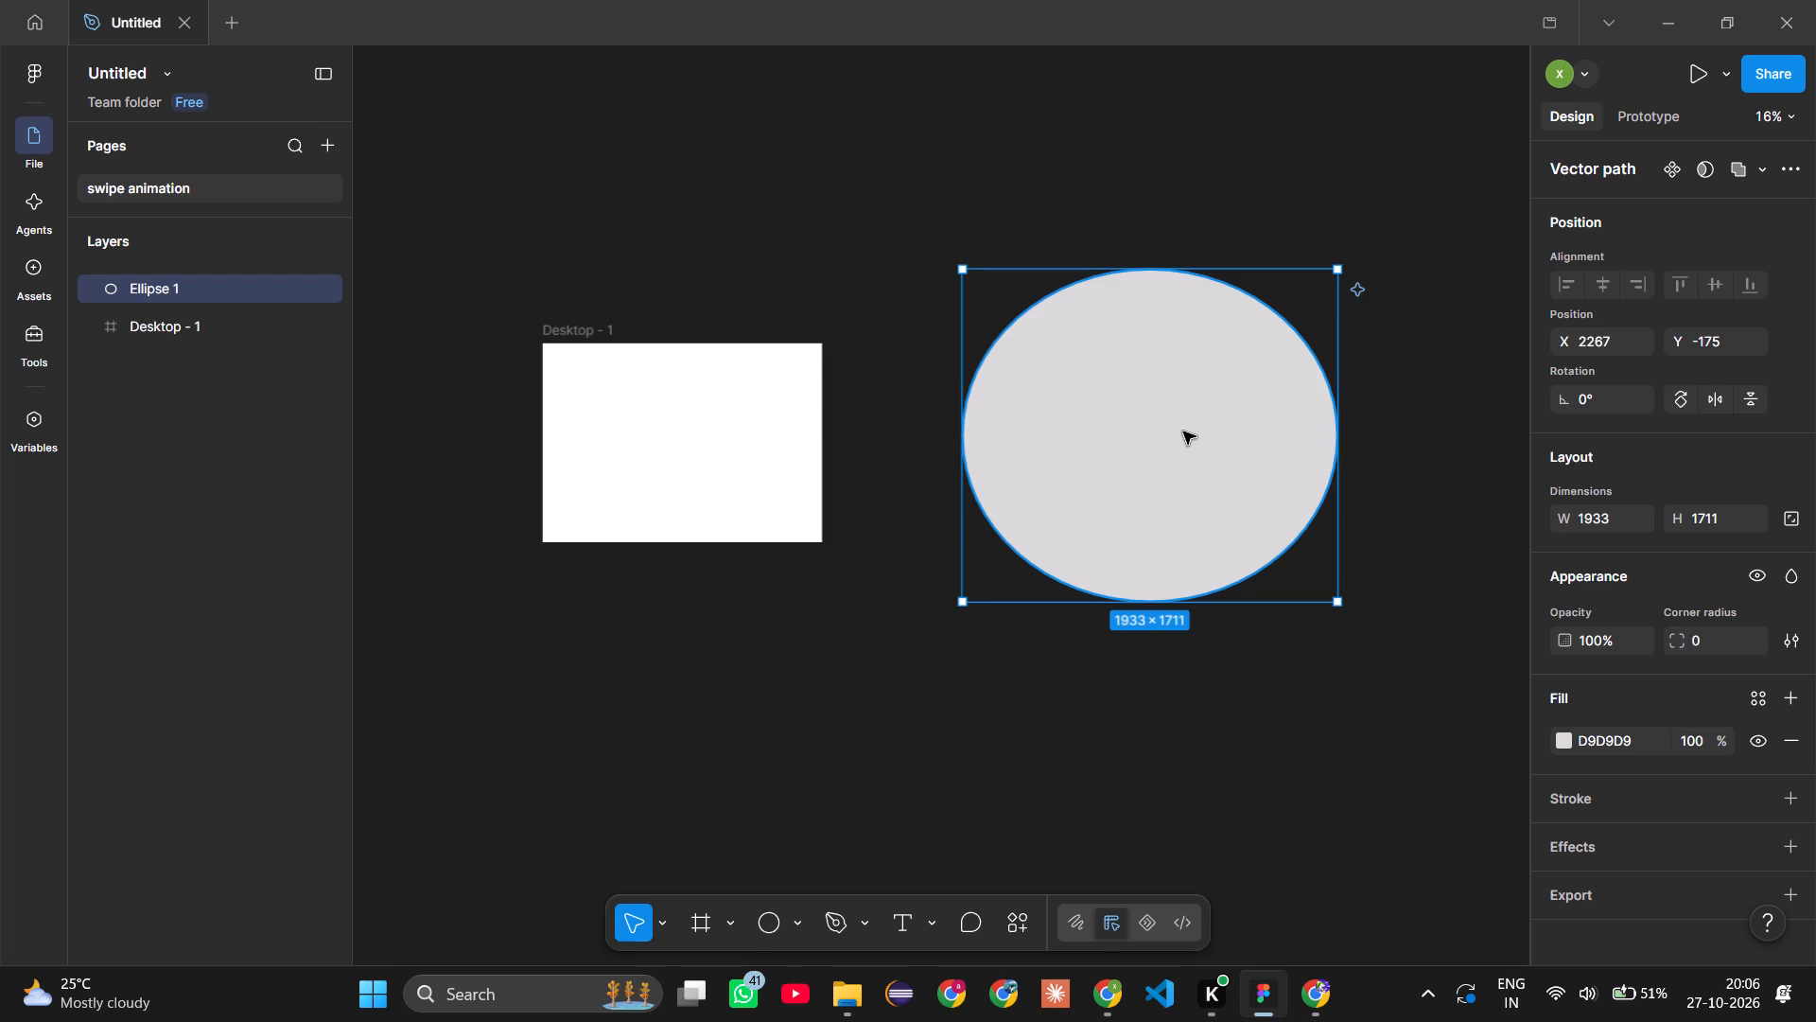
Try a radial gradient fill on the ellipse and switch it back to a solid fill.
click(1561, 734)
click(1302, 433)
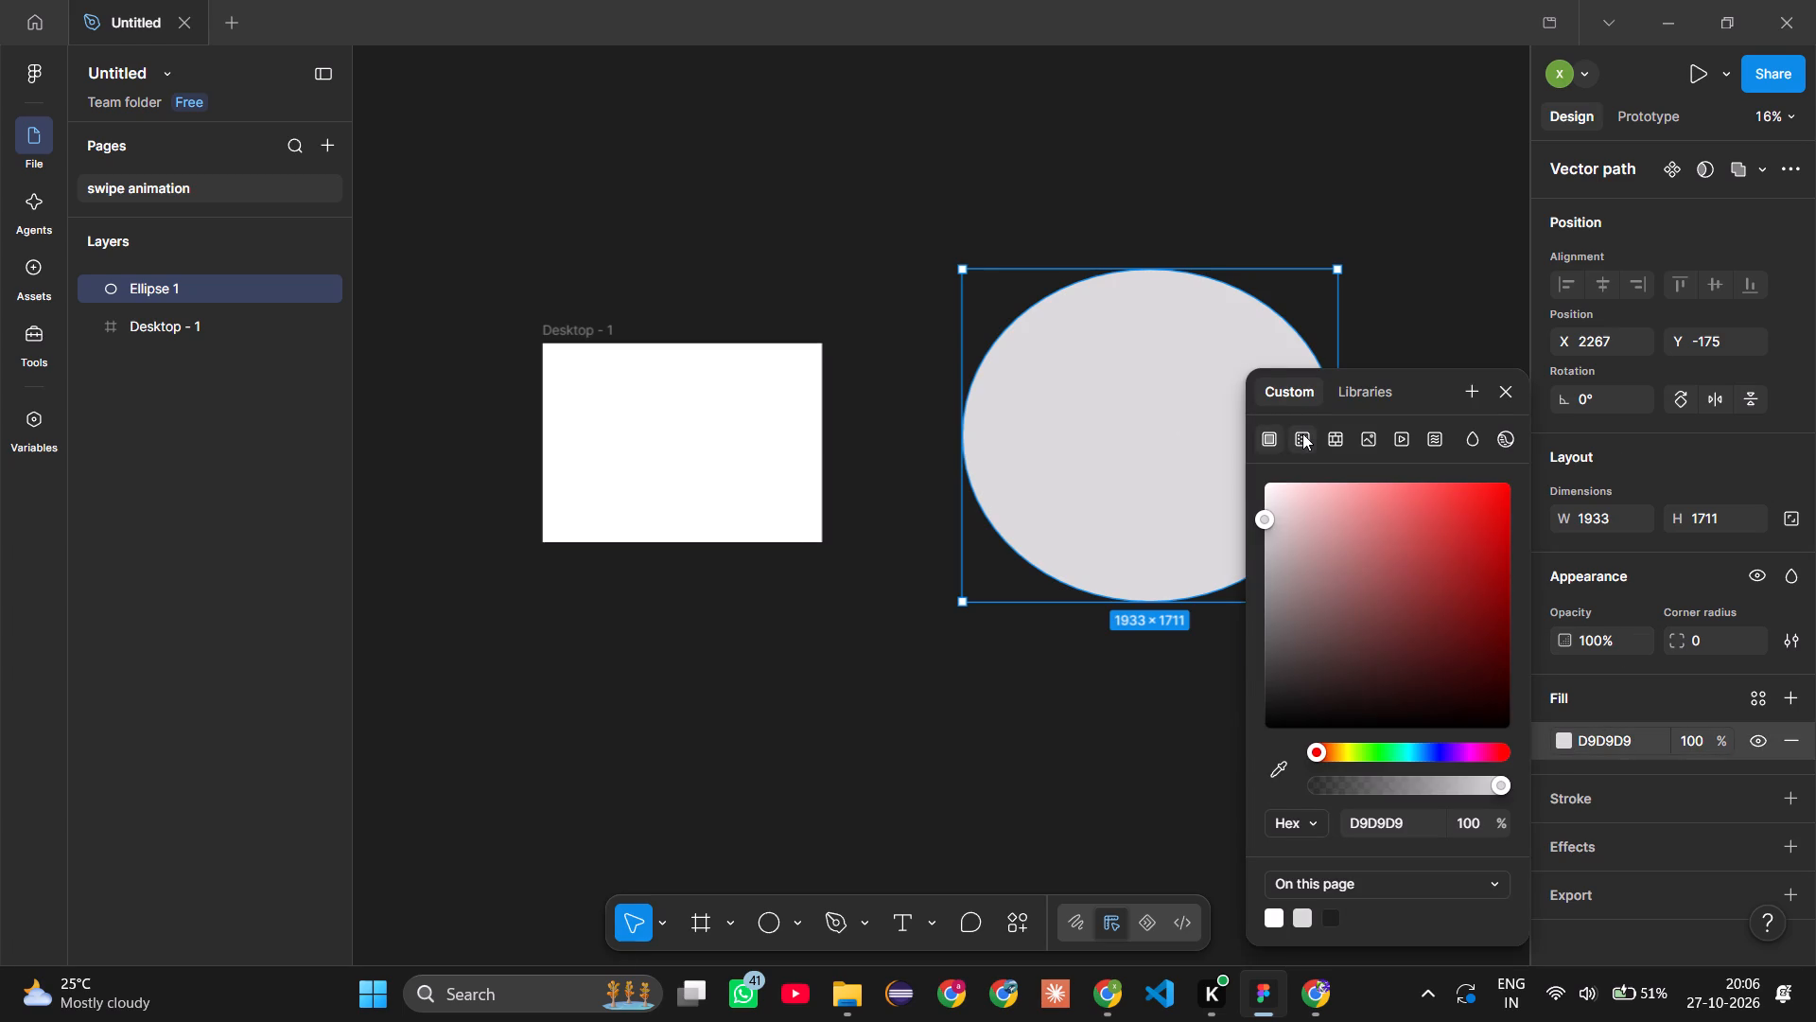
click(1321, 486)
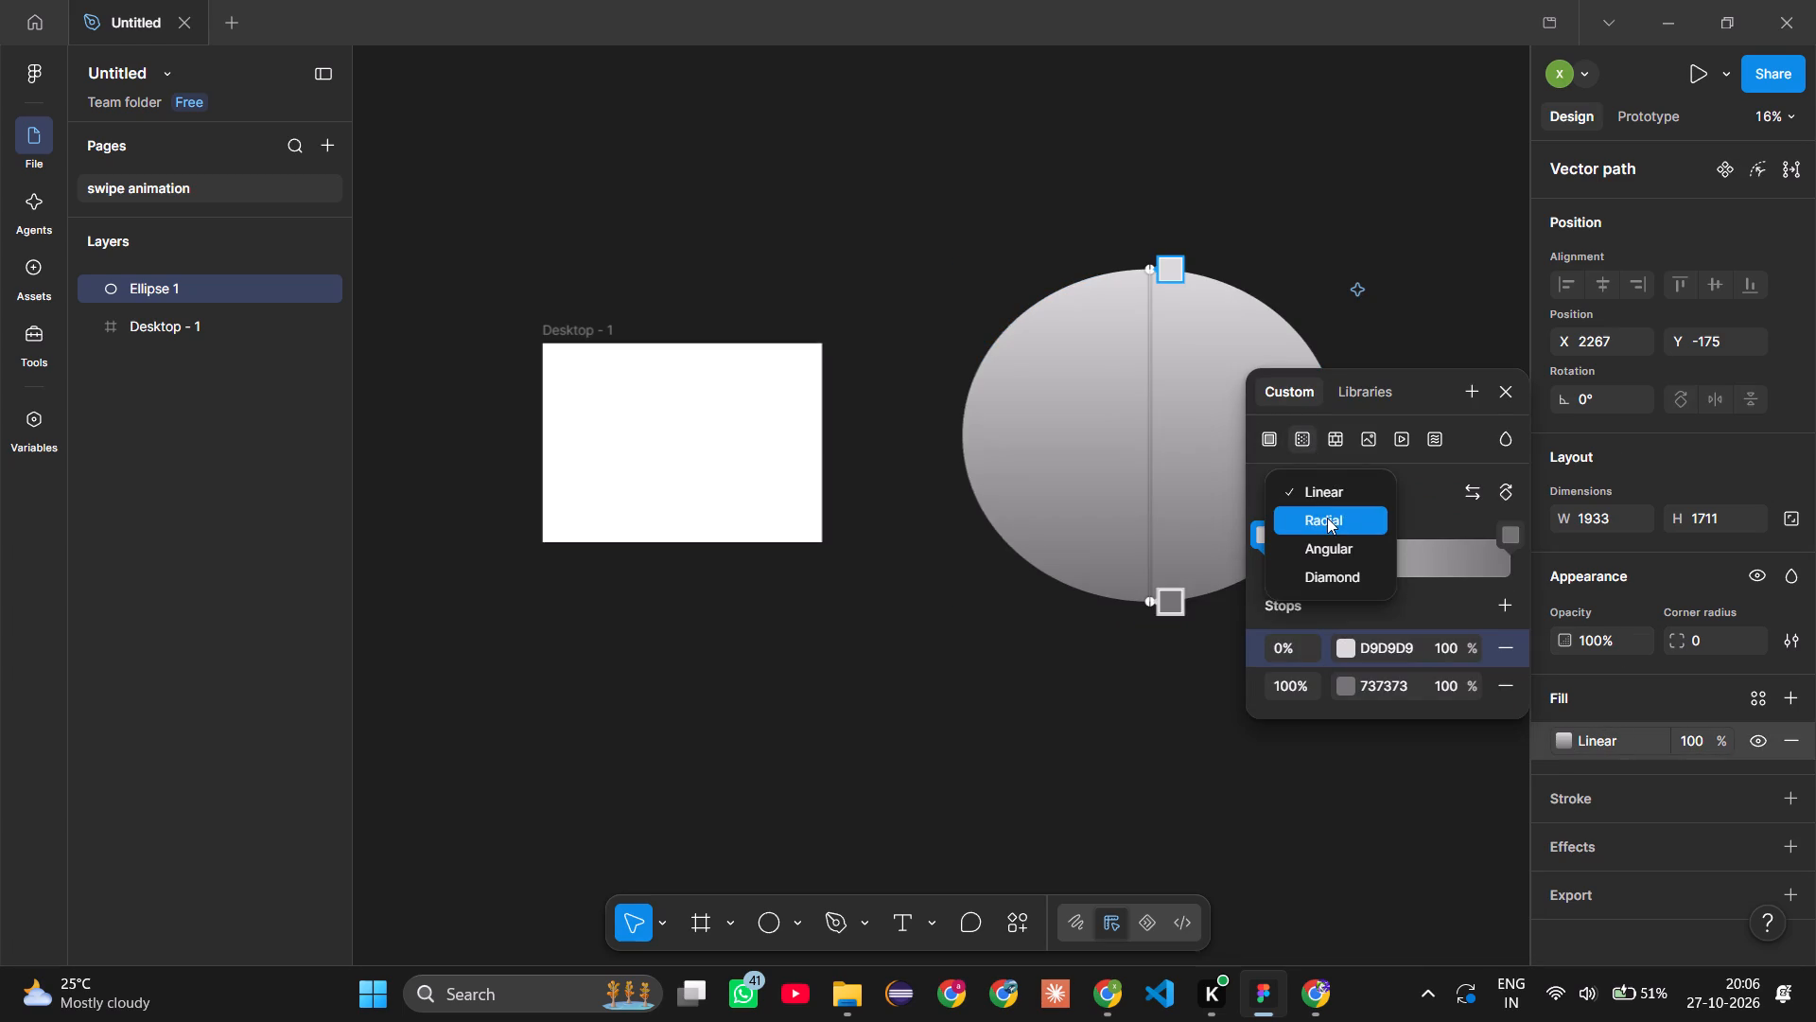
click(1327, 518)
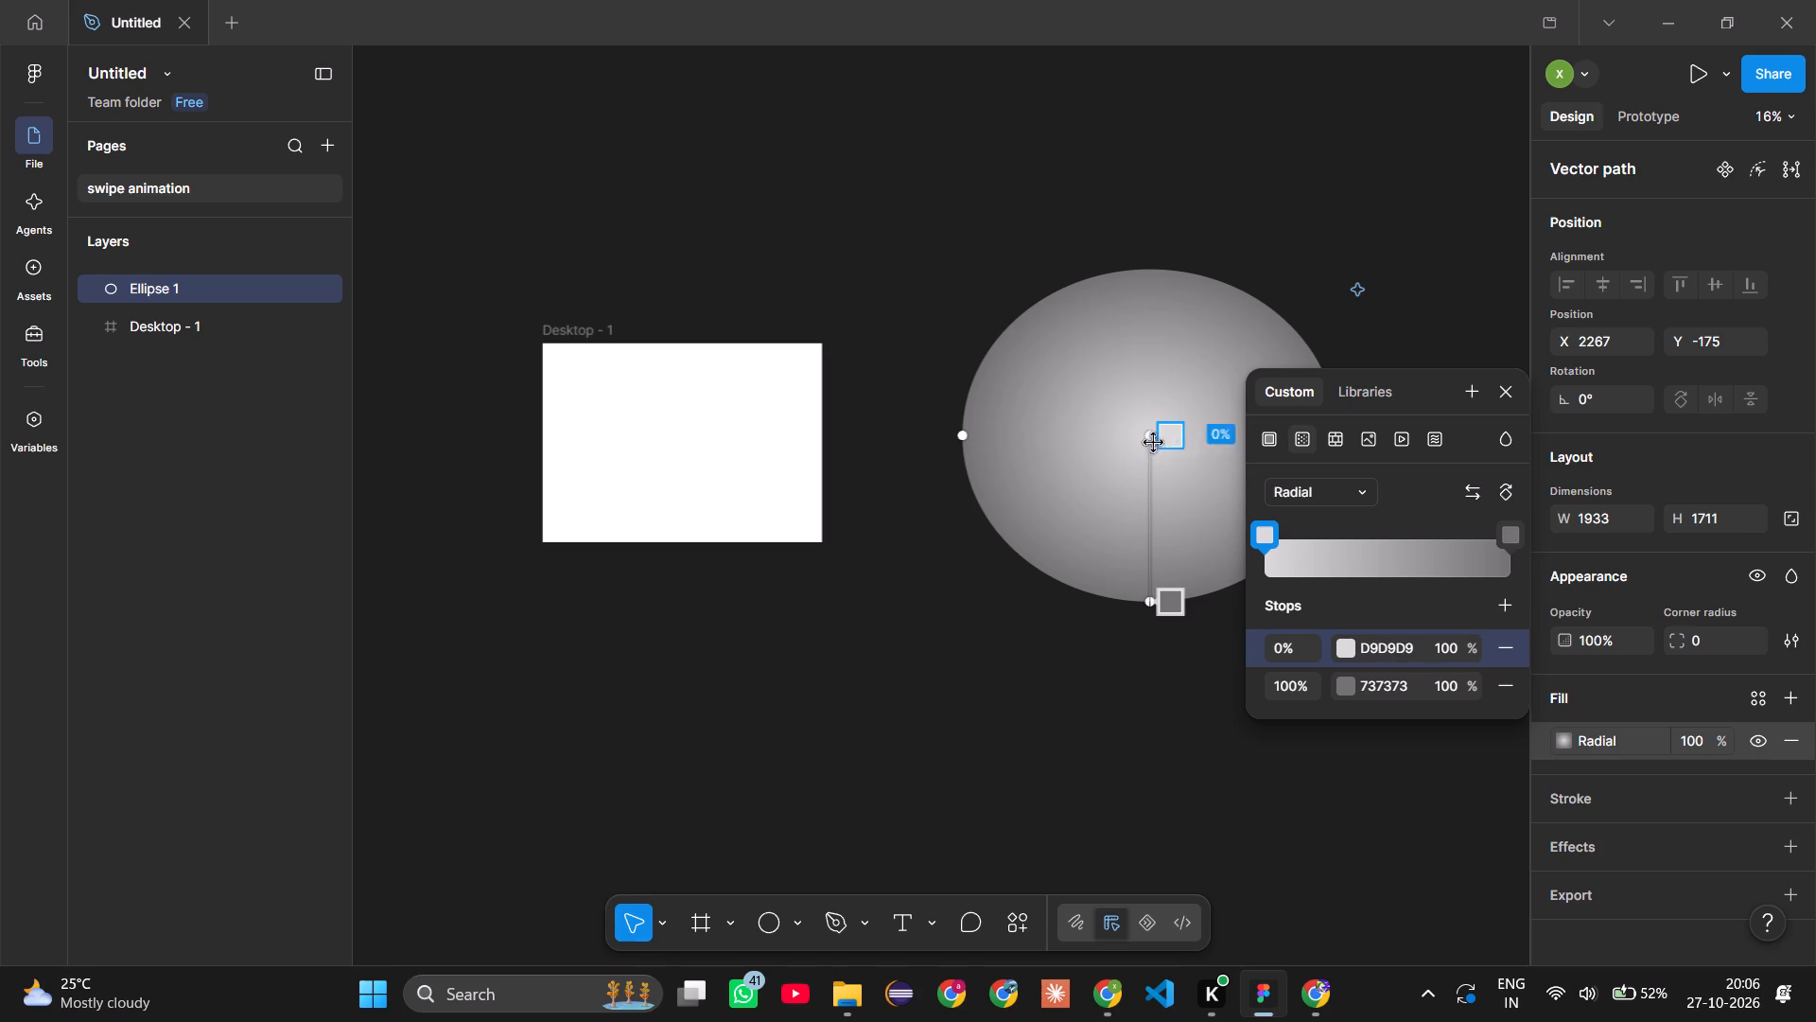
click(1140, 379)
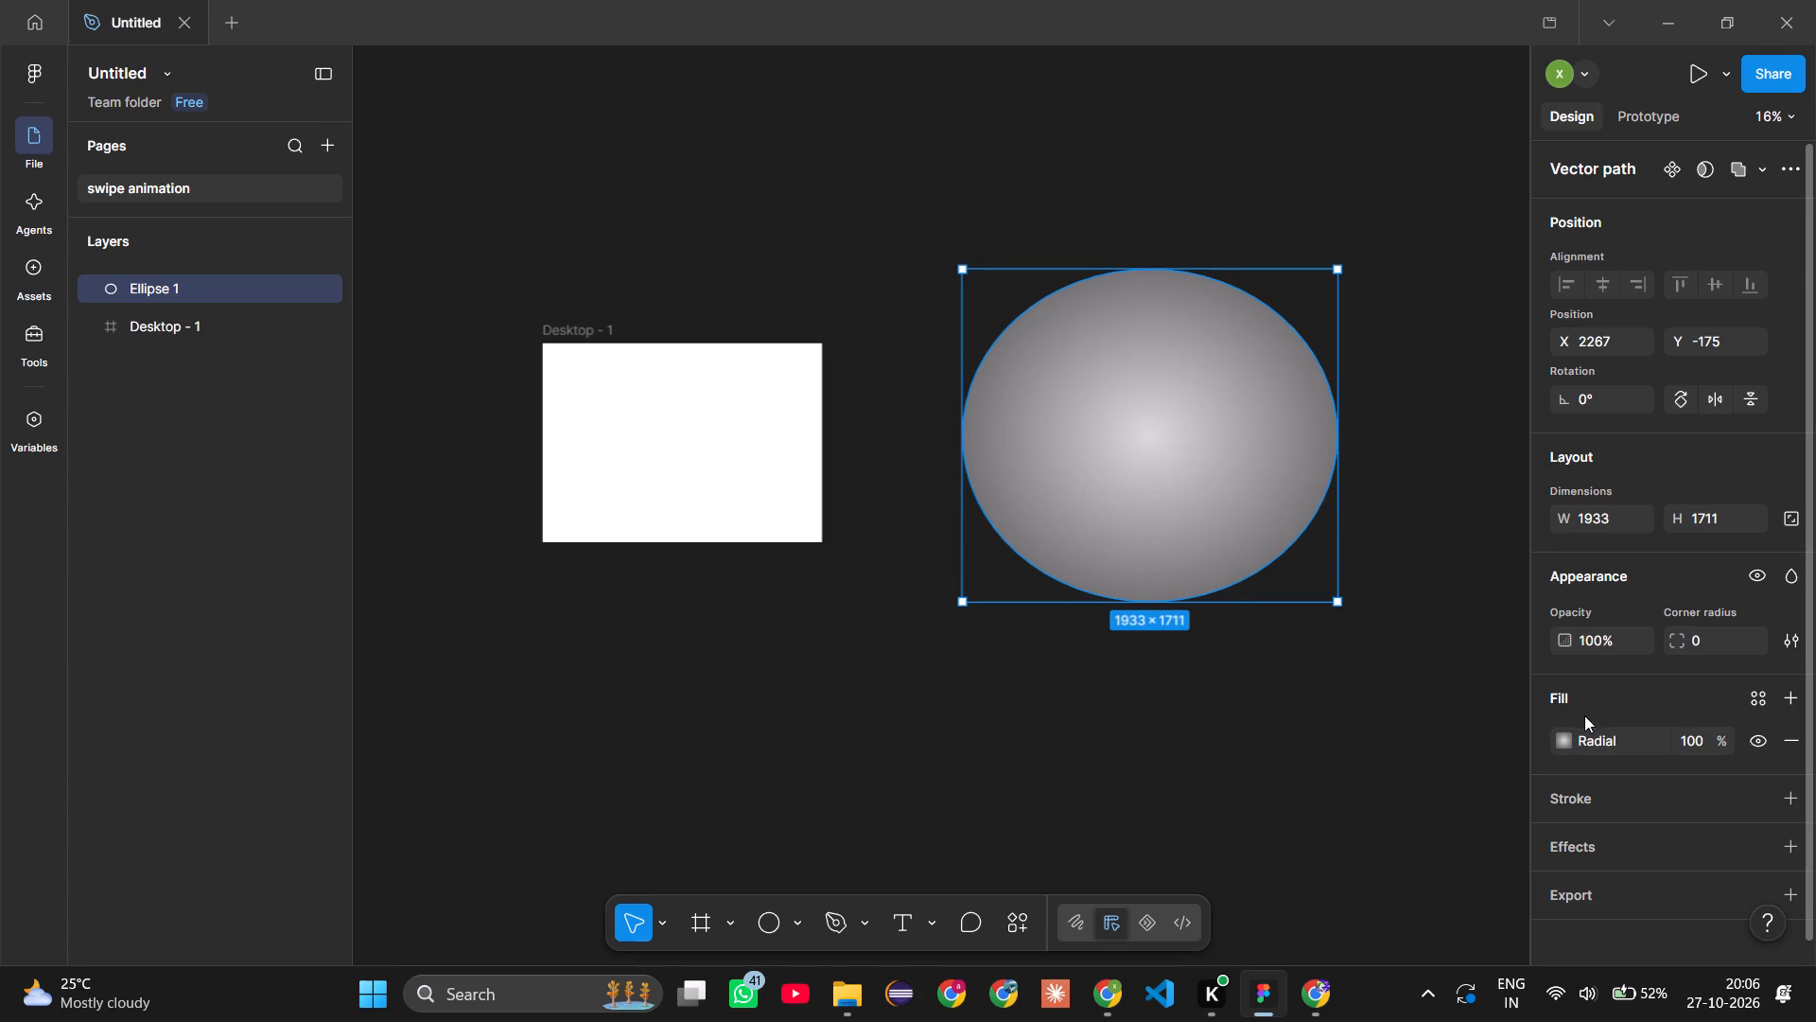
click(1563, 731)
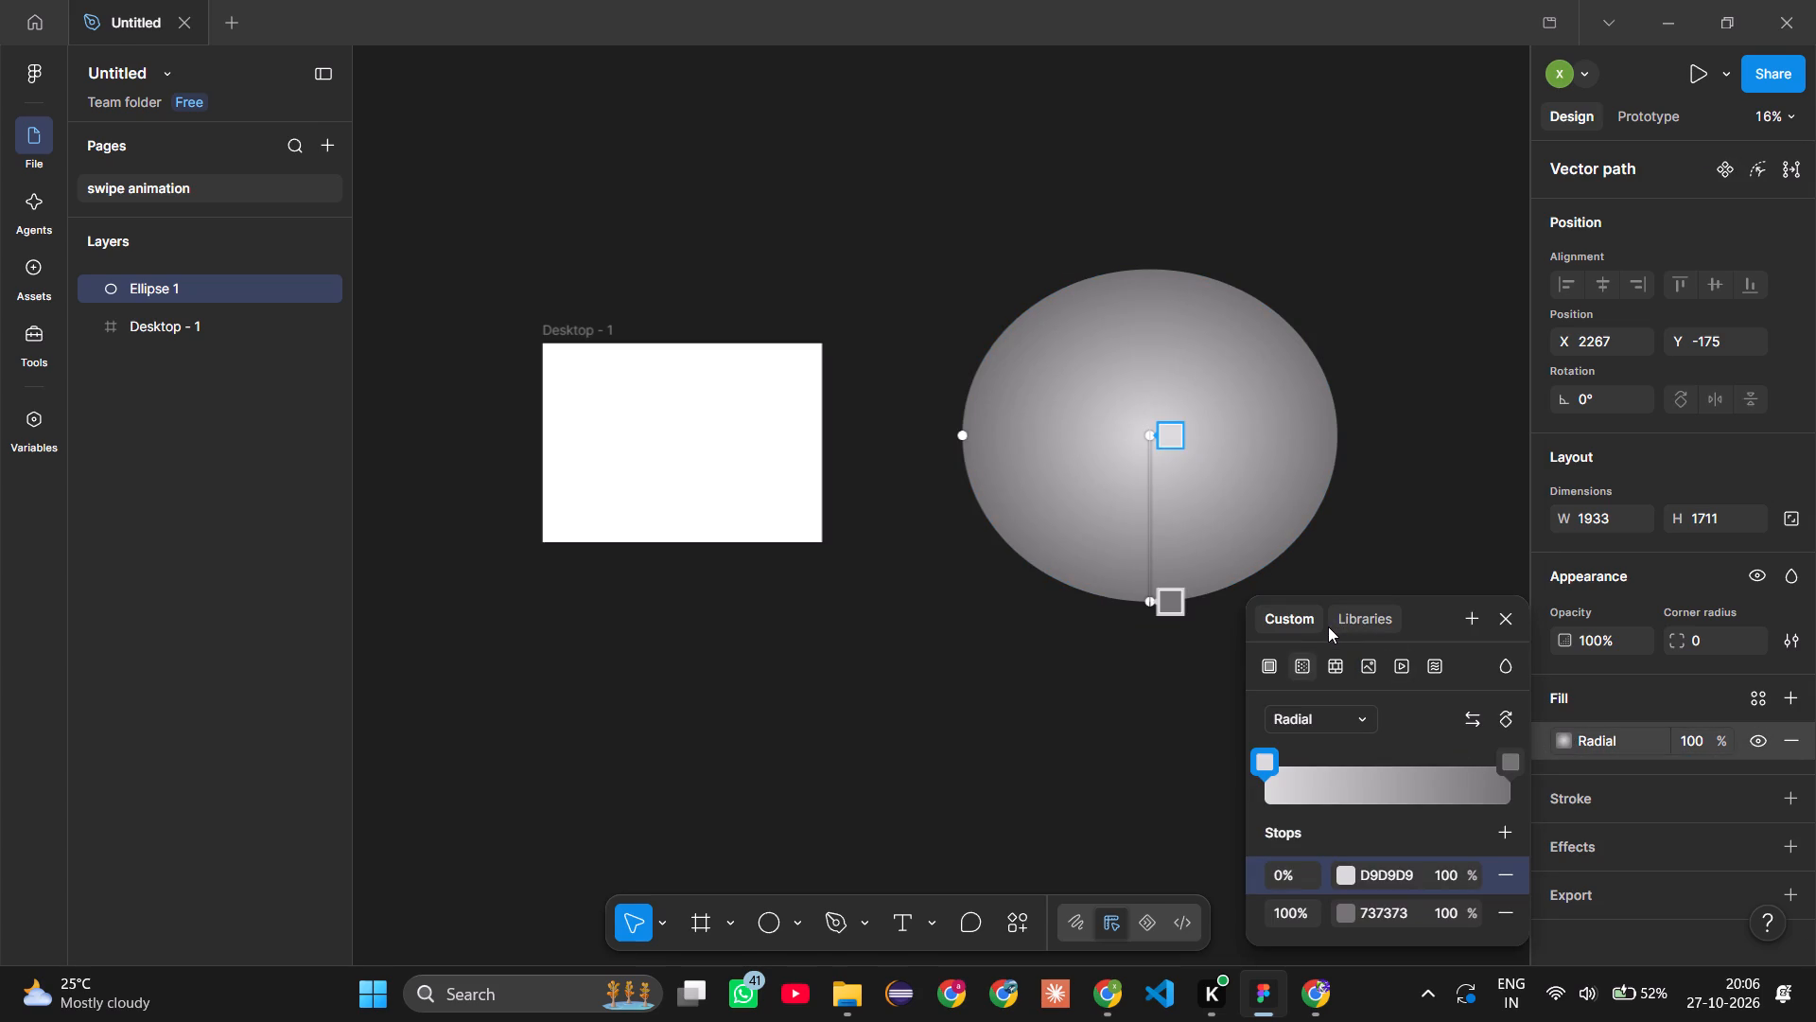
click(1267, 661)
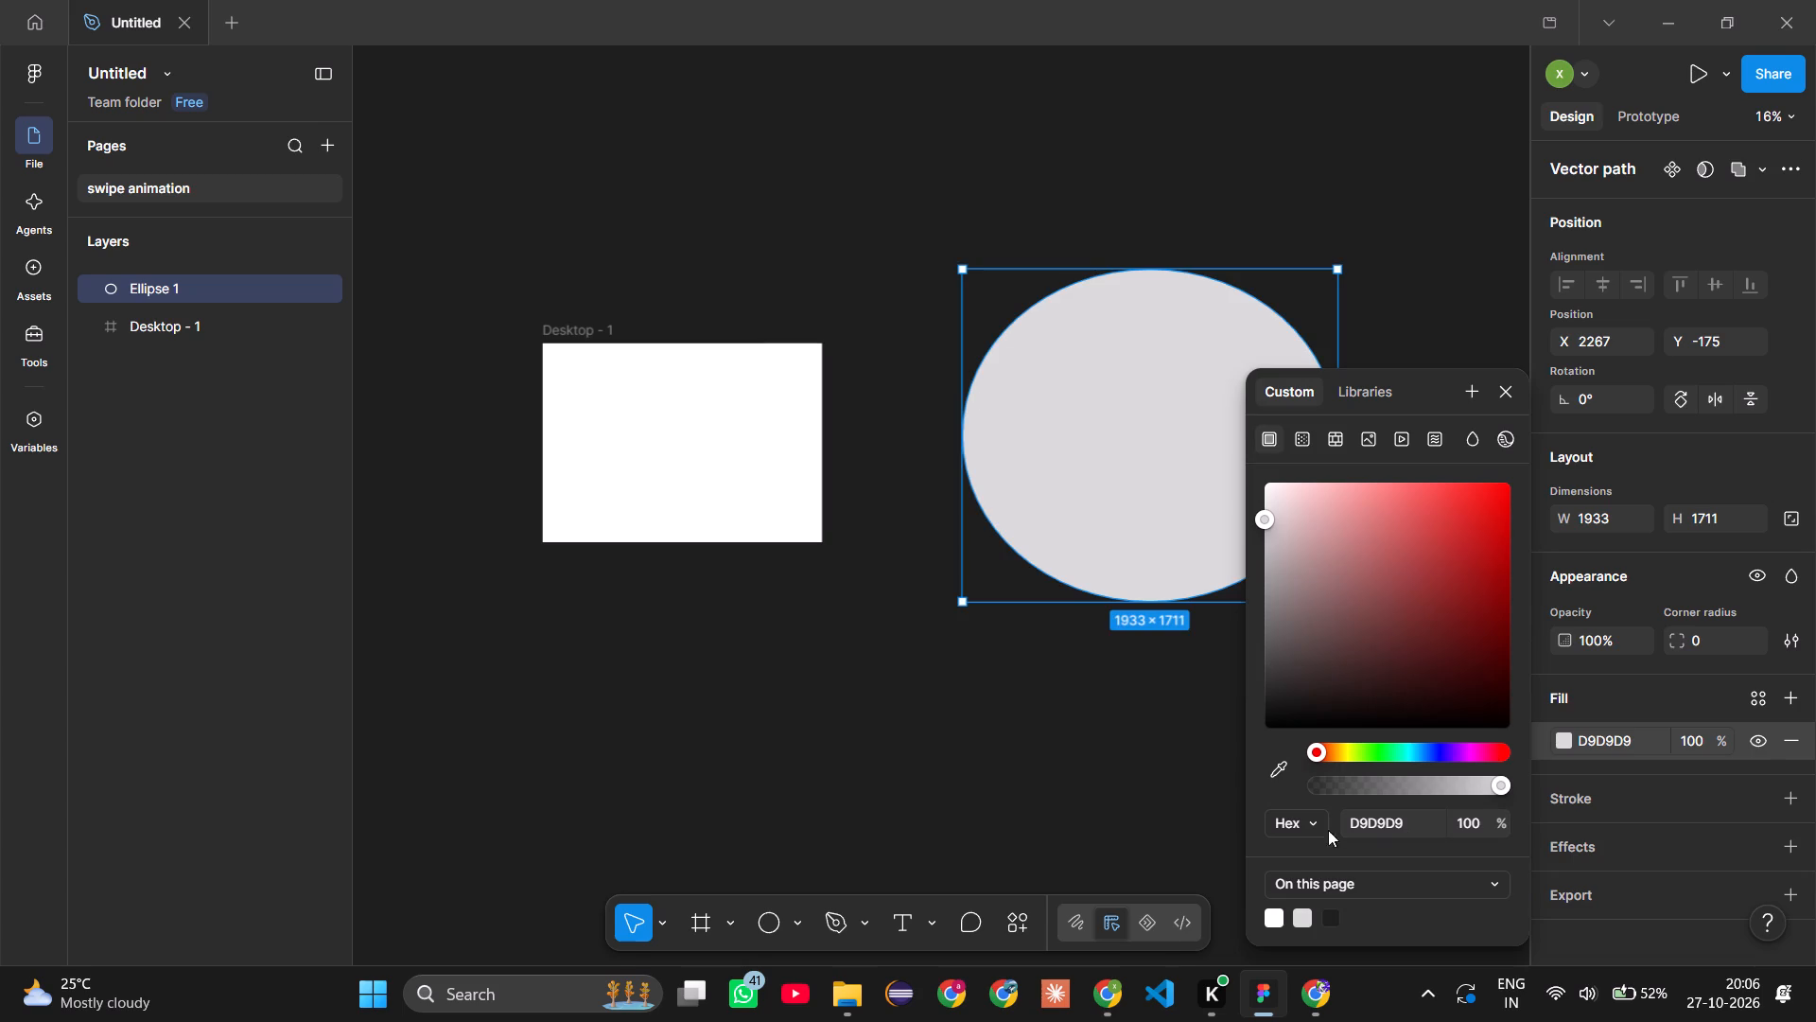
Give the ellipse a linear gradient fill with its 0% stop set to E0B8FF.
click(1302, 430)
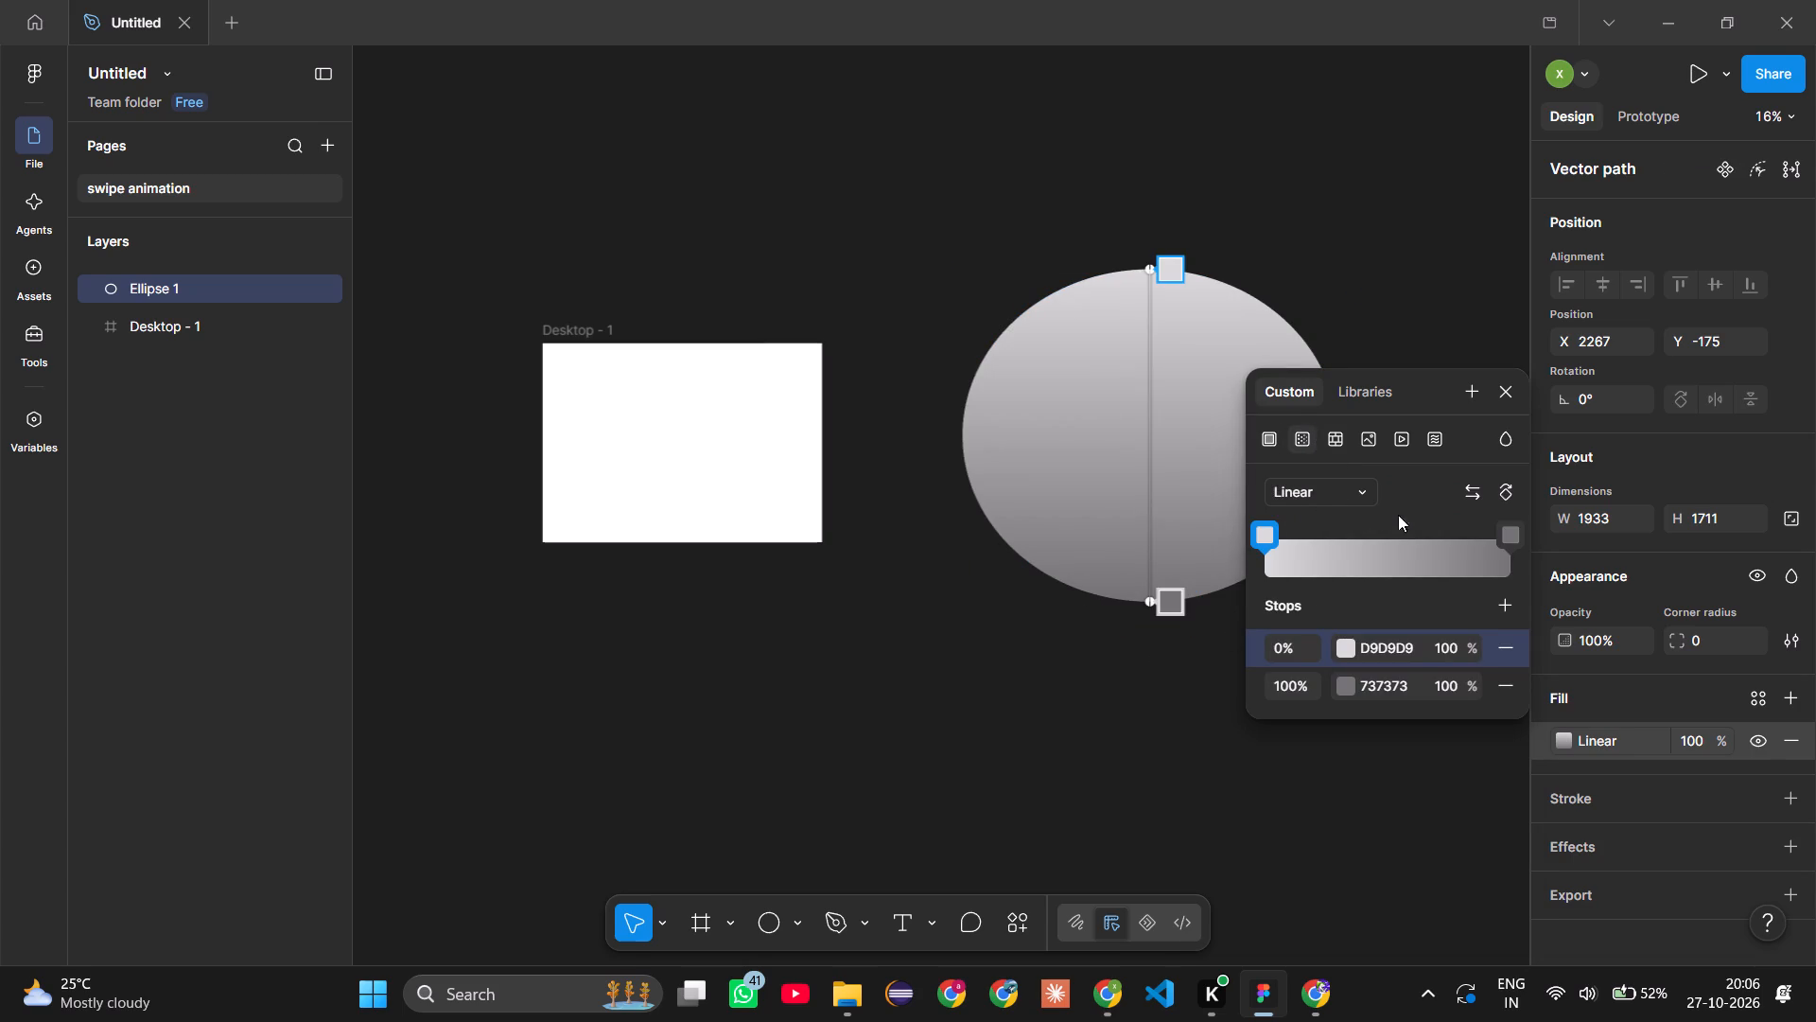
click(1407, 644)
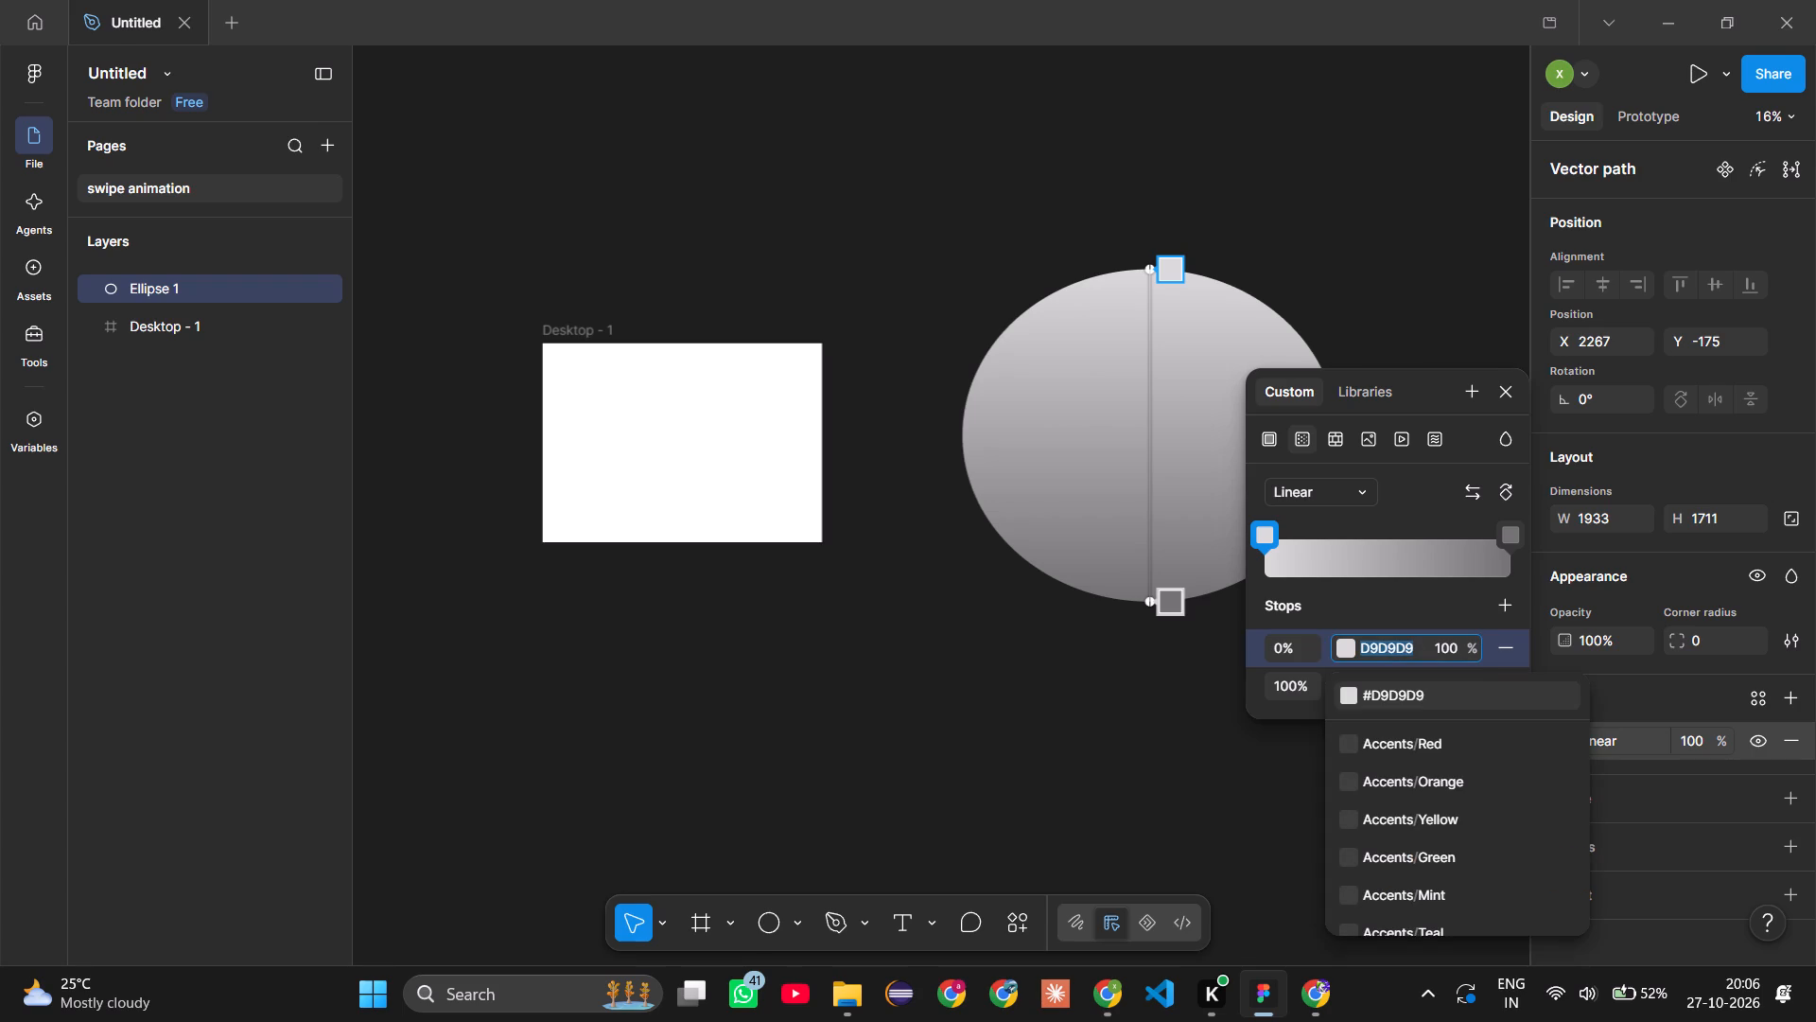
key(e)
key(0)
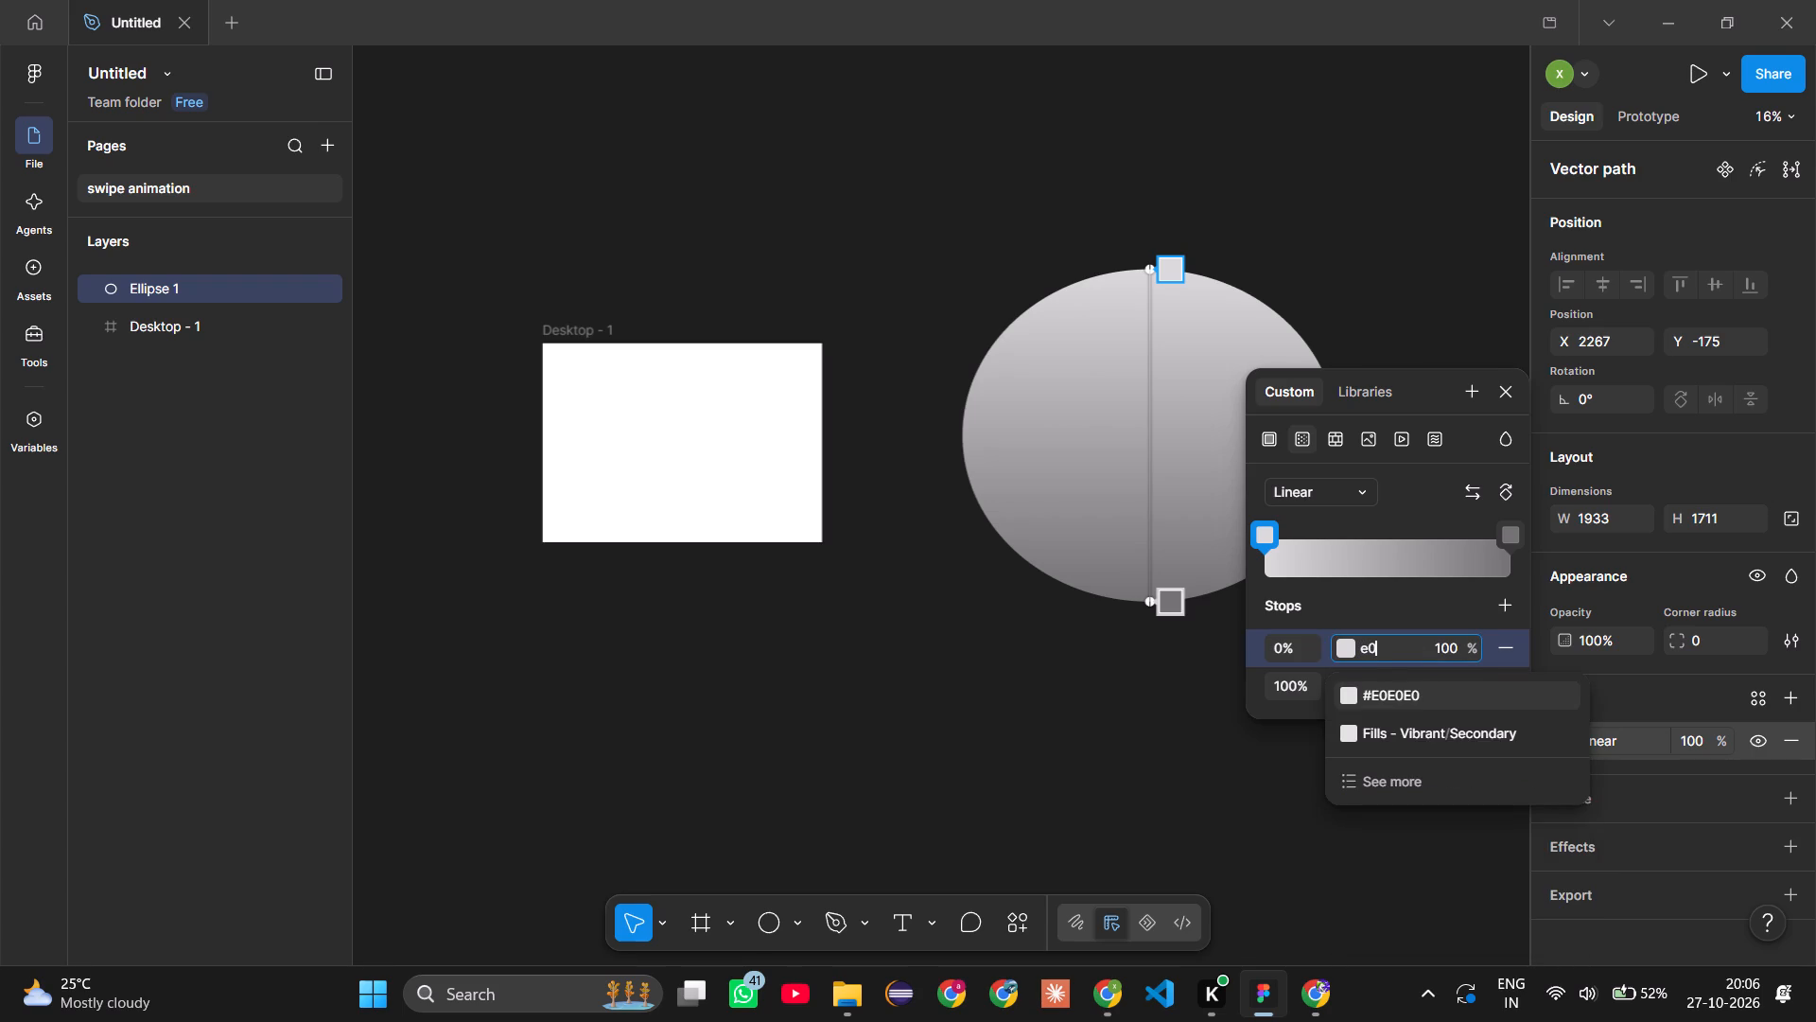
key(b)
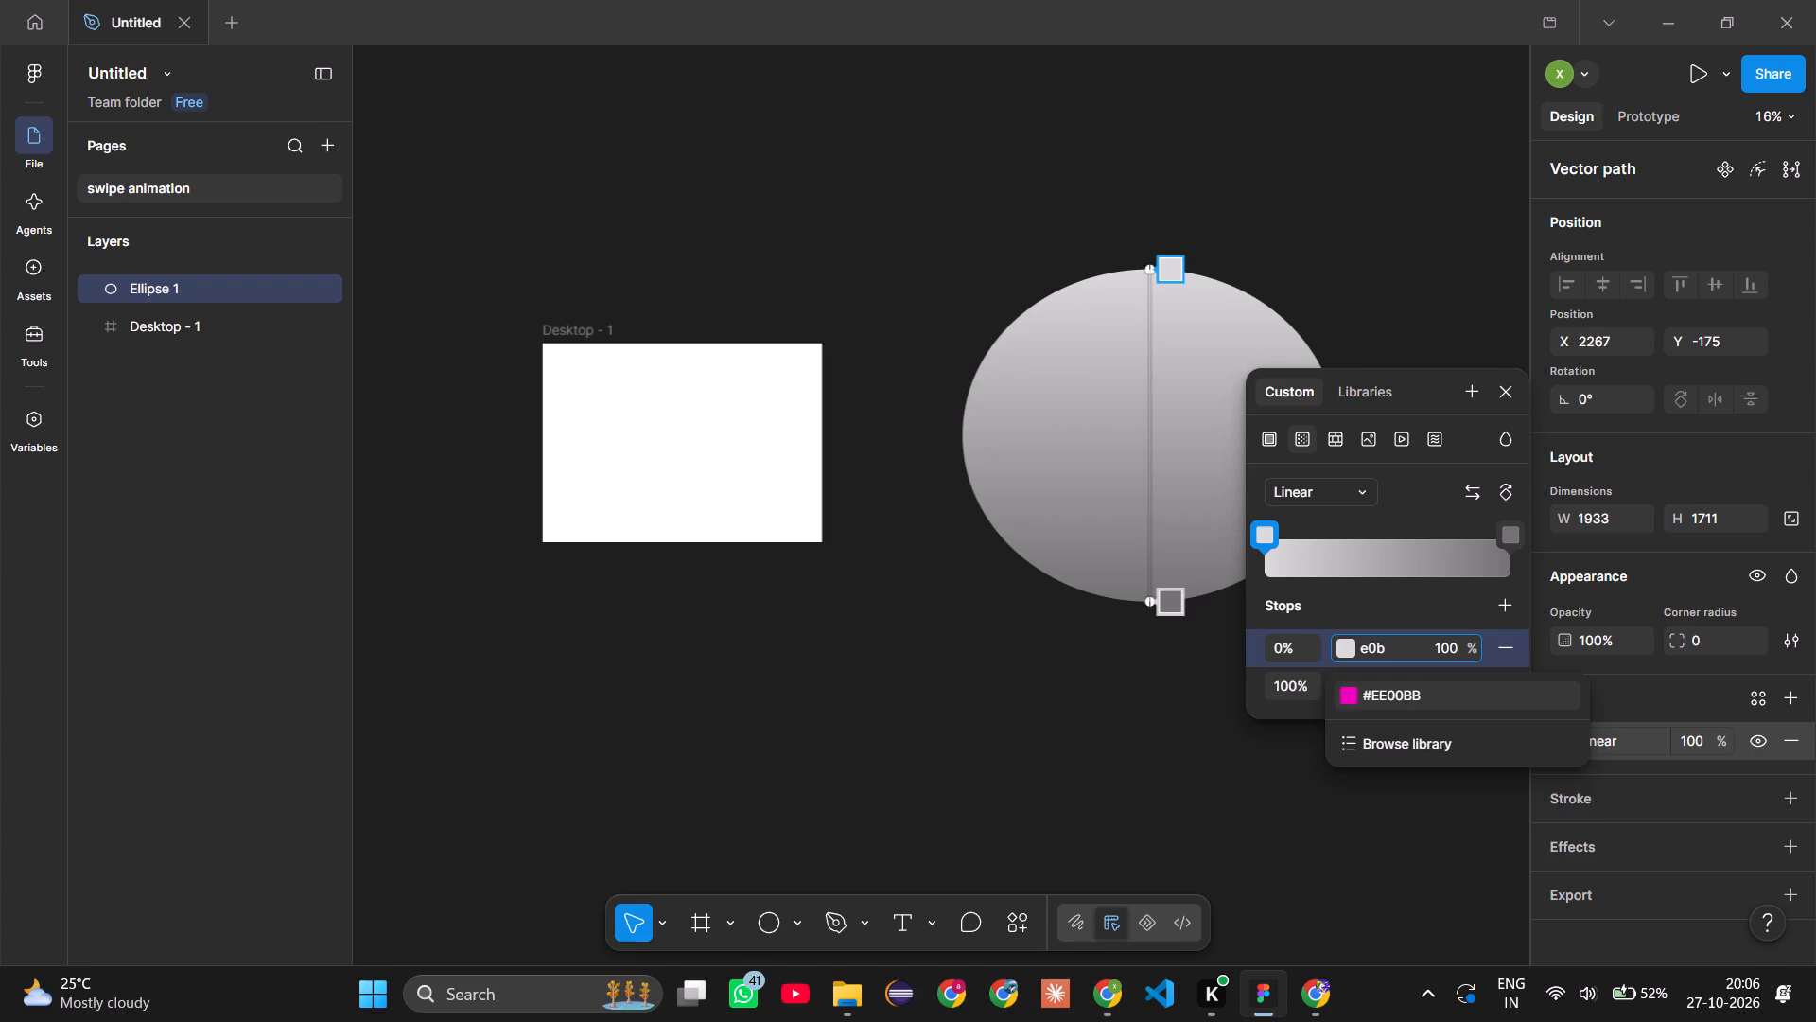
key(8)
text(ff)
click(1428, 697)
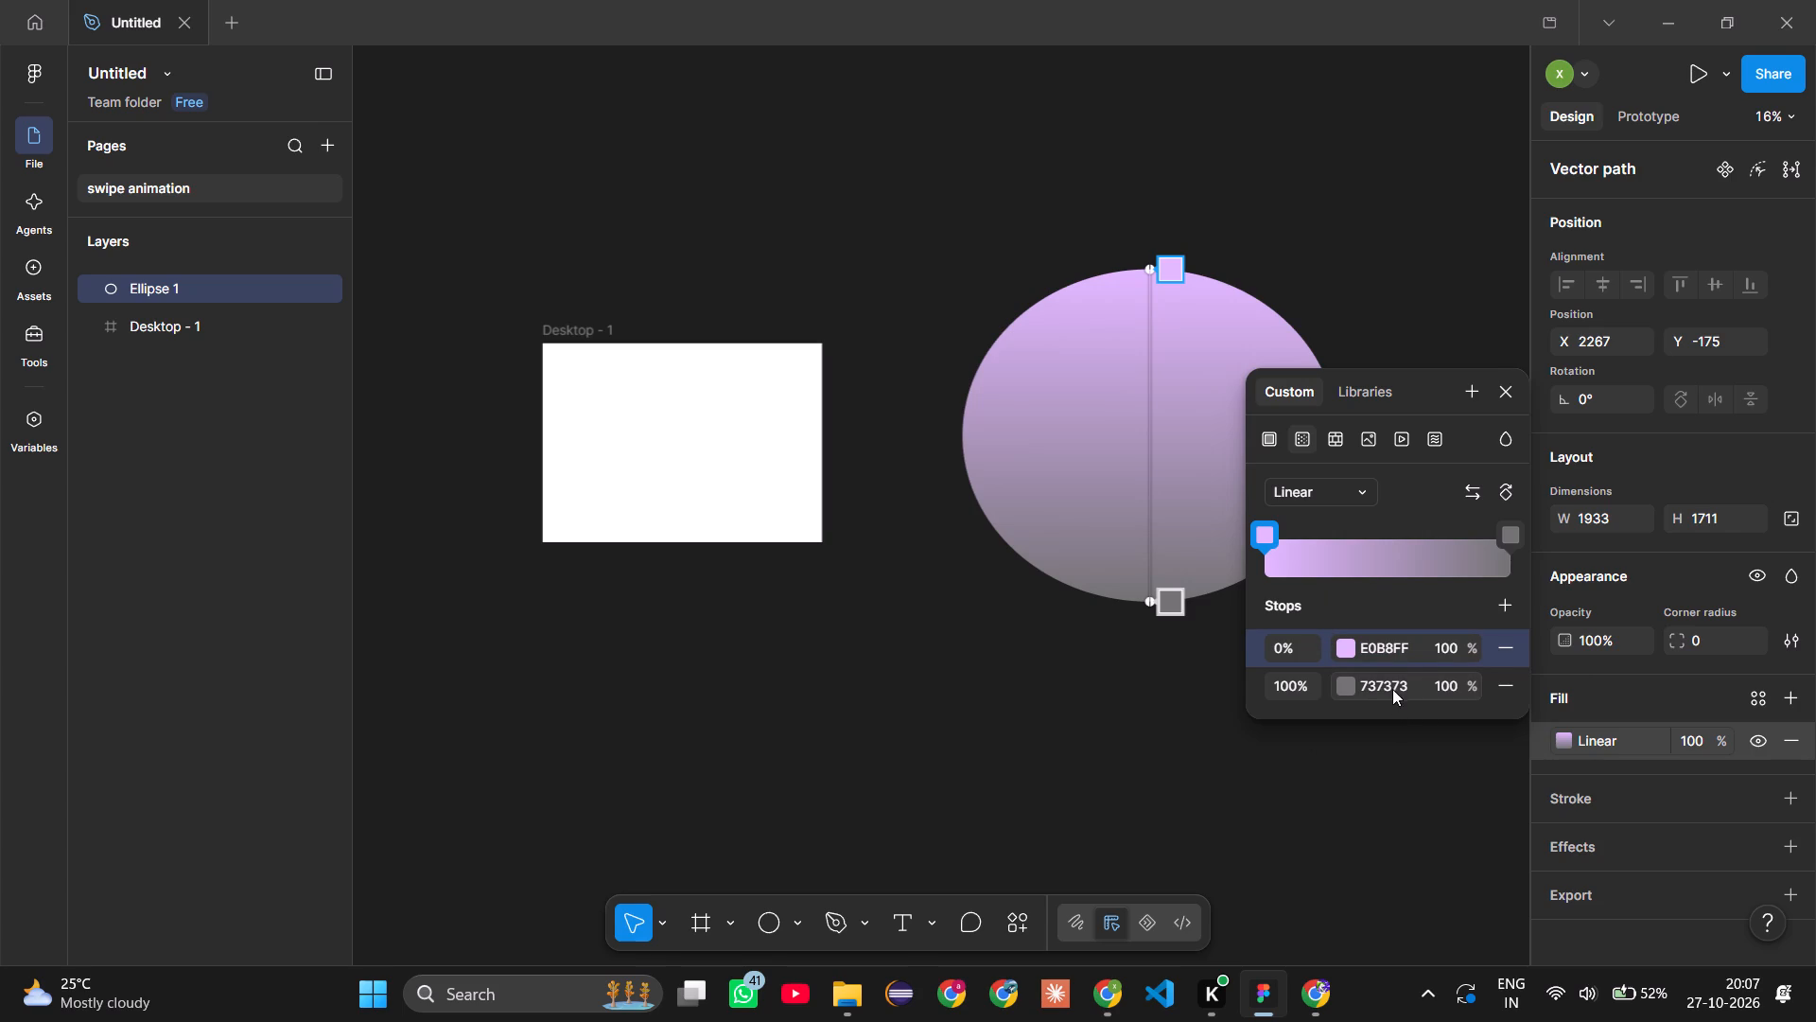
Set the linear gradient's 100% stop to E0B8FF.
click(1392, 688)
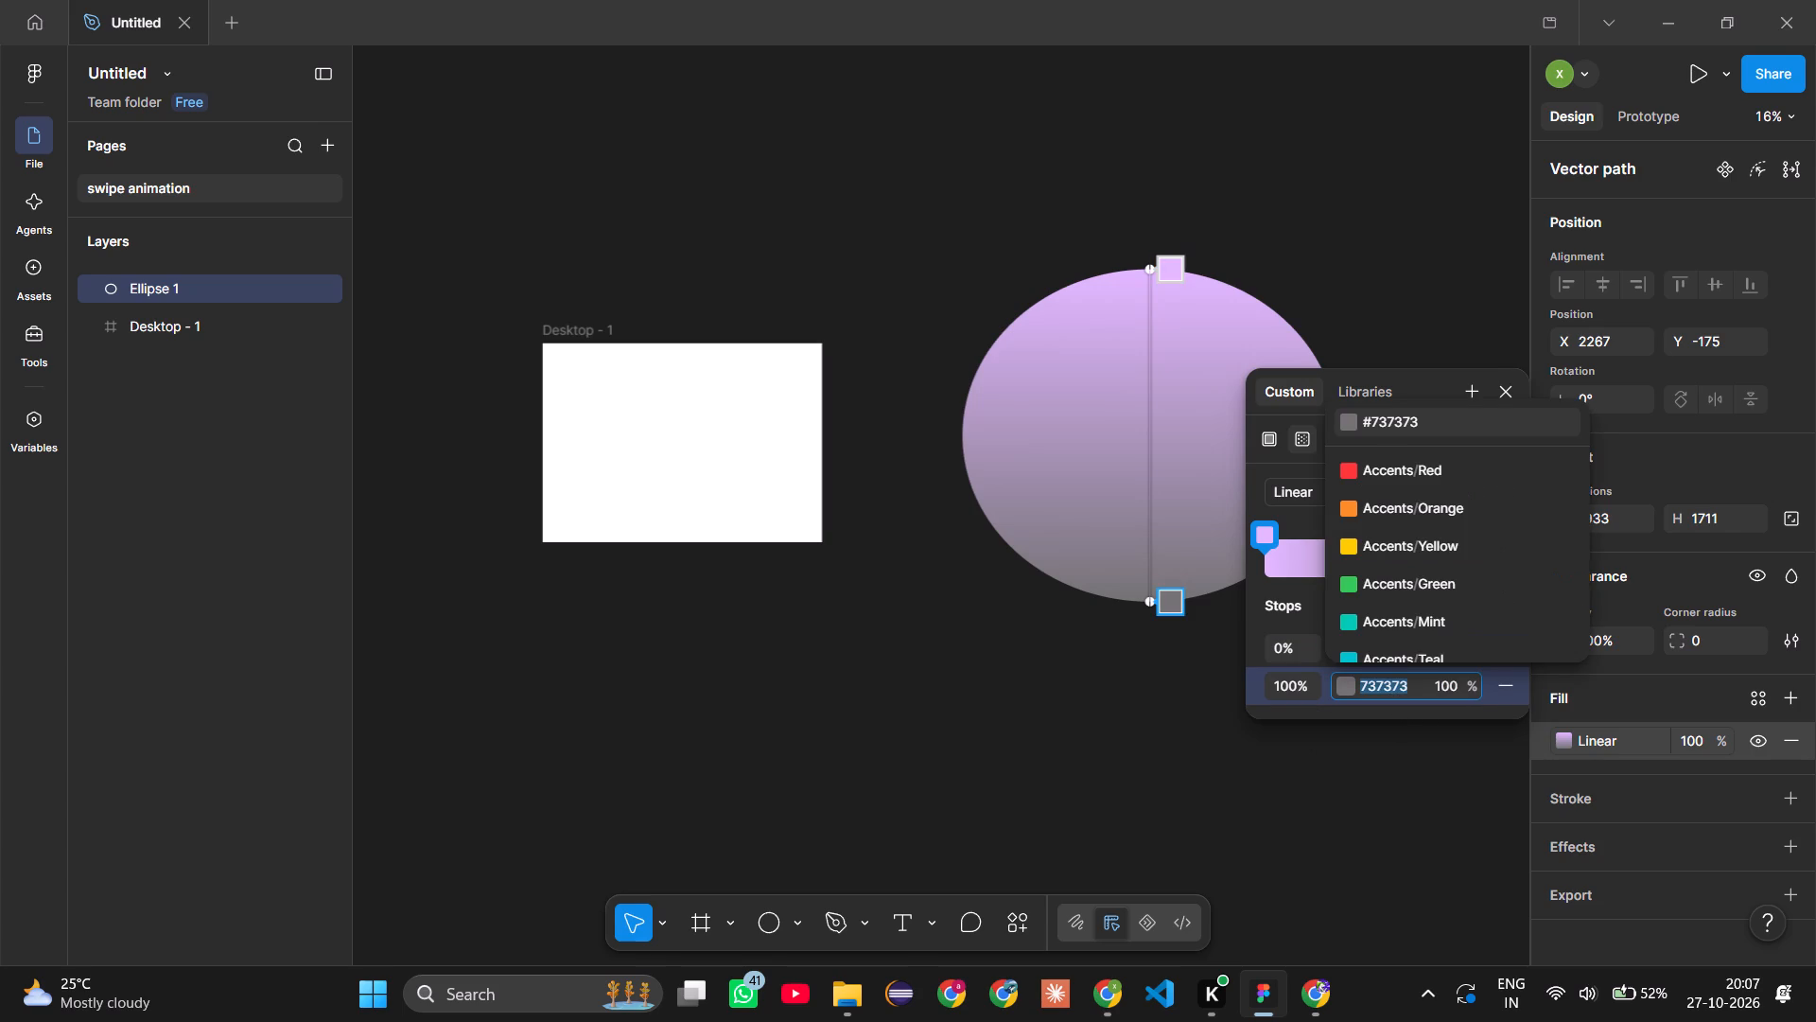
text(e0b)
key(8)
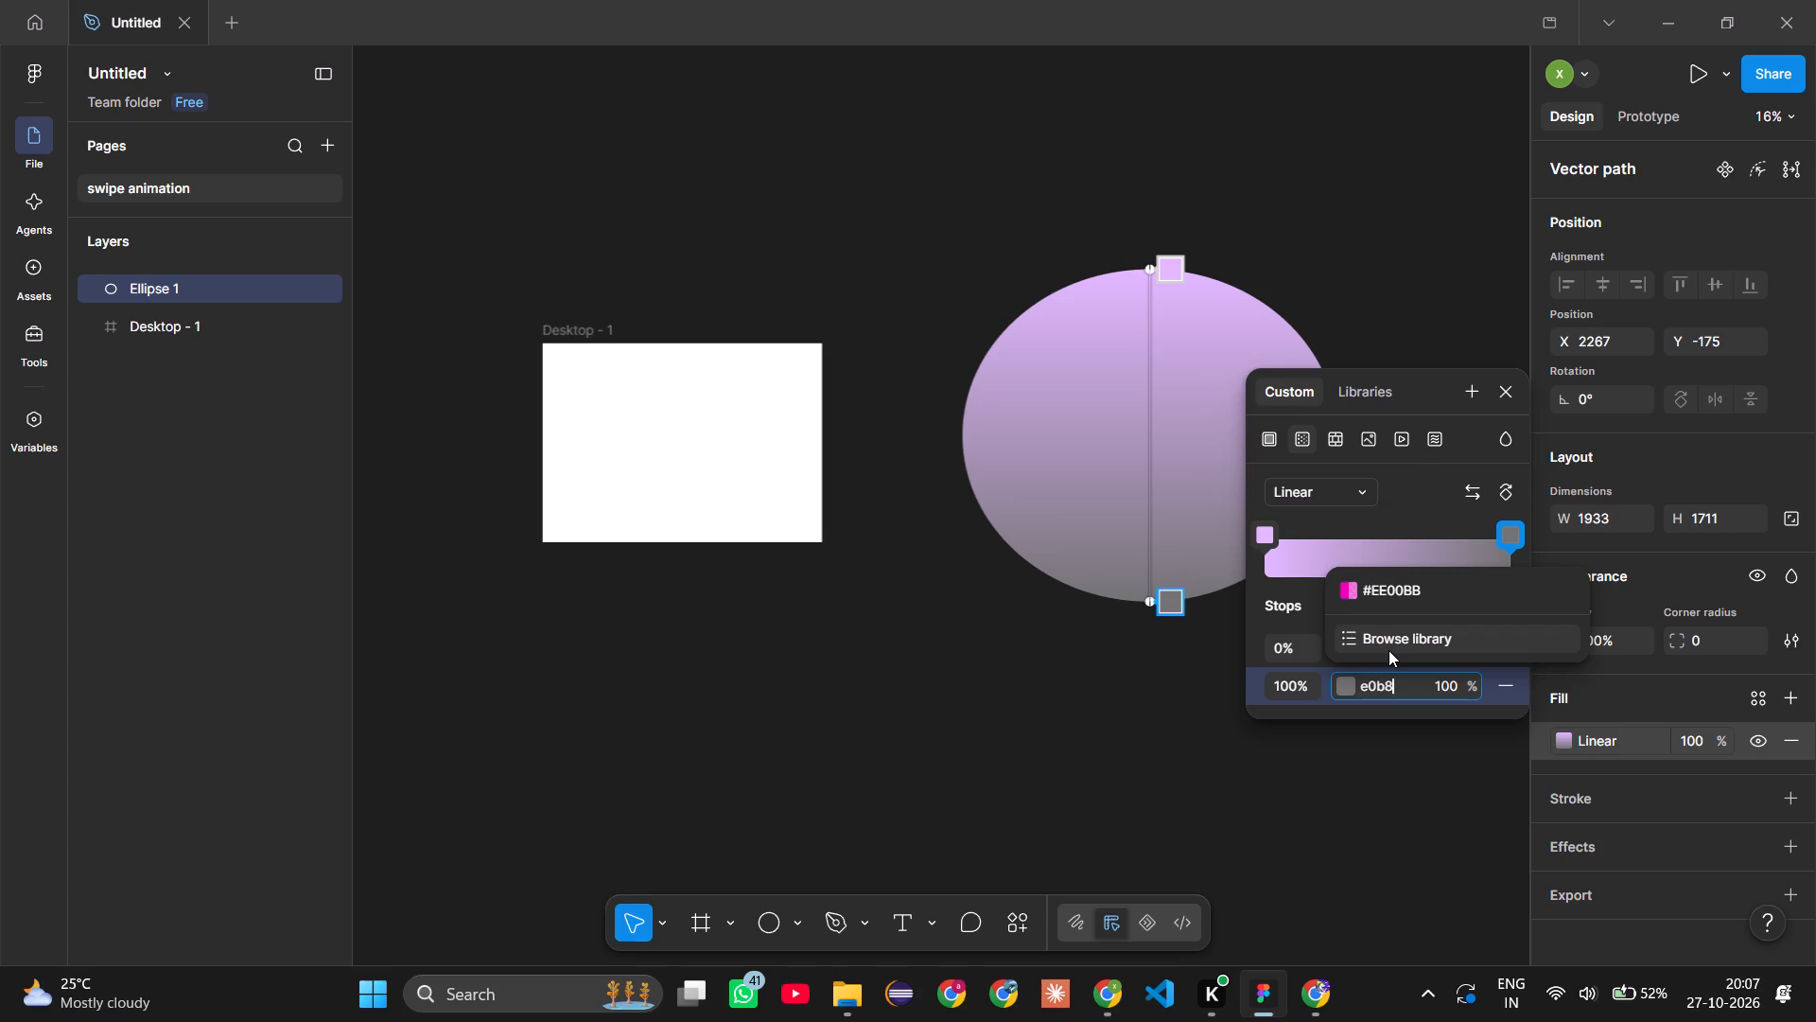
text(ff)
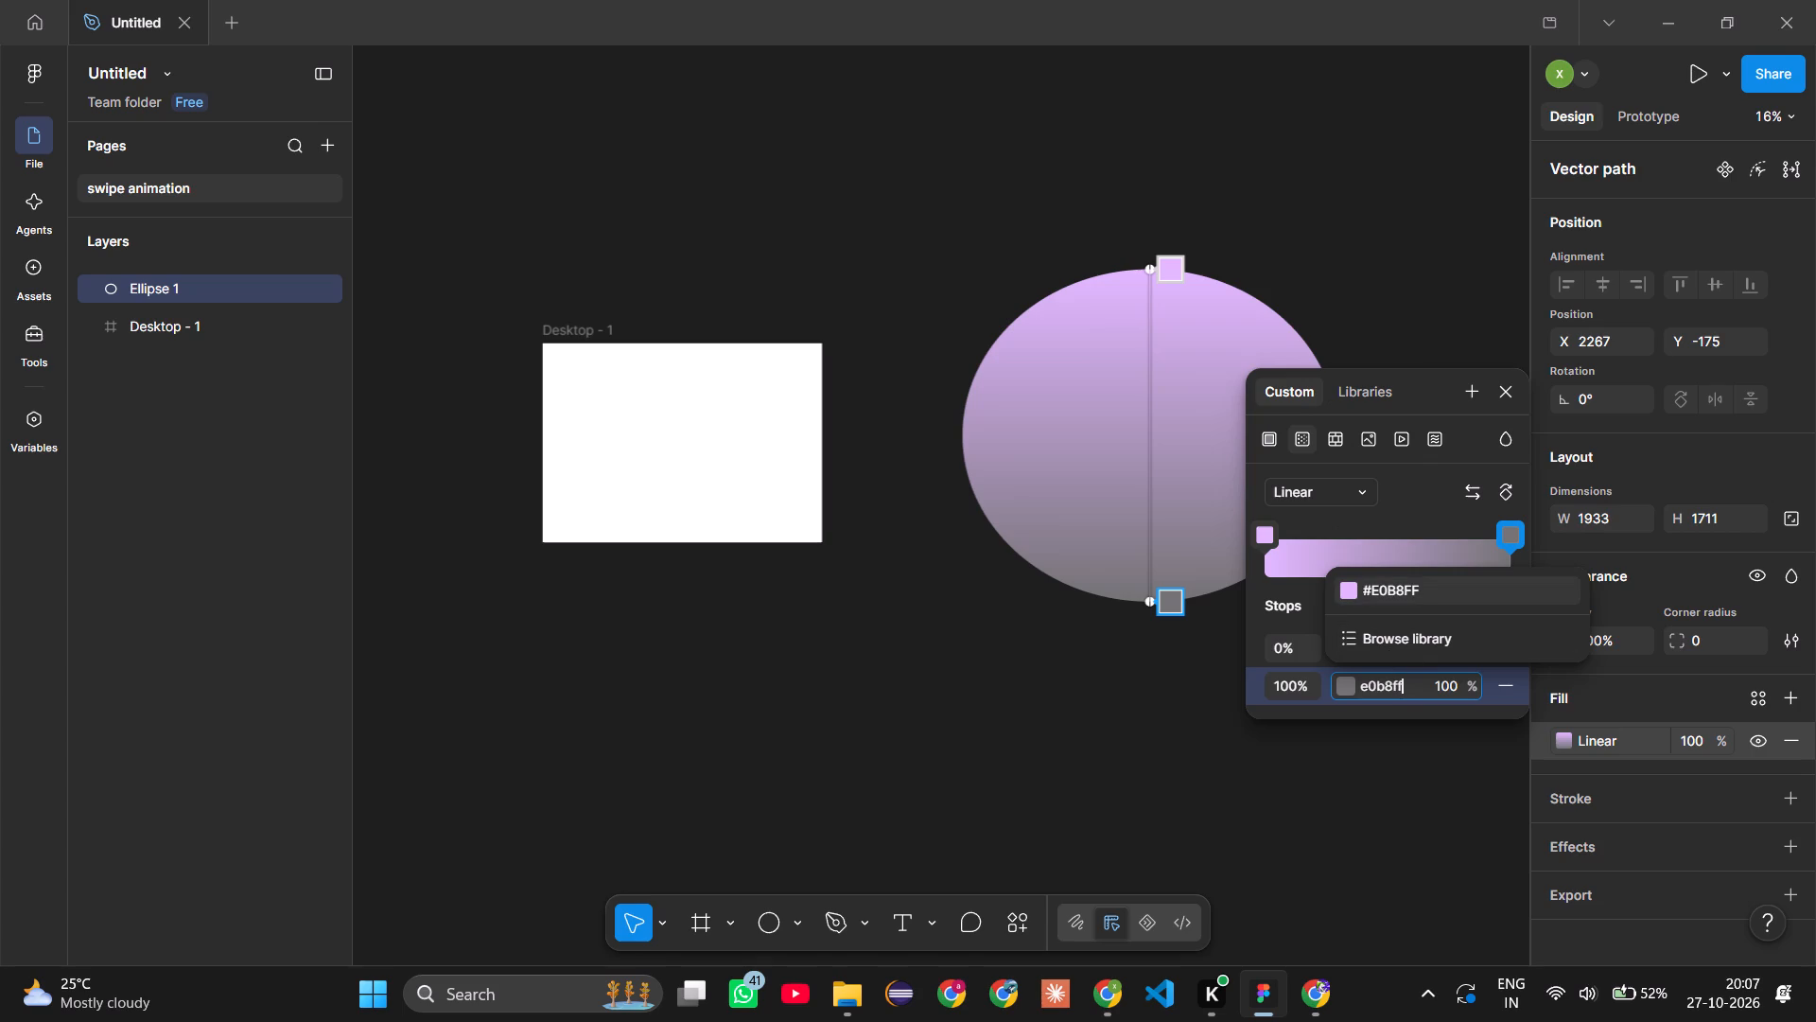
key(Return)
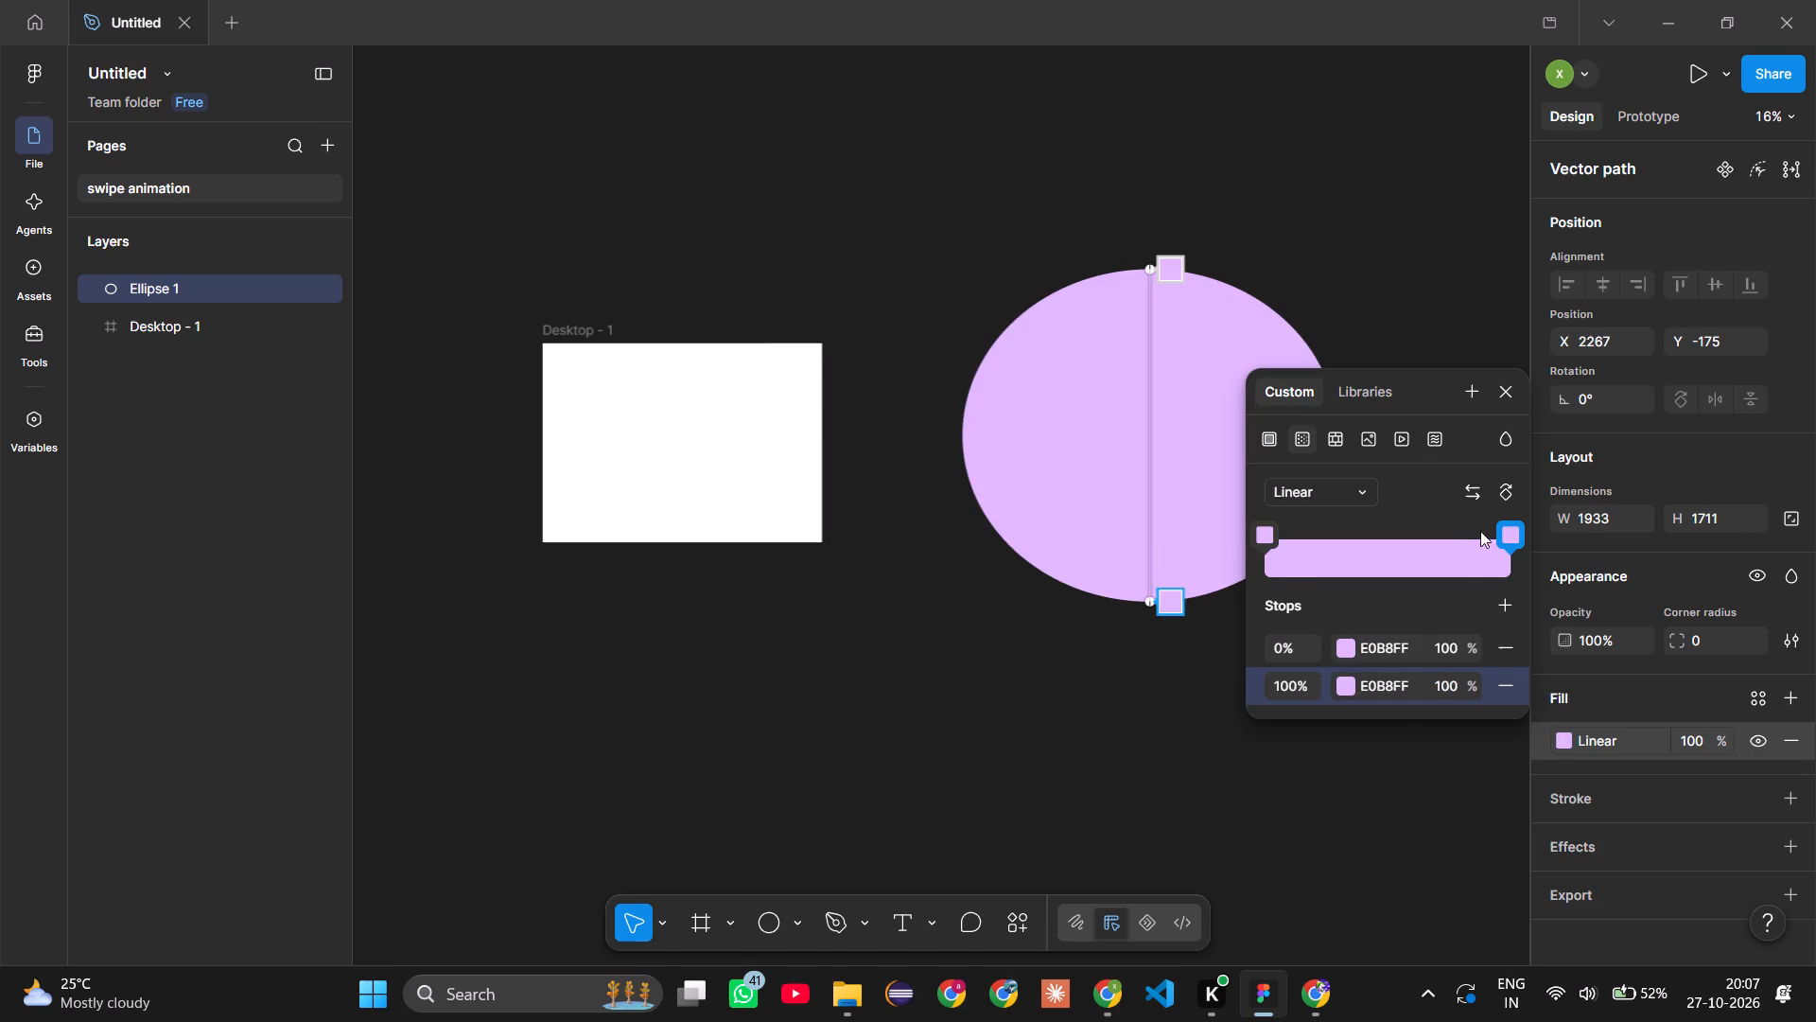
Add a third stop to the ellipse's linear gradient and slide it to 0%.
drag(1299, 566, 1339, 567)
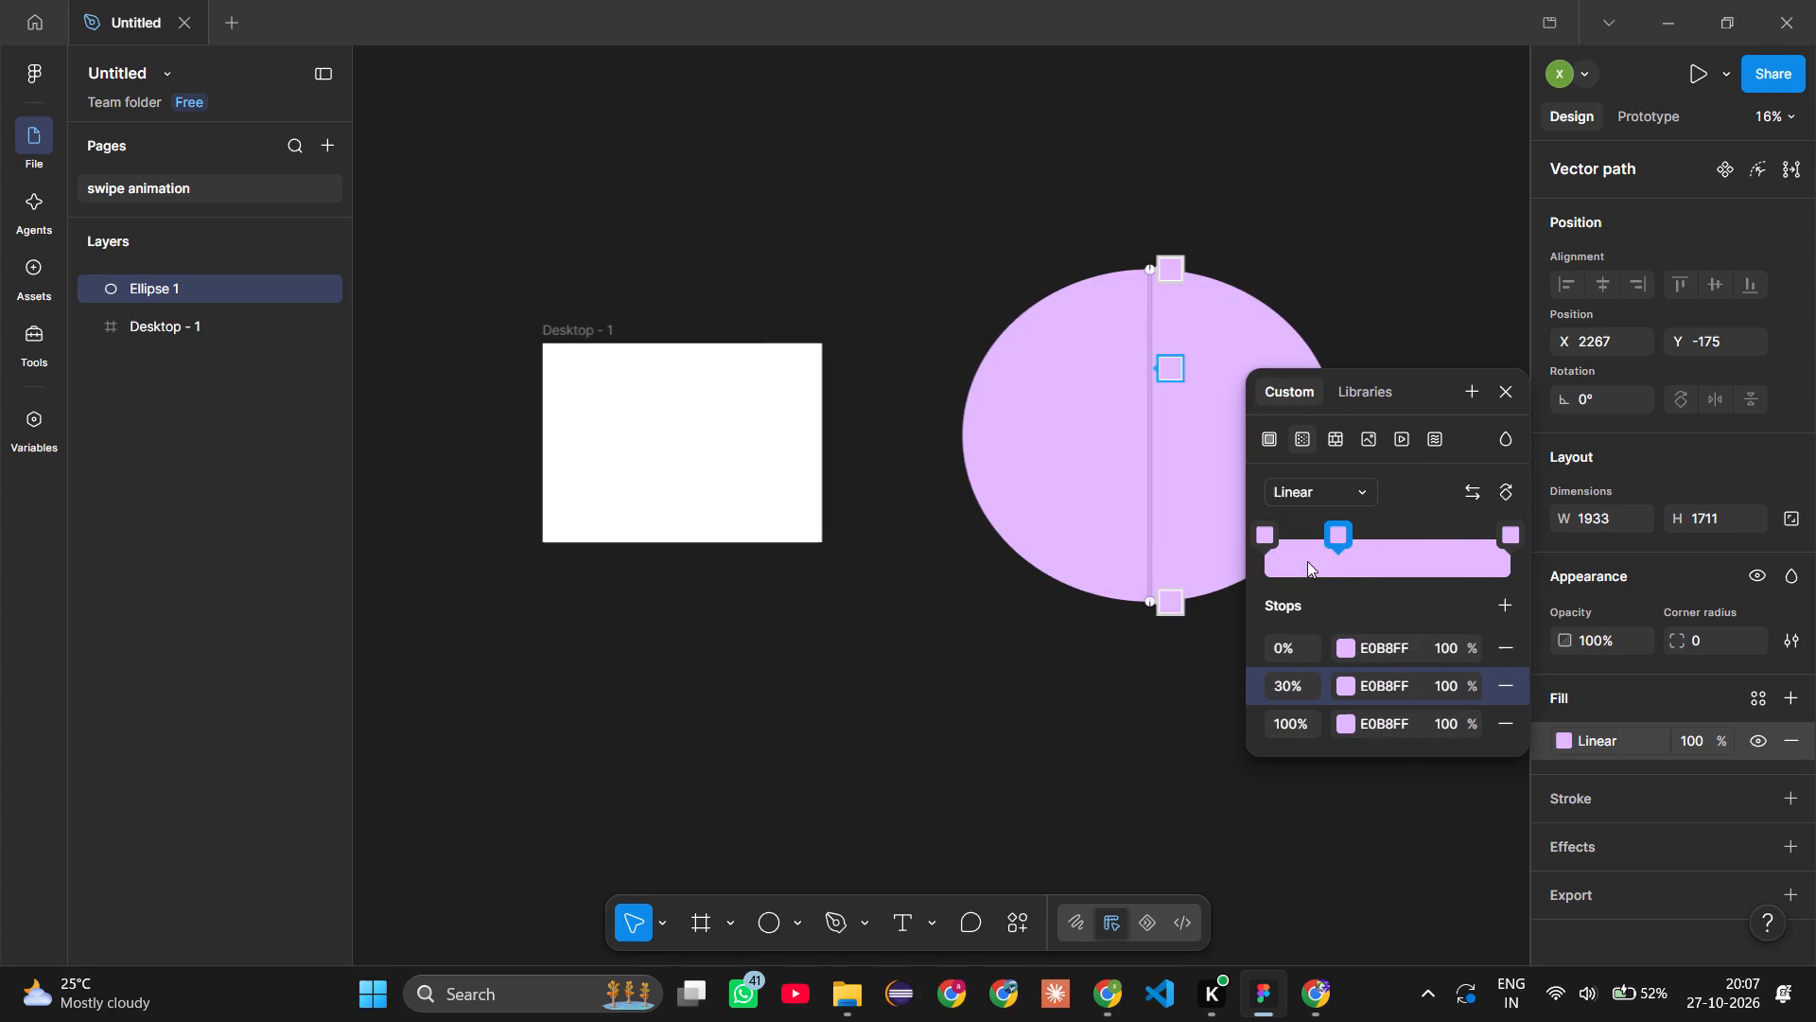
drag(1336, 545, 1248, 550)
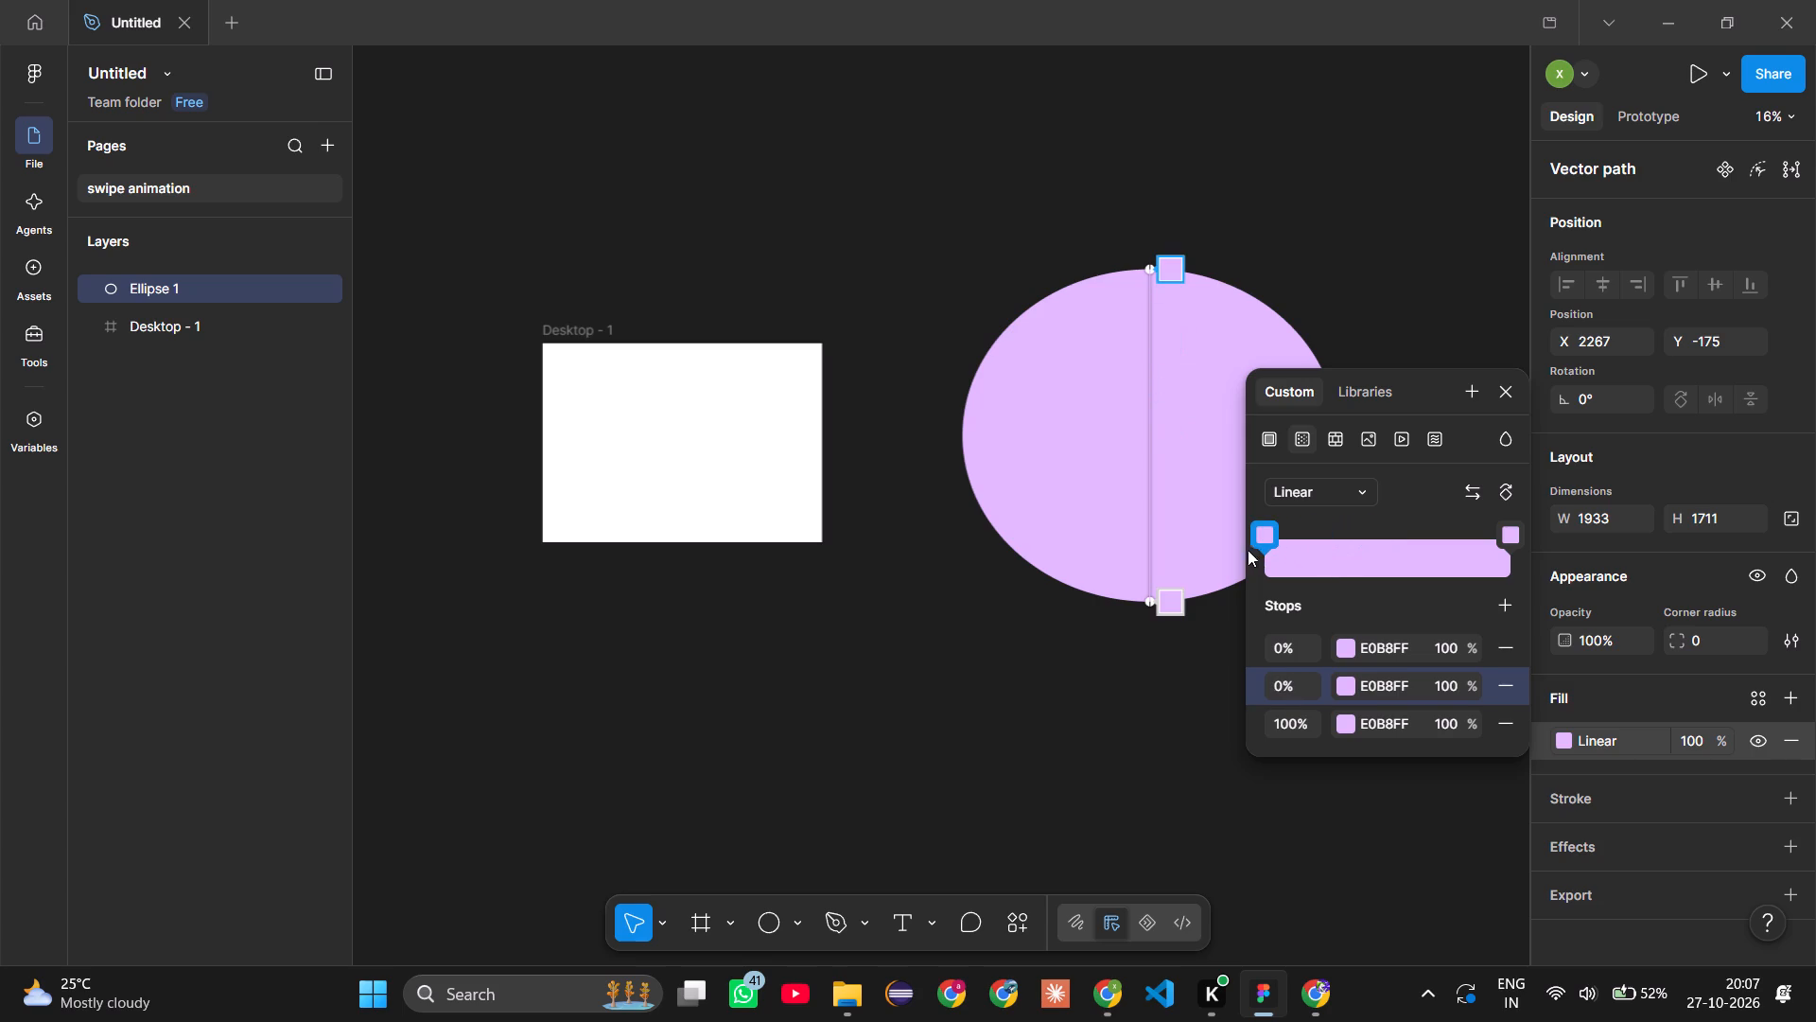
drag(1248, 550, 1246, 550)
scroll(1374, 680, down, 1)
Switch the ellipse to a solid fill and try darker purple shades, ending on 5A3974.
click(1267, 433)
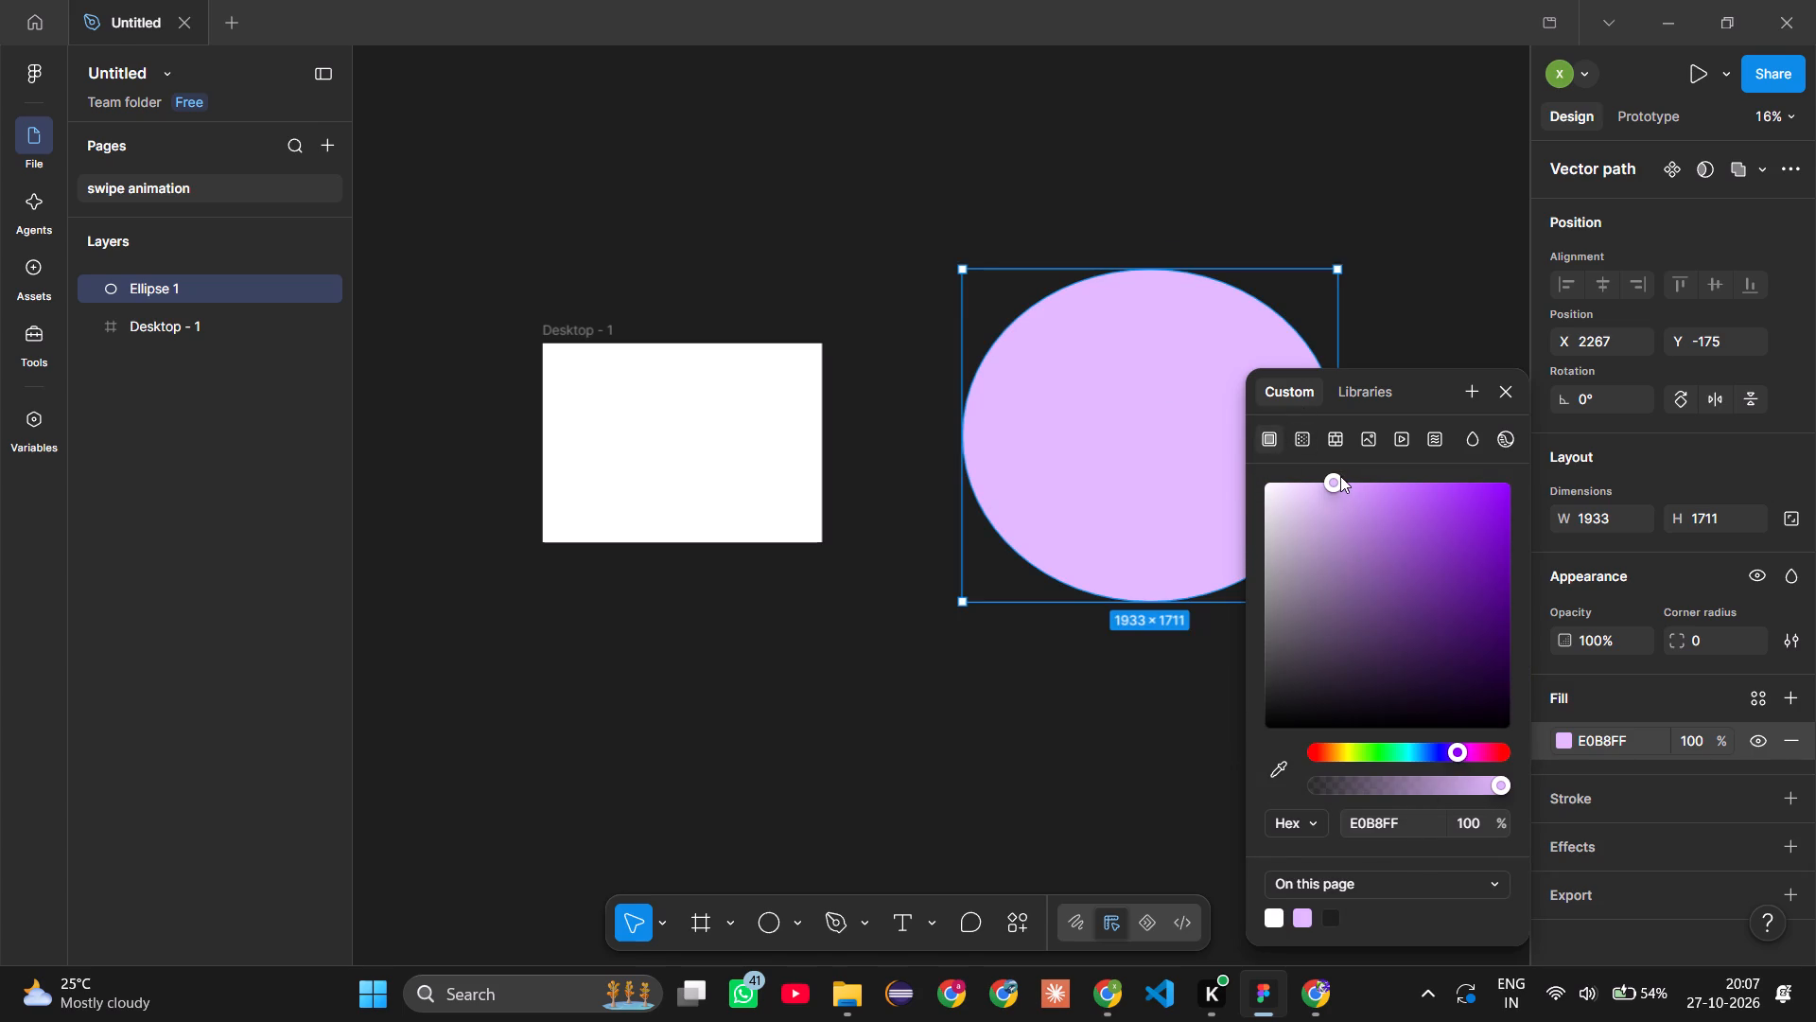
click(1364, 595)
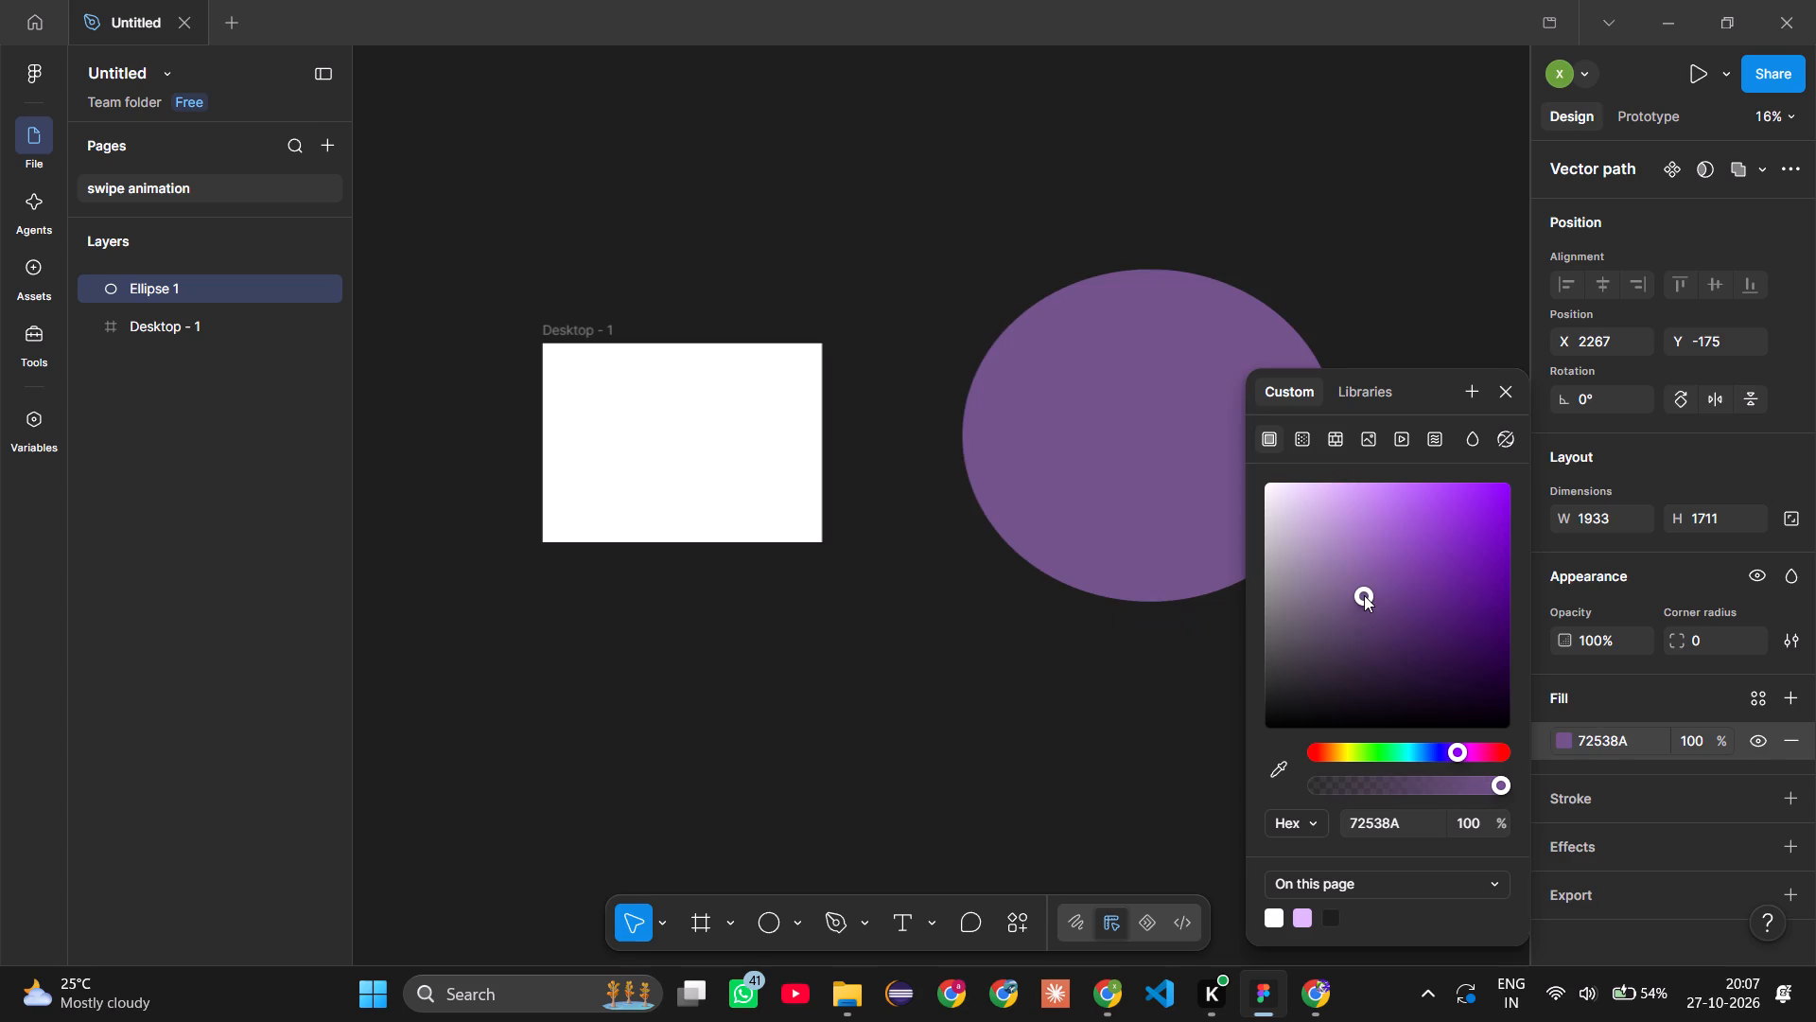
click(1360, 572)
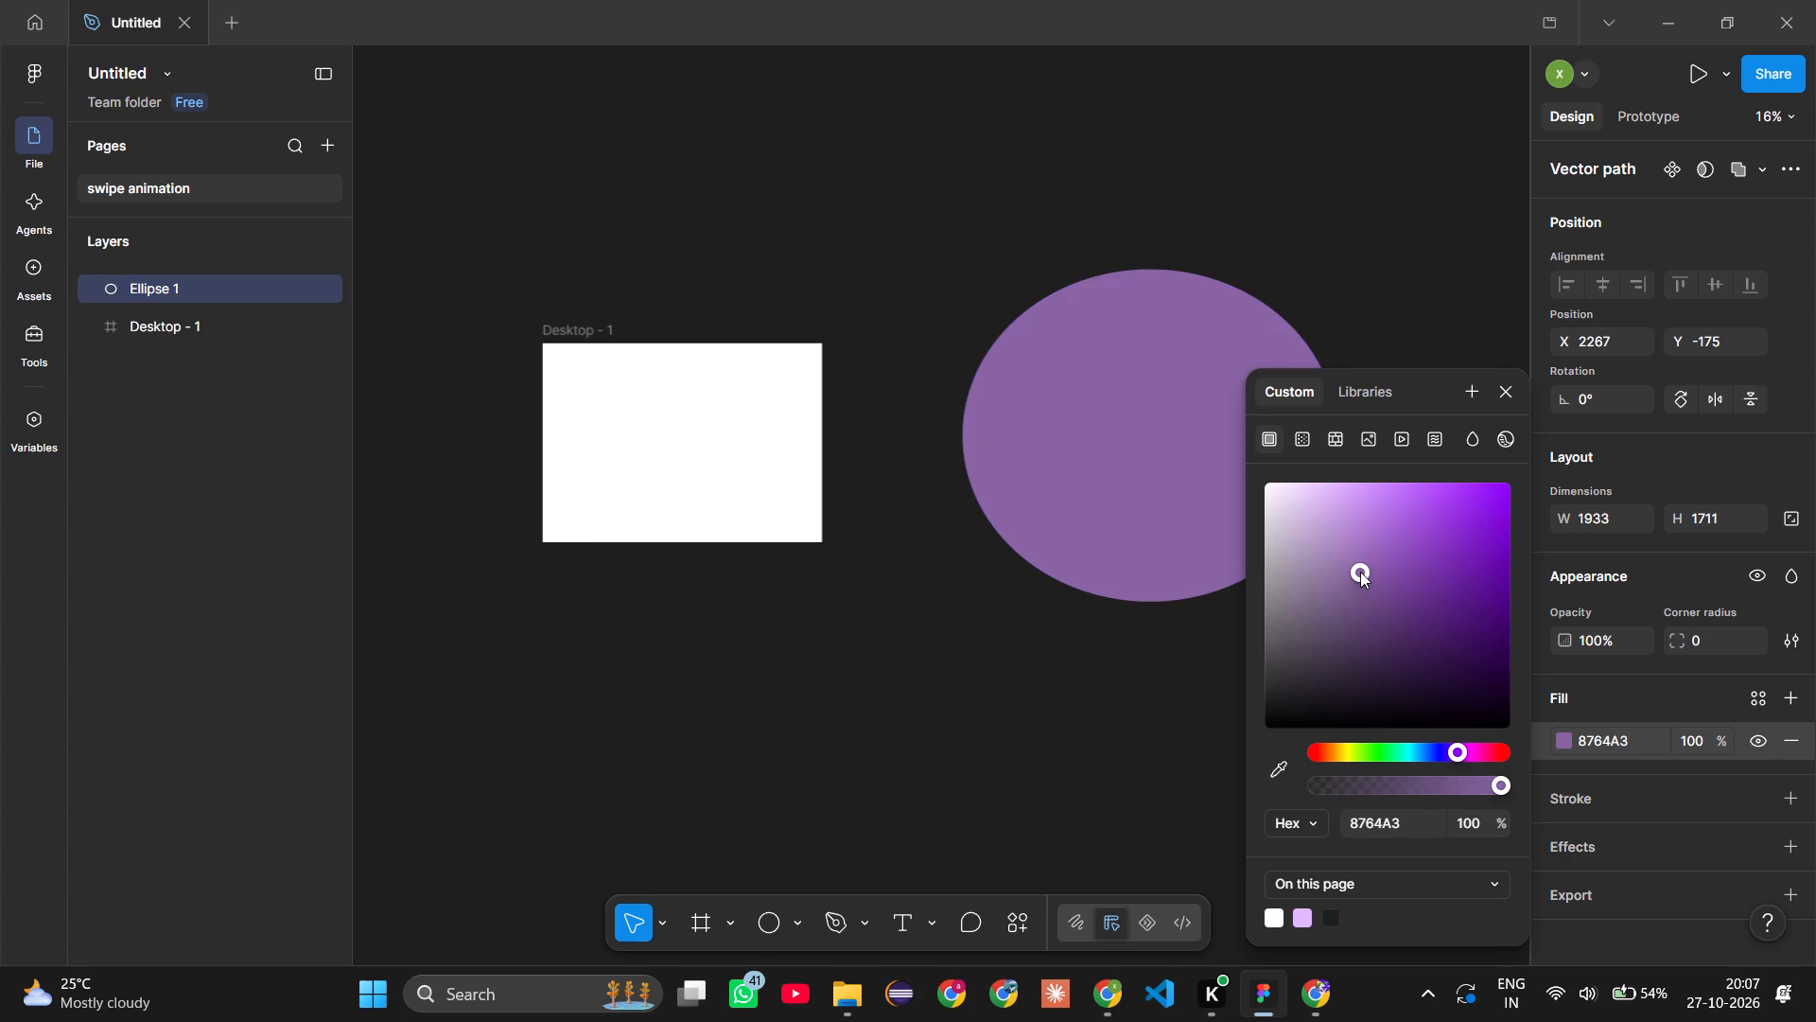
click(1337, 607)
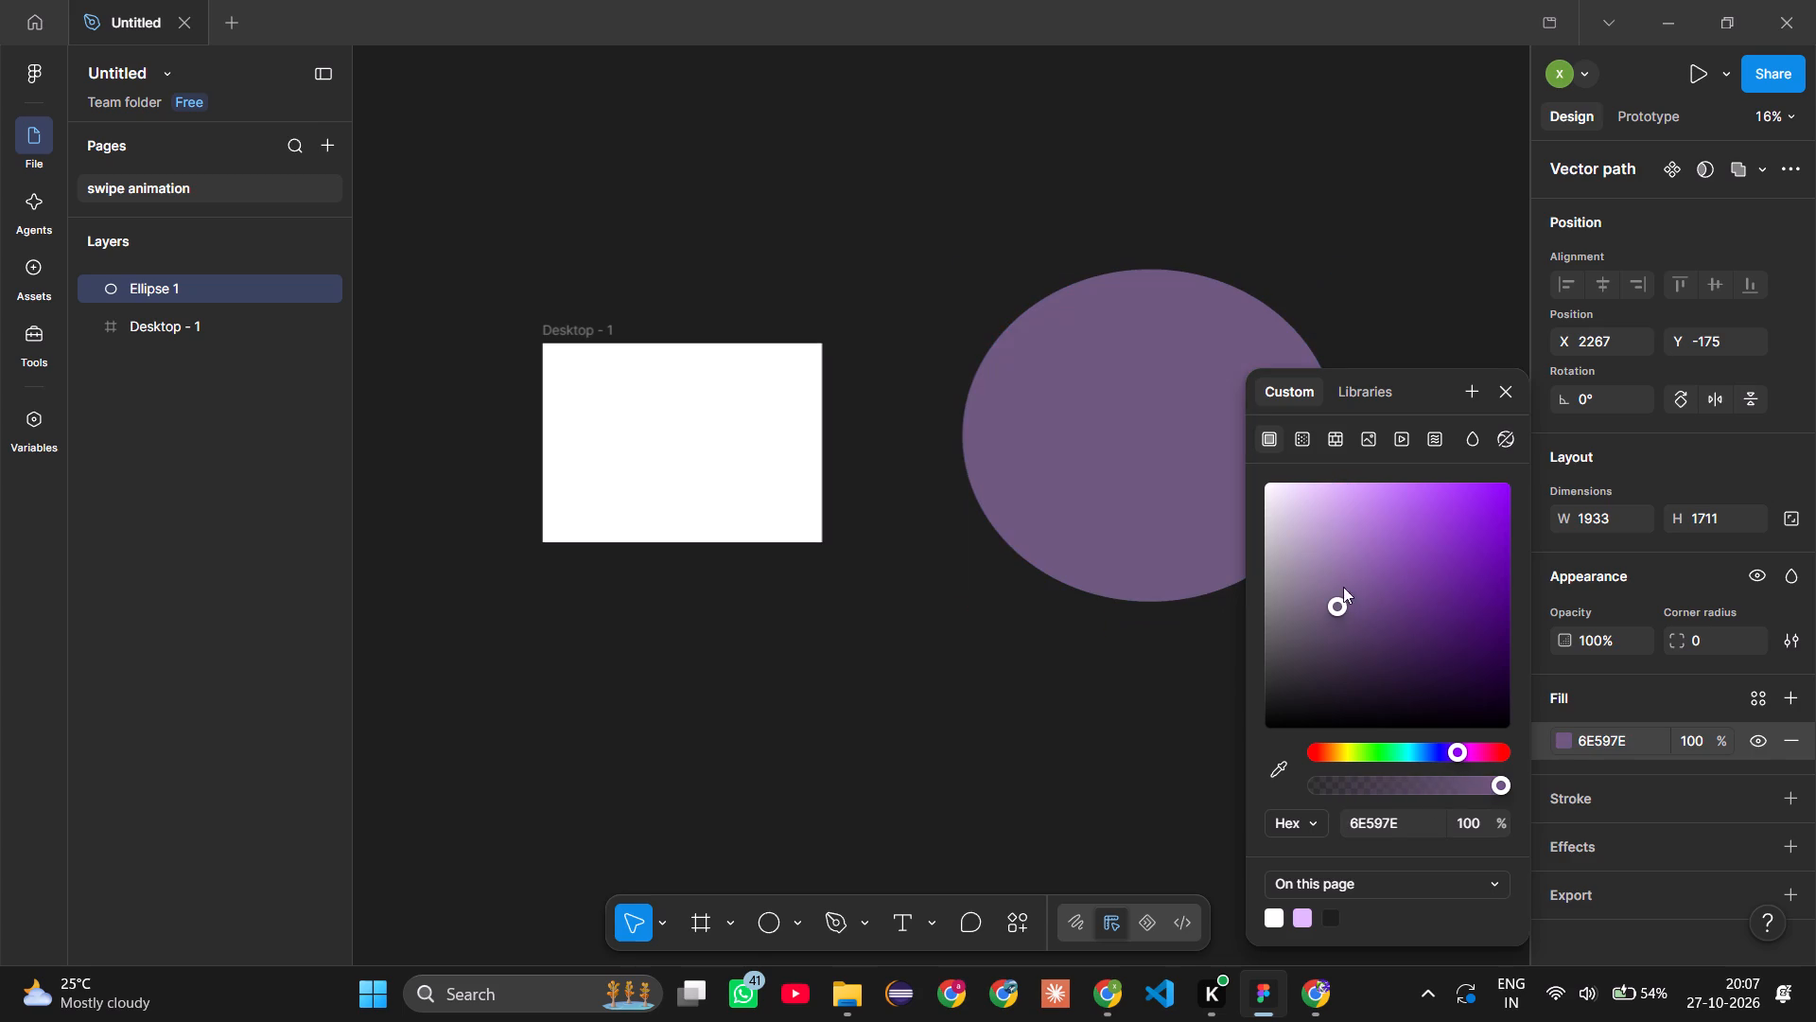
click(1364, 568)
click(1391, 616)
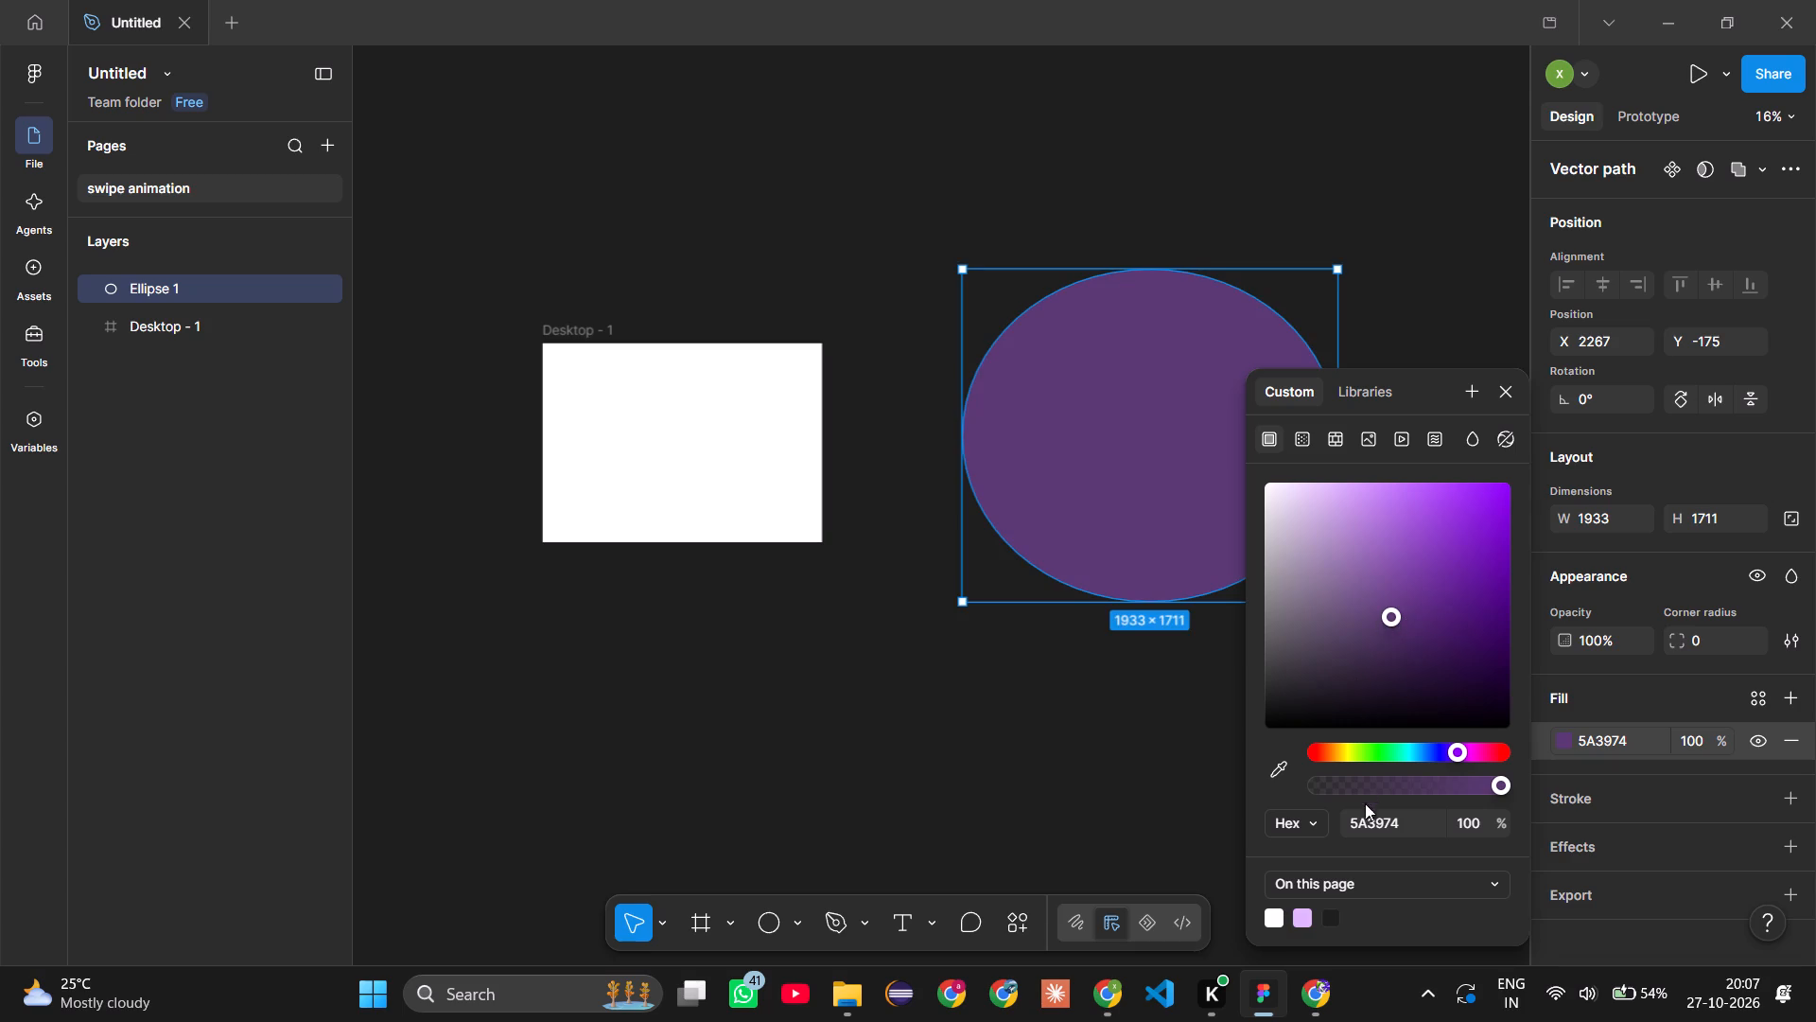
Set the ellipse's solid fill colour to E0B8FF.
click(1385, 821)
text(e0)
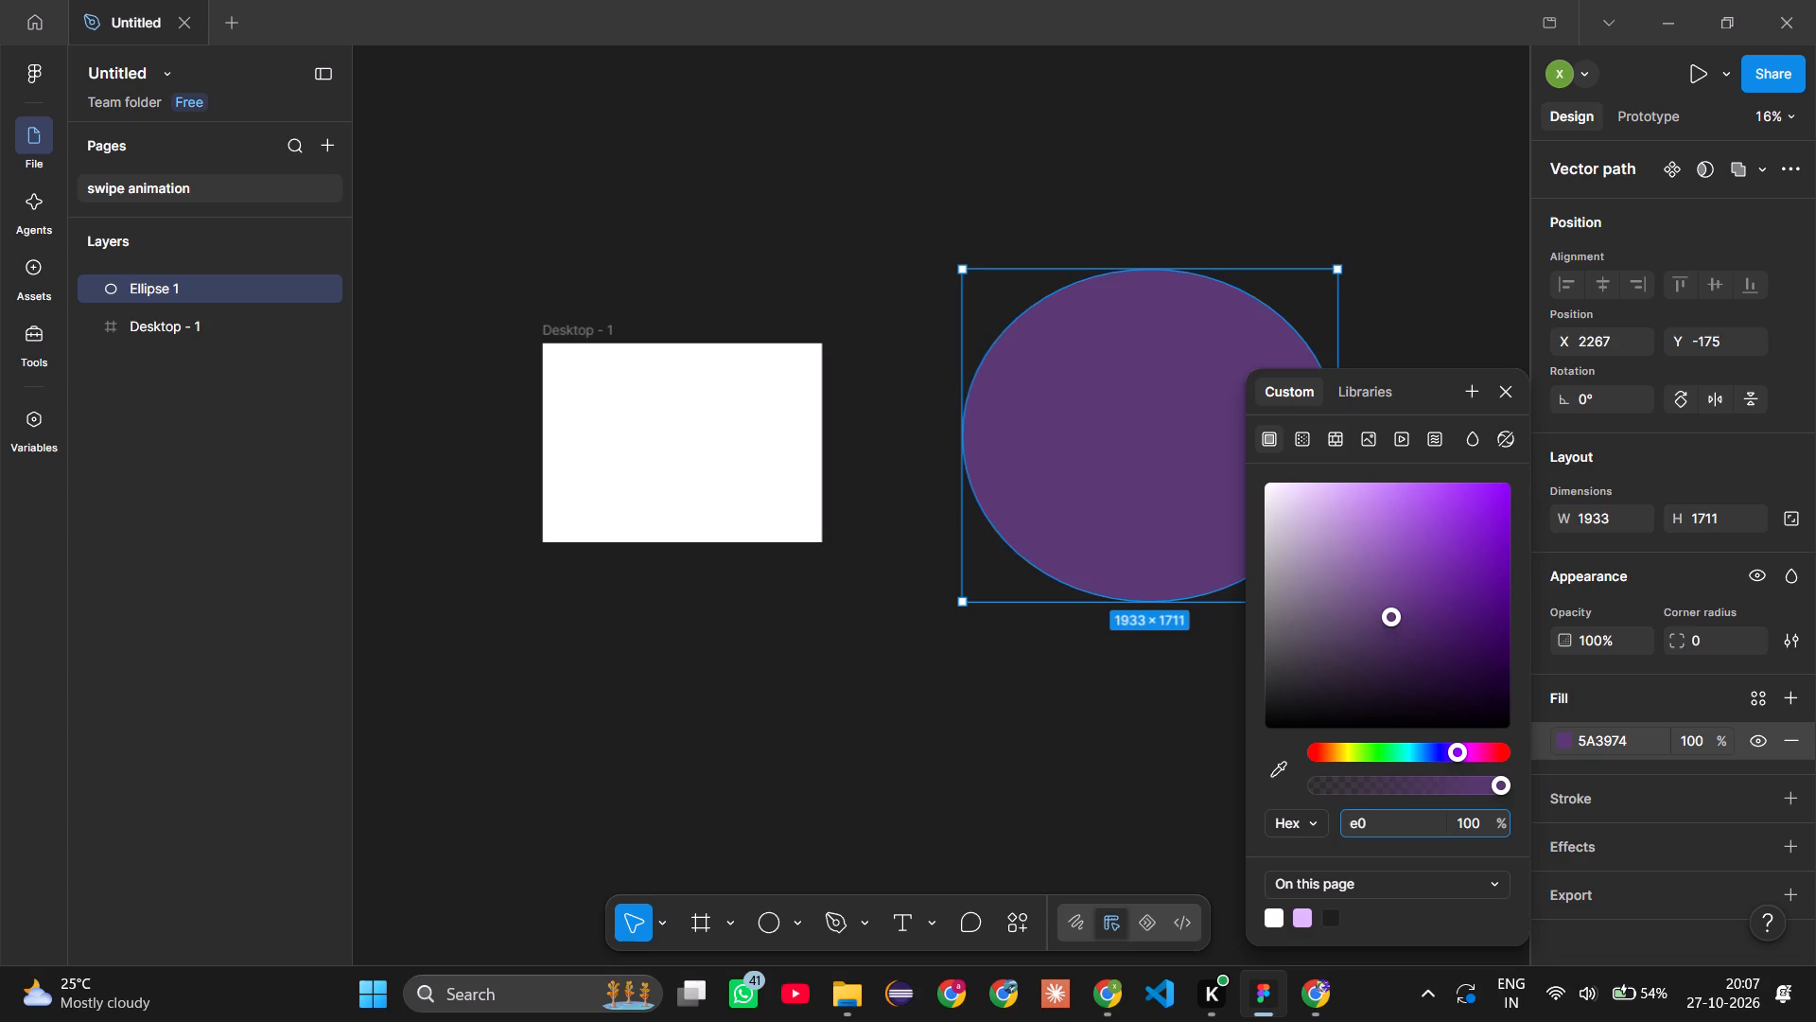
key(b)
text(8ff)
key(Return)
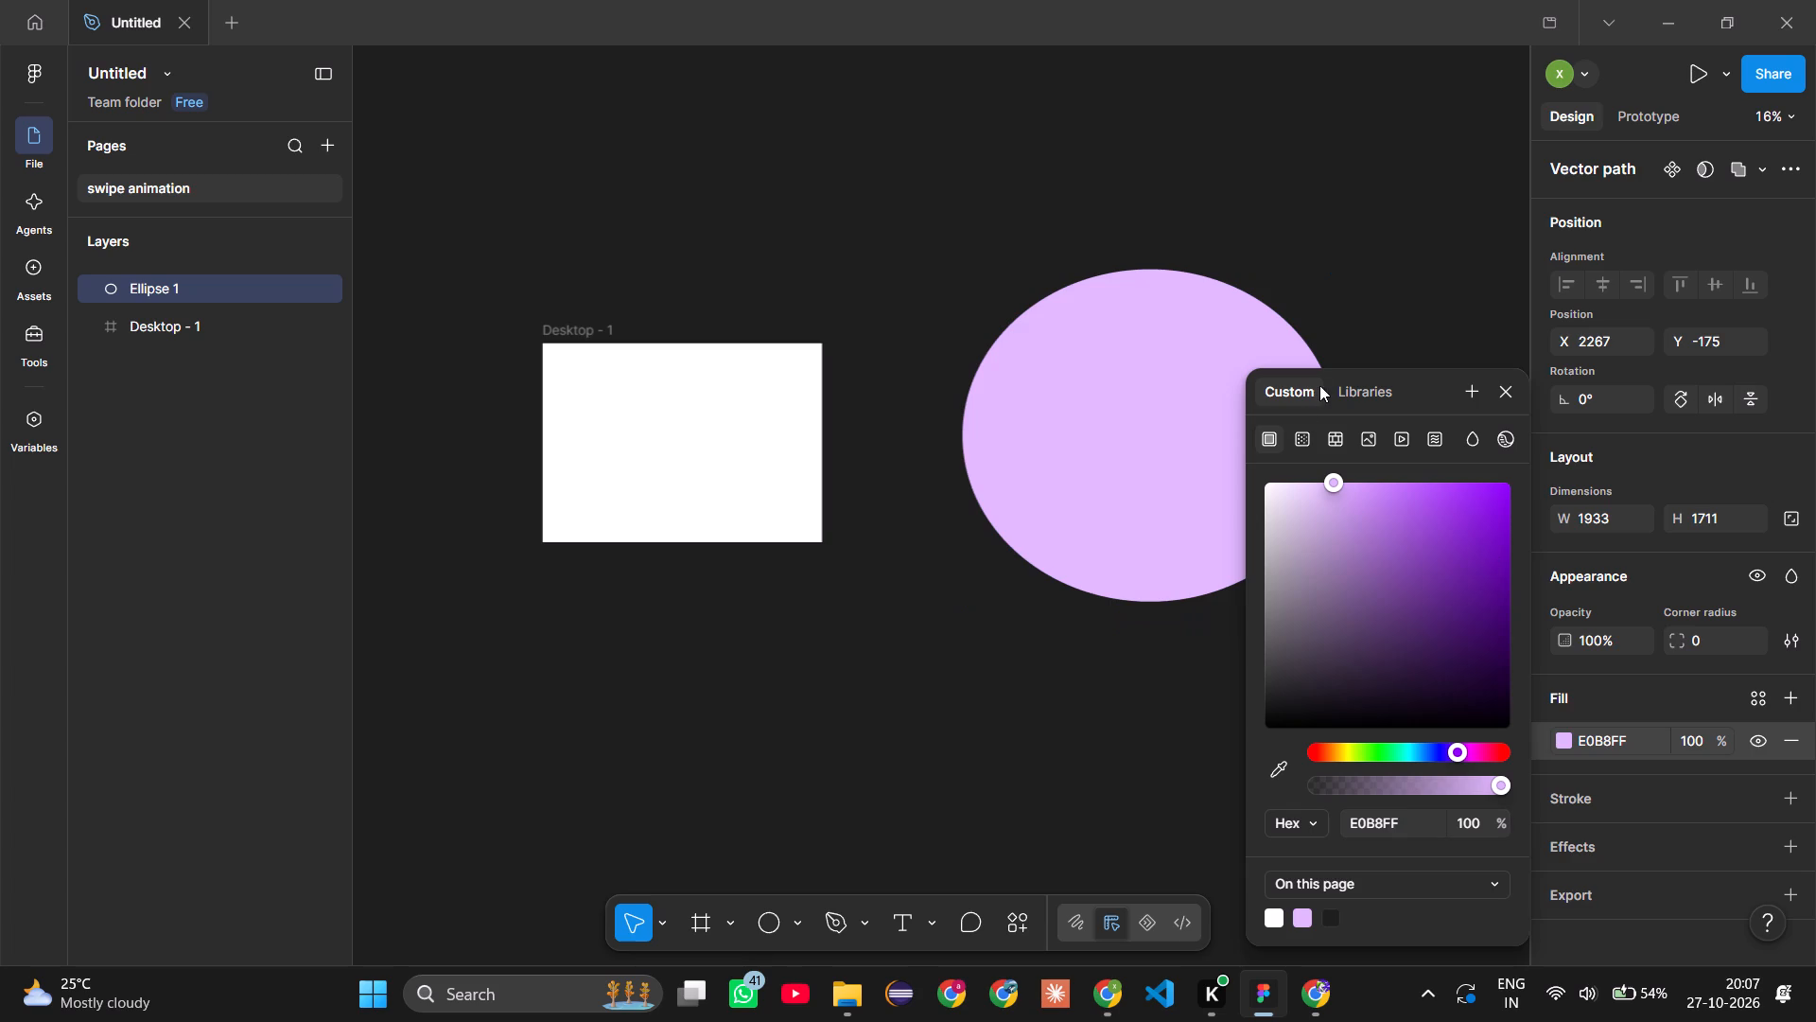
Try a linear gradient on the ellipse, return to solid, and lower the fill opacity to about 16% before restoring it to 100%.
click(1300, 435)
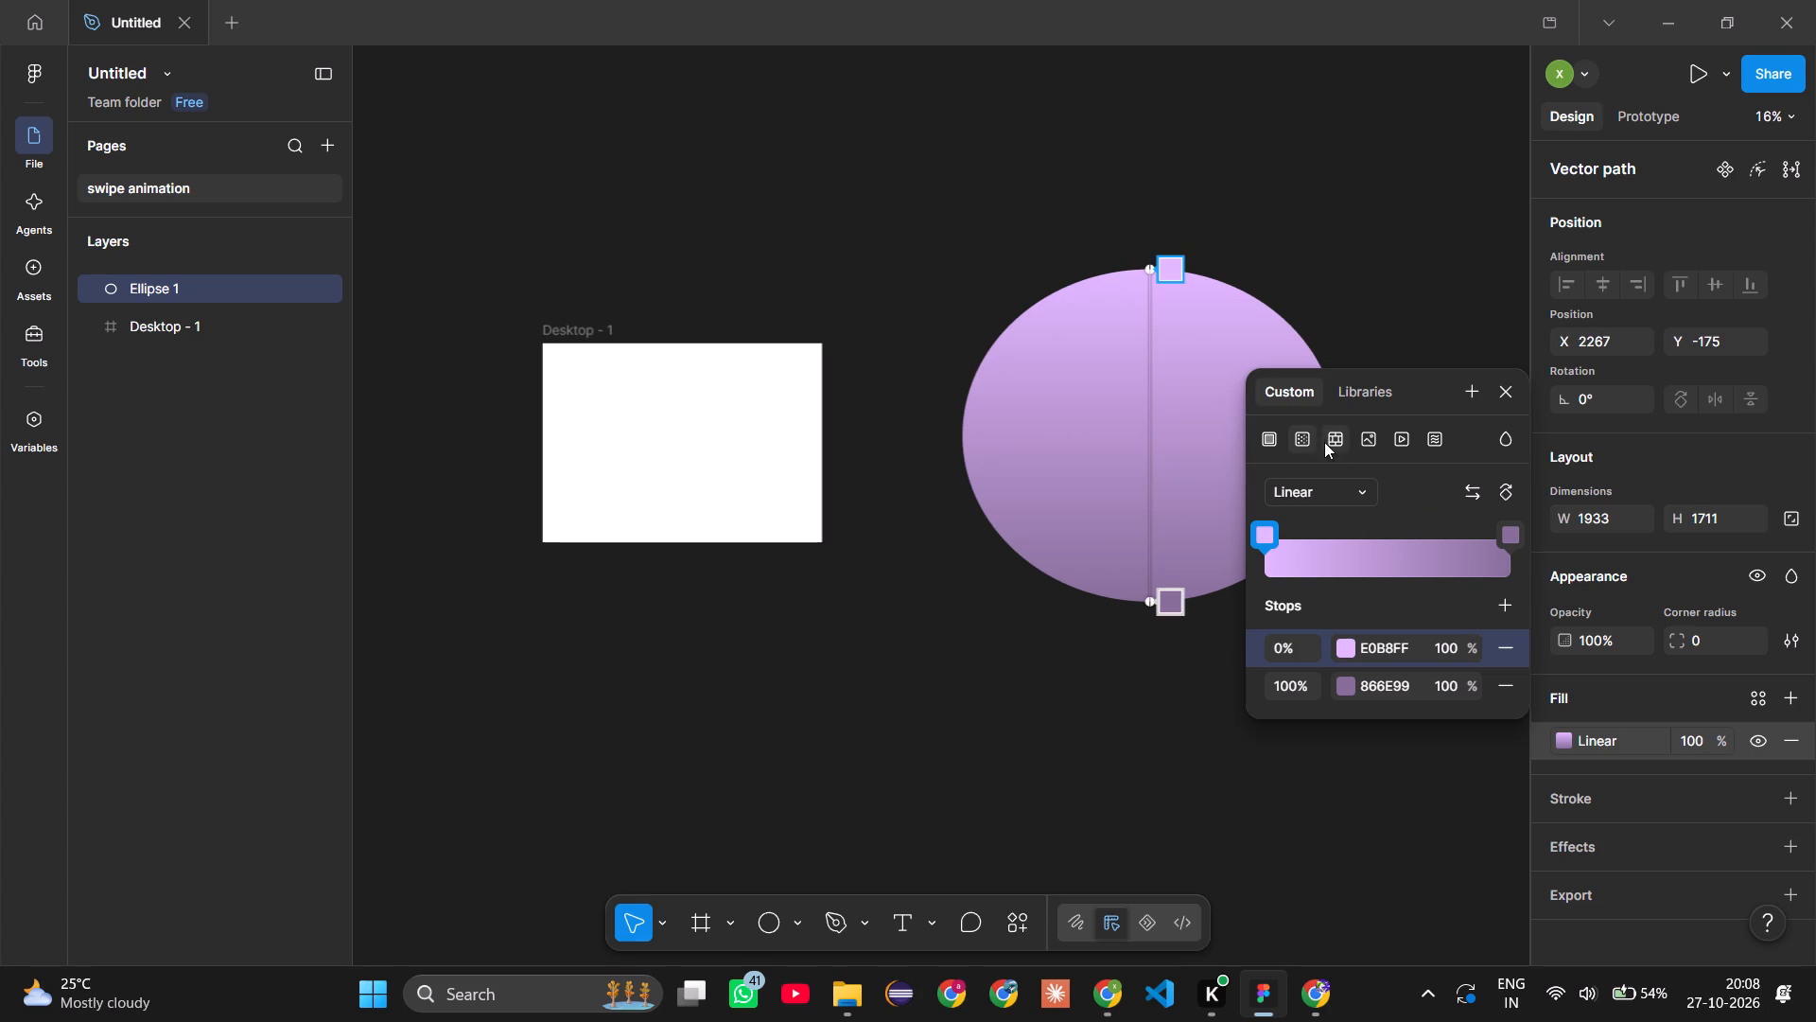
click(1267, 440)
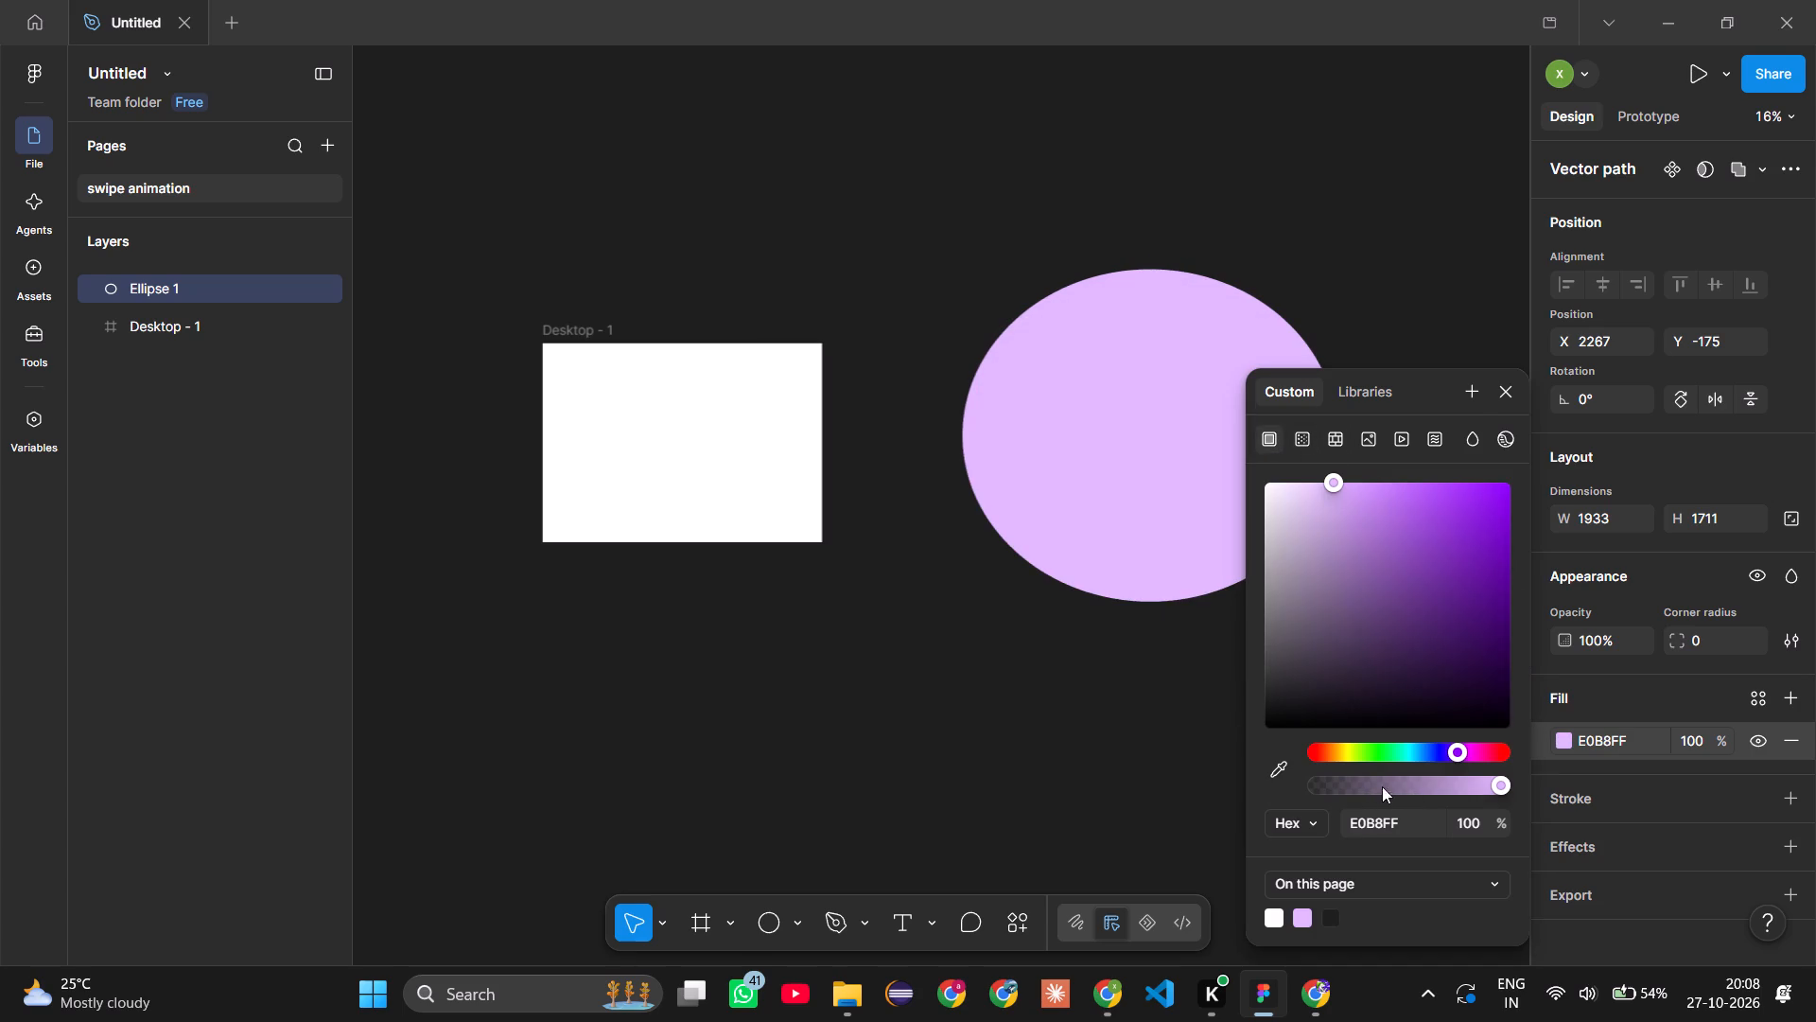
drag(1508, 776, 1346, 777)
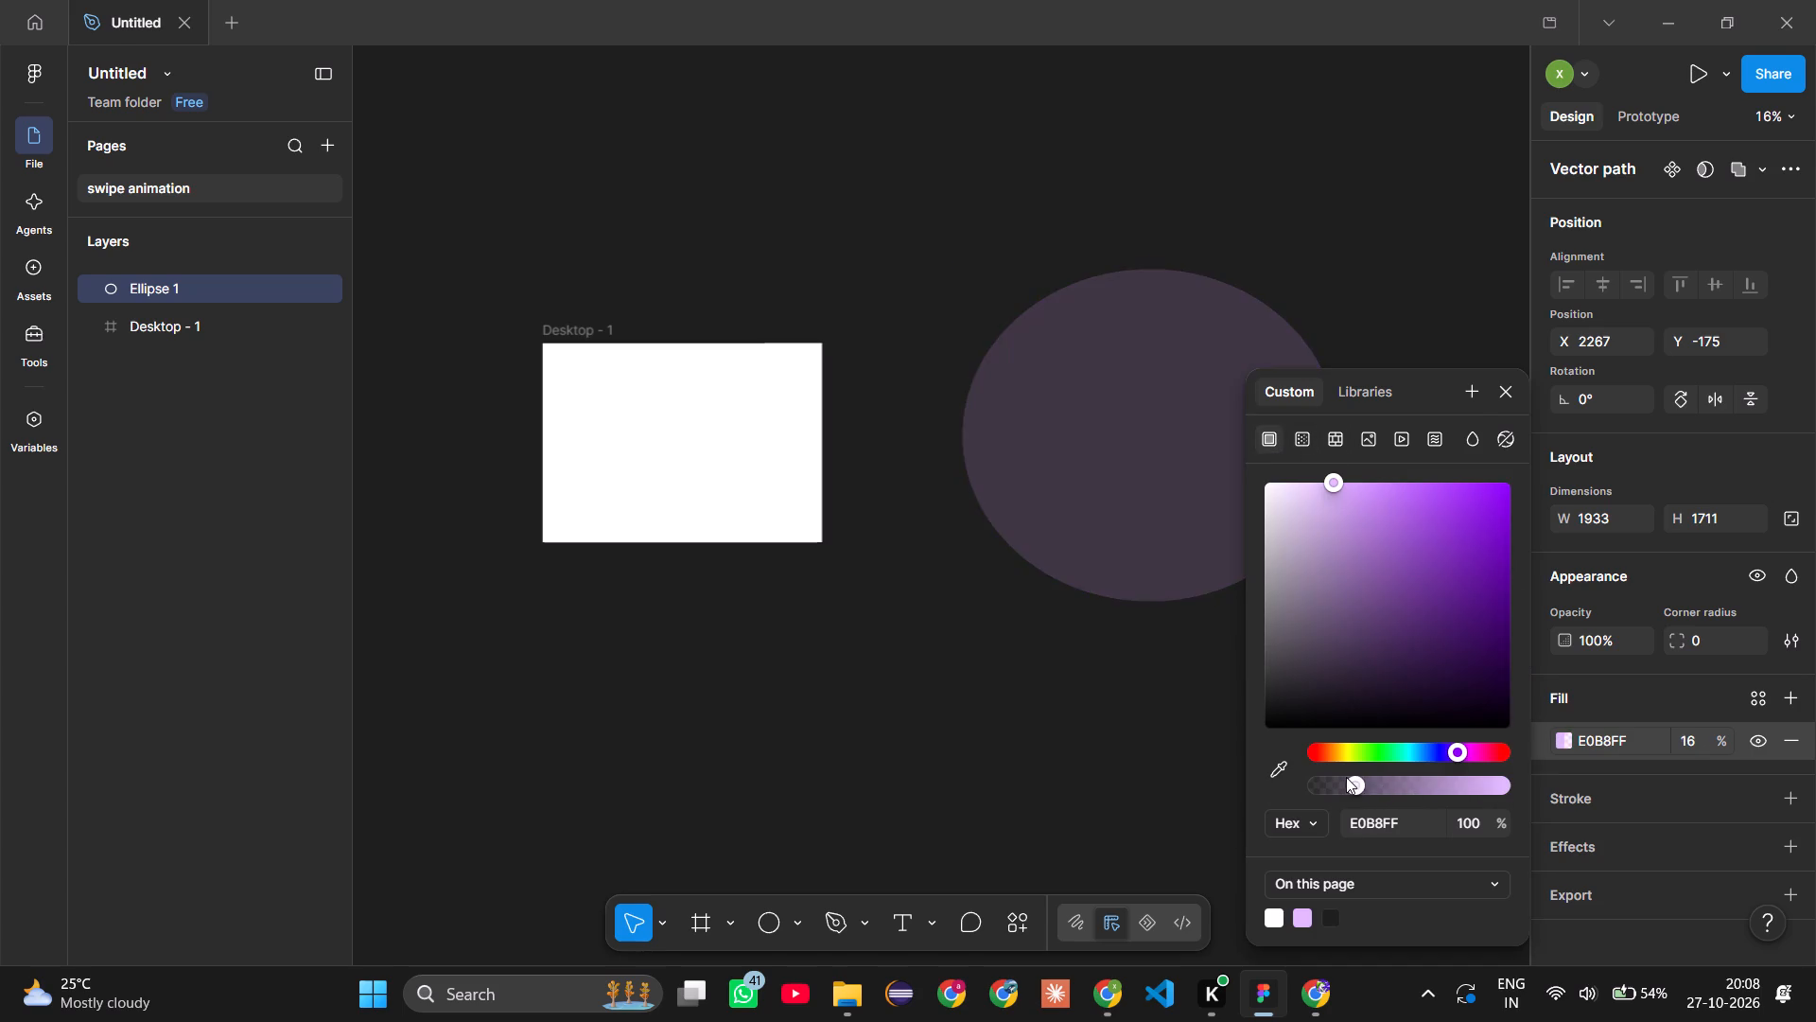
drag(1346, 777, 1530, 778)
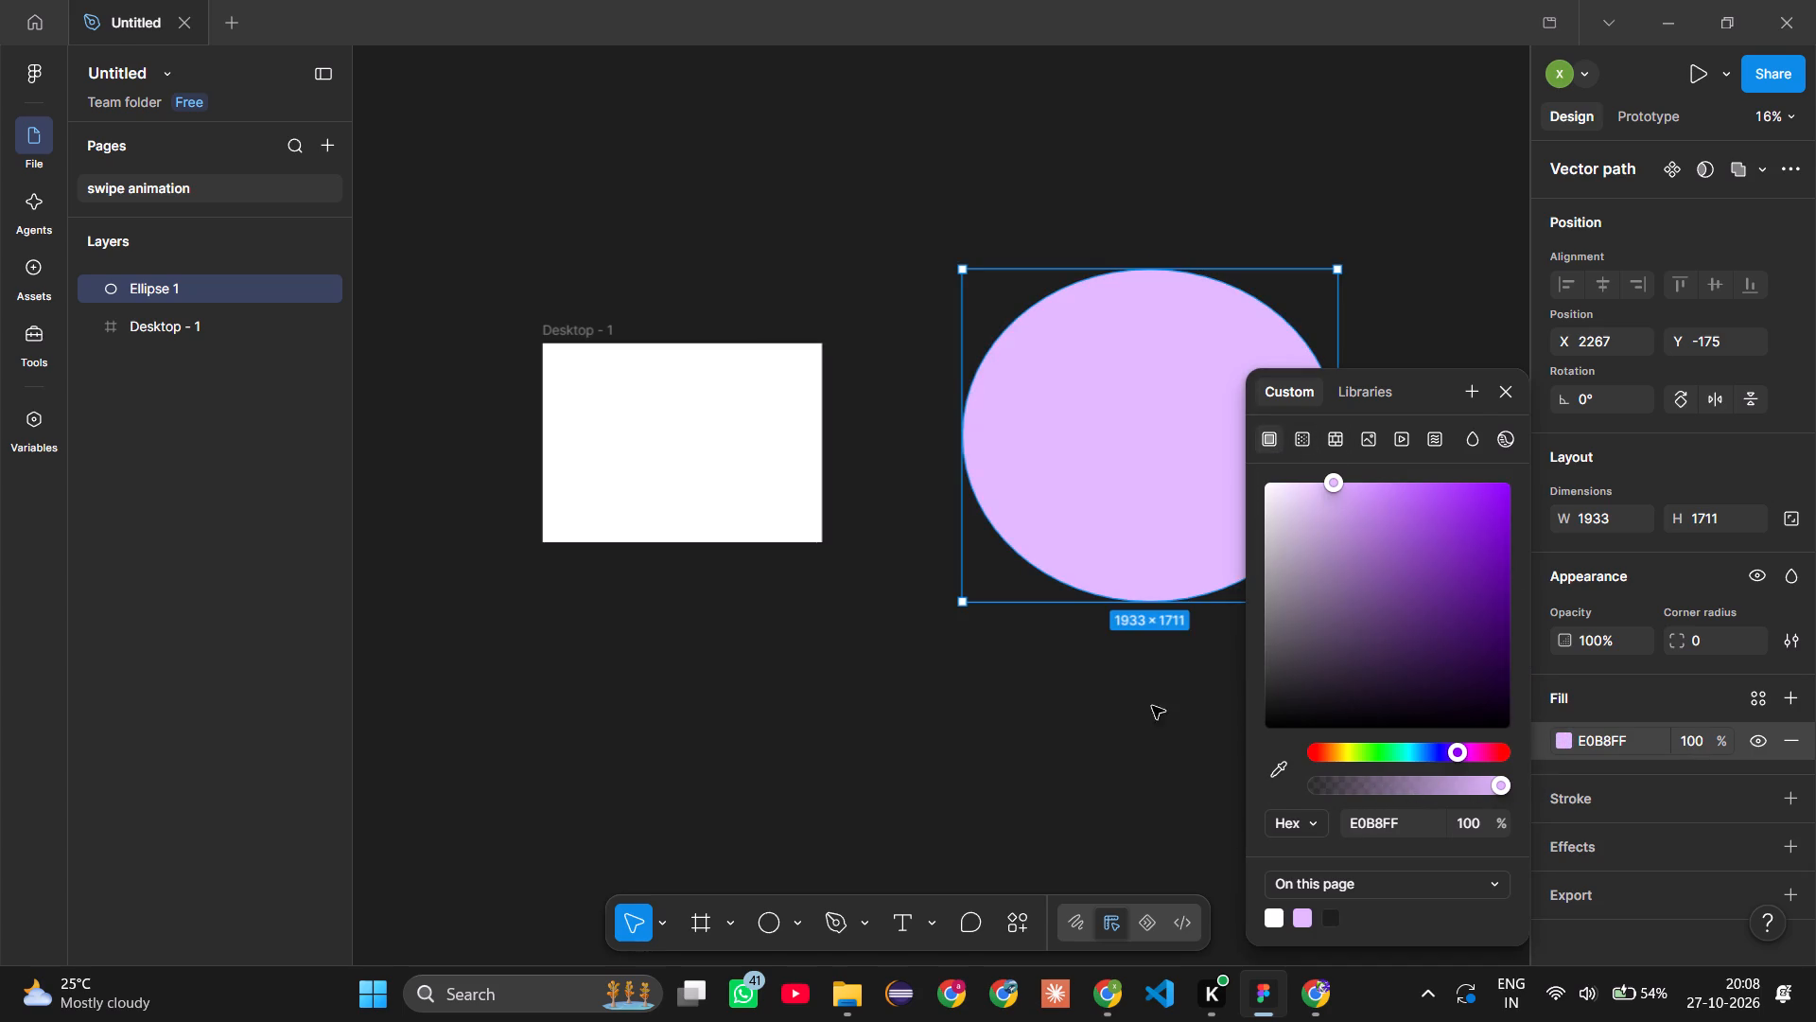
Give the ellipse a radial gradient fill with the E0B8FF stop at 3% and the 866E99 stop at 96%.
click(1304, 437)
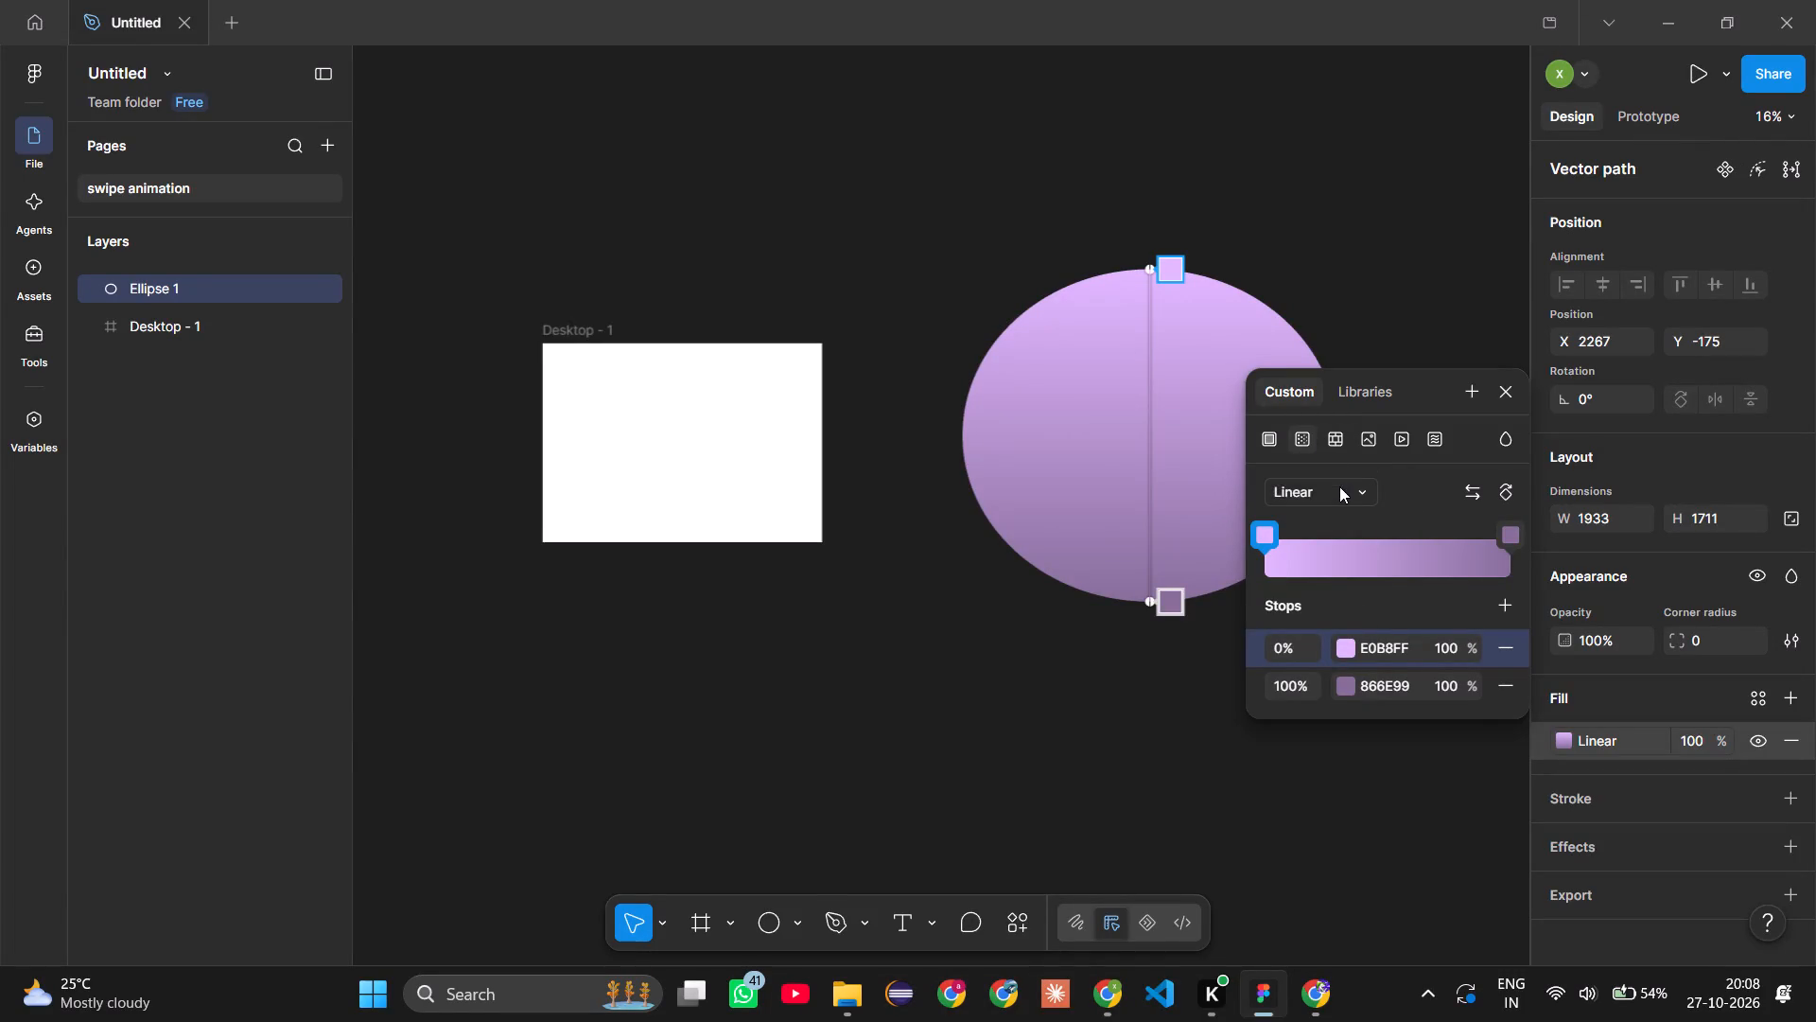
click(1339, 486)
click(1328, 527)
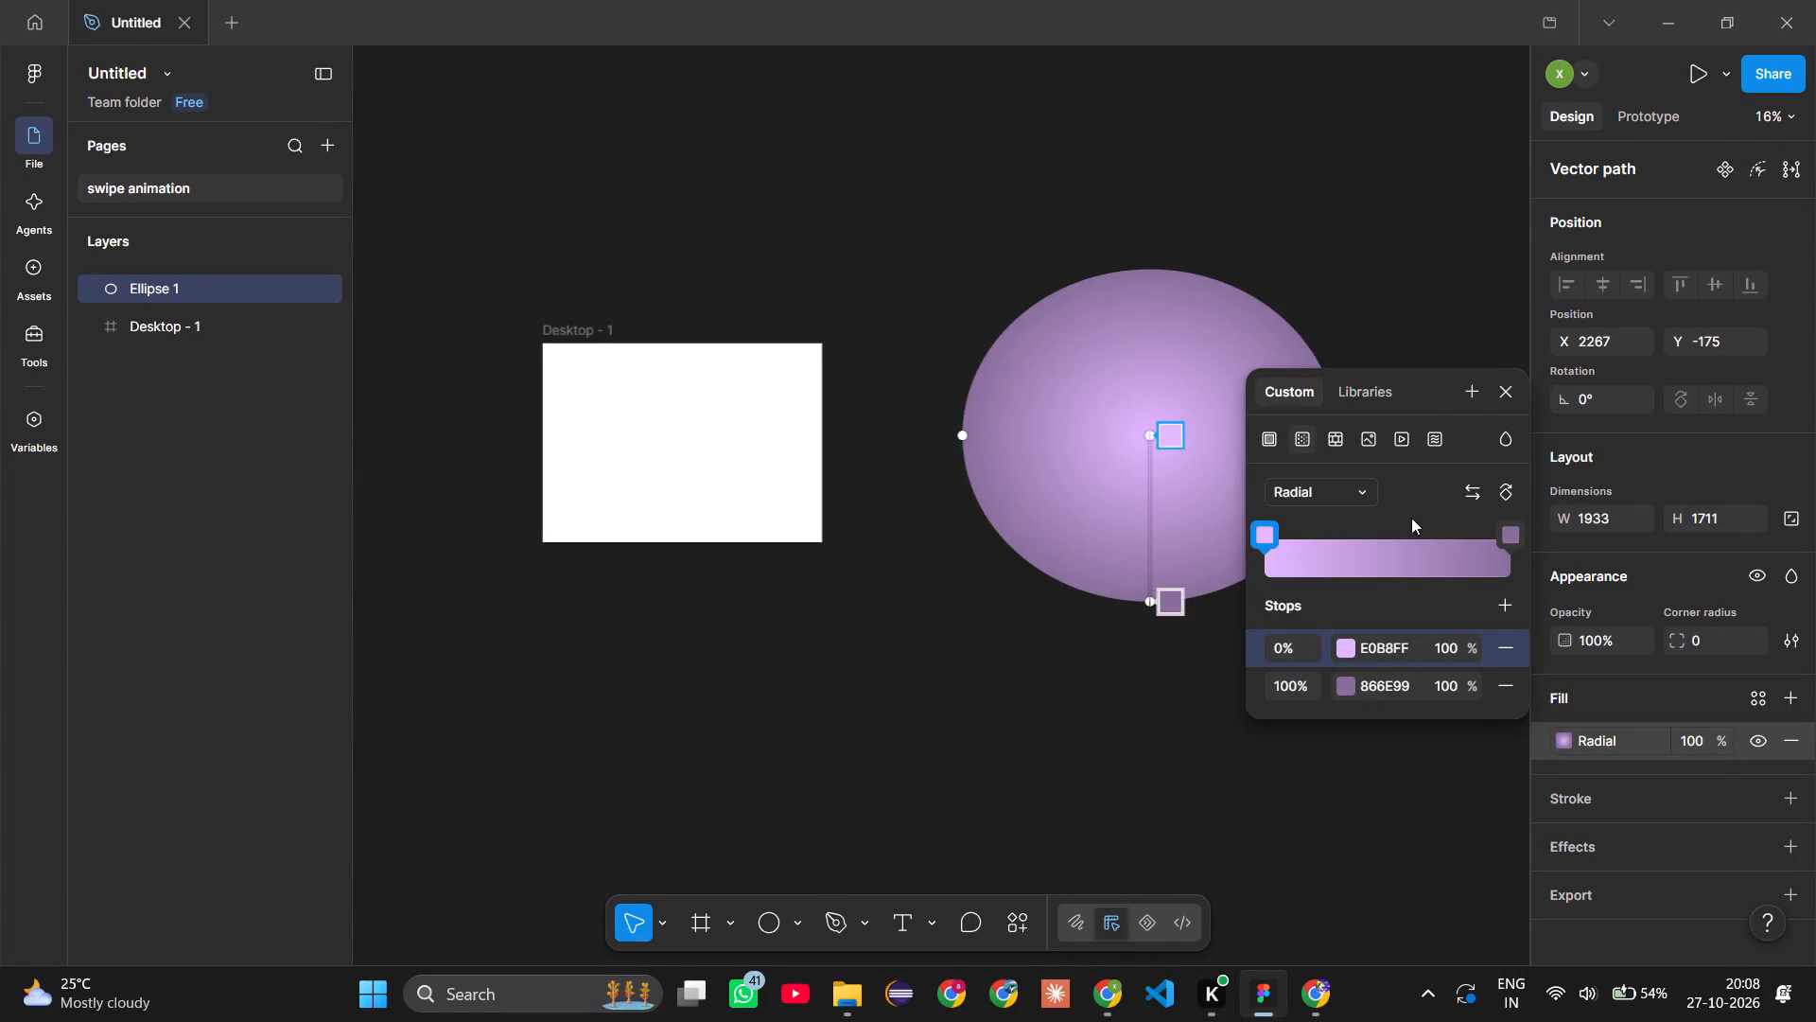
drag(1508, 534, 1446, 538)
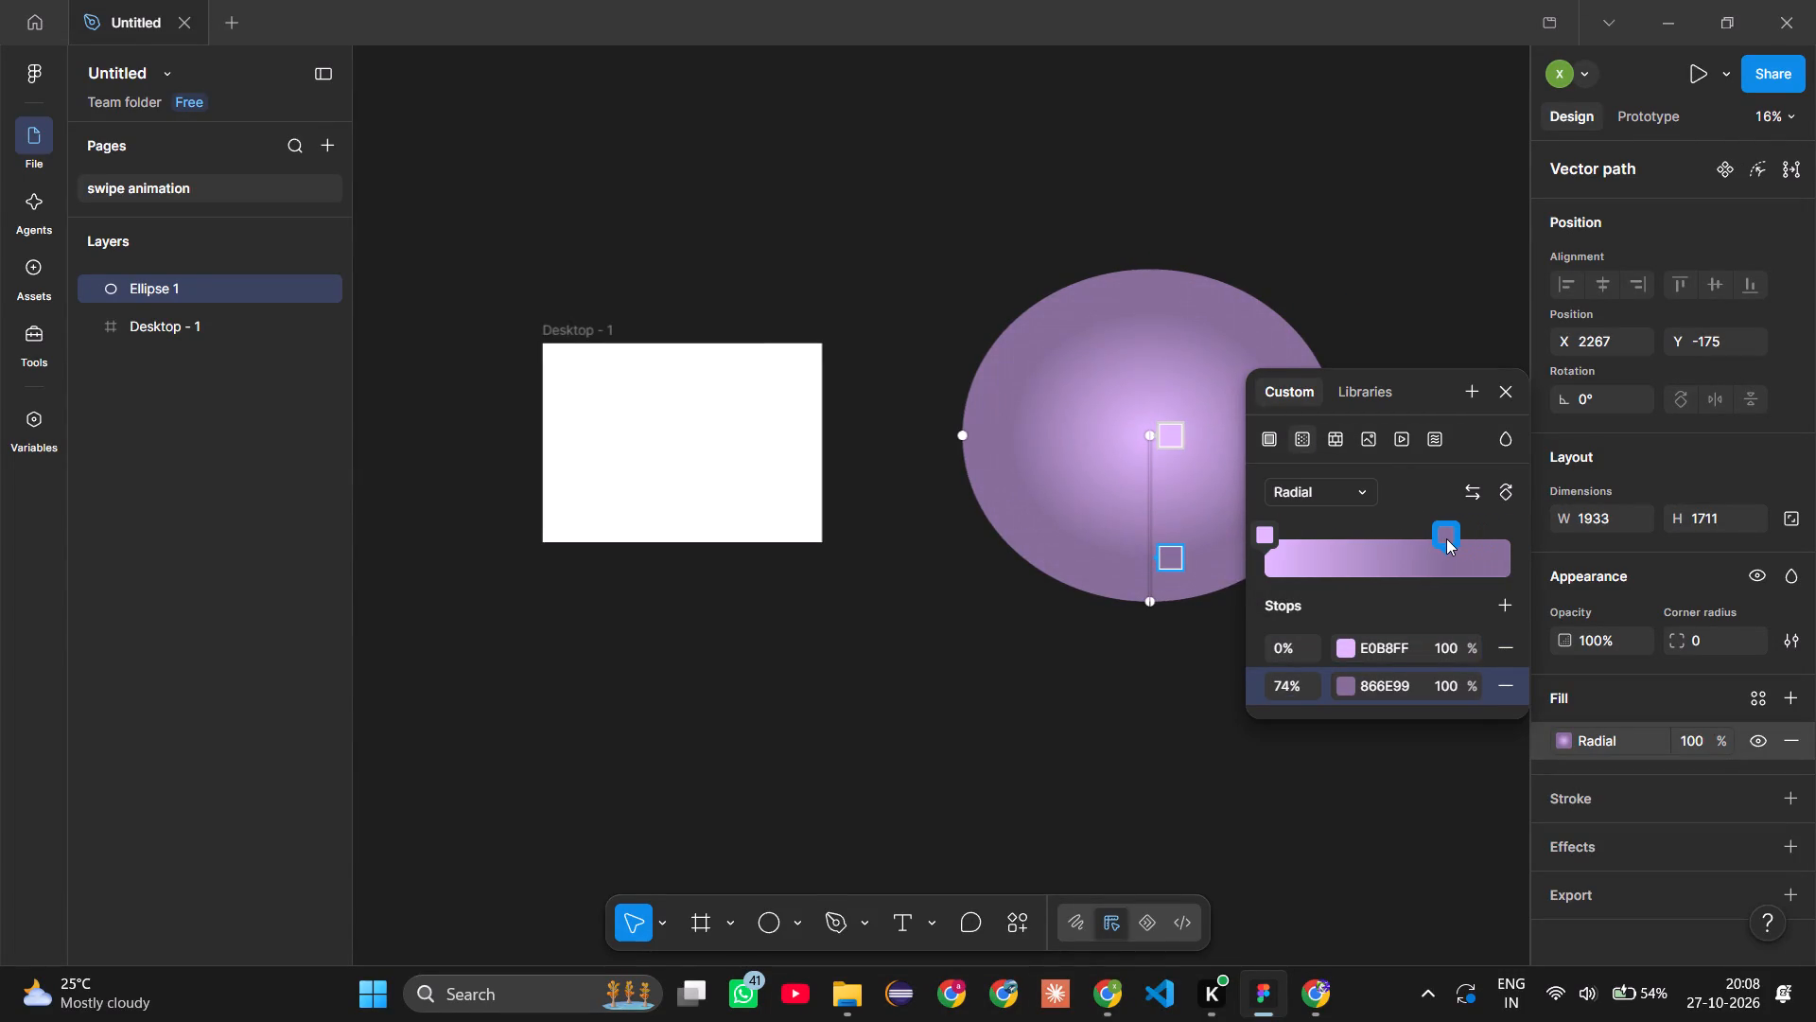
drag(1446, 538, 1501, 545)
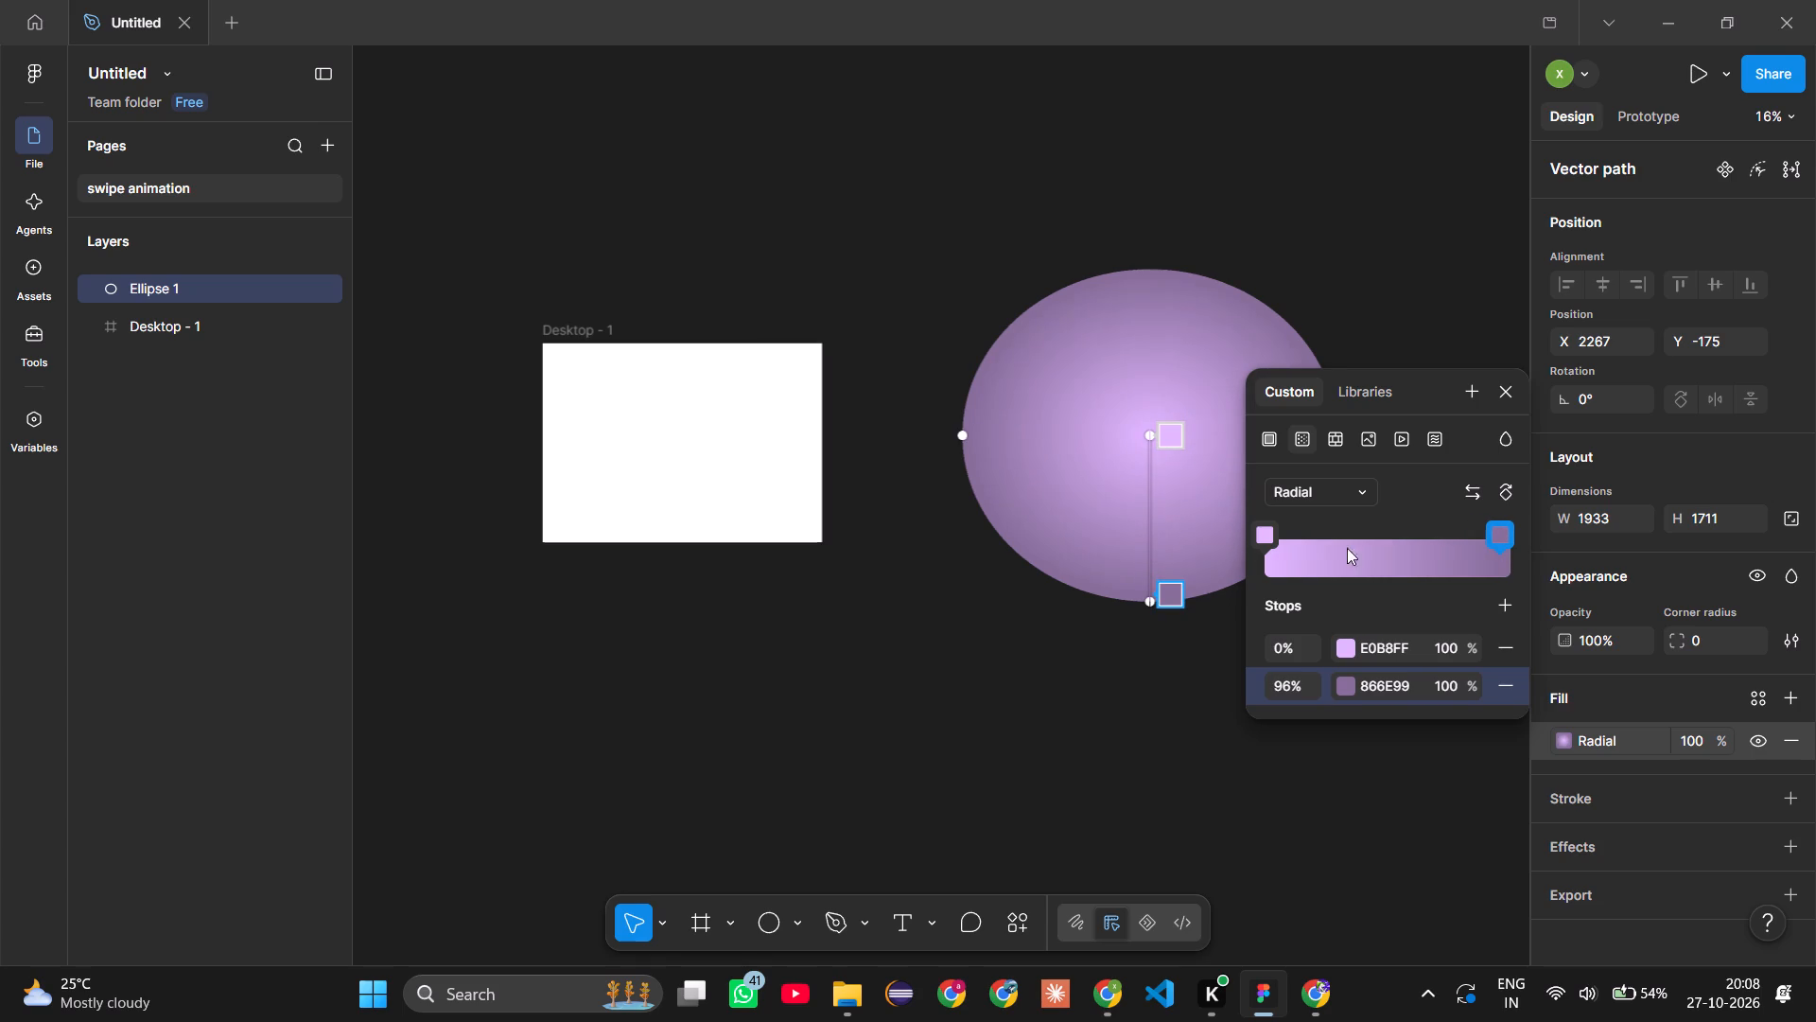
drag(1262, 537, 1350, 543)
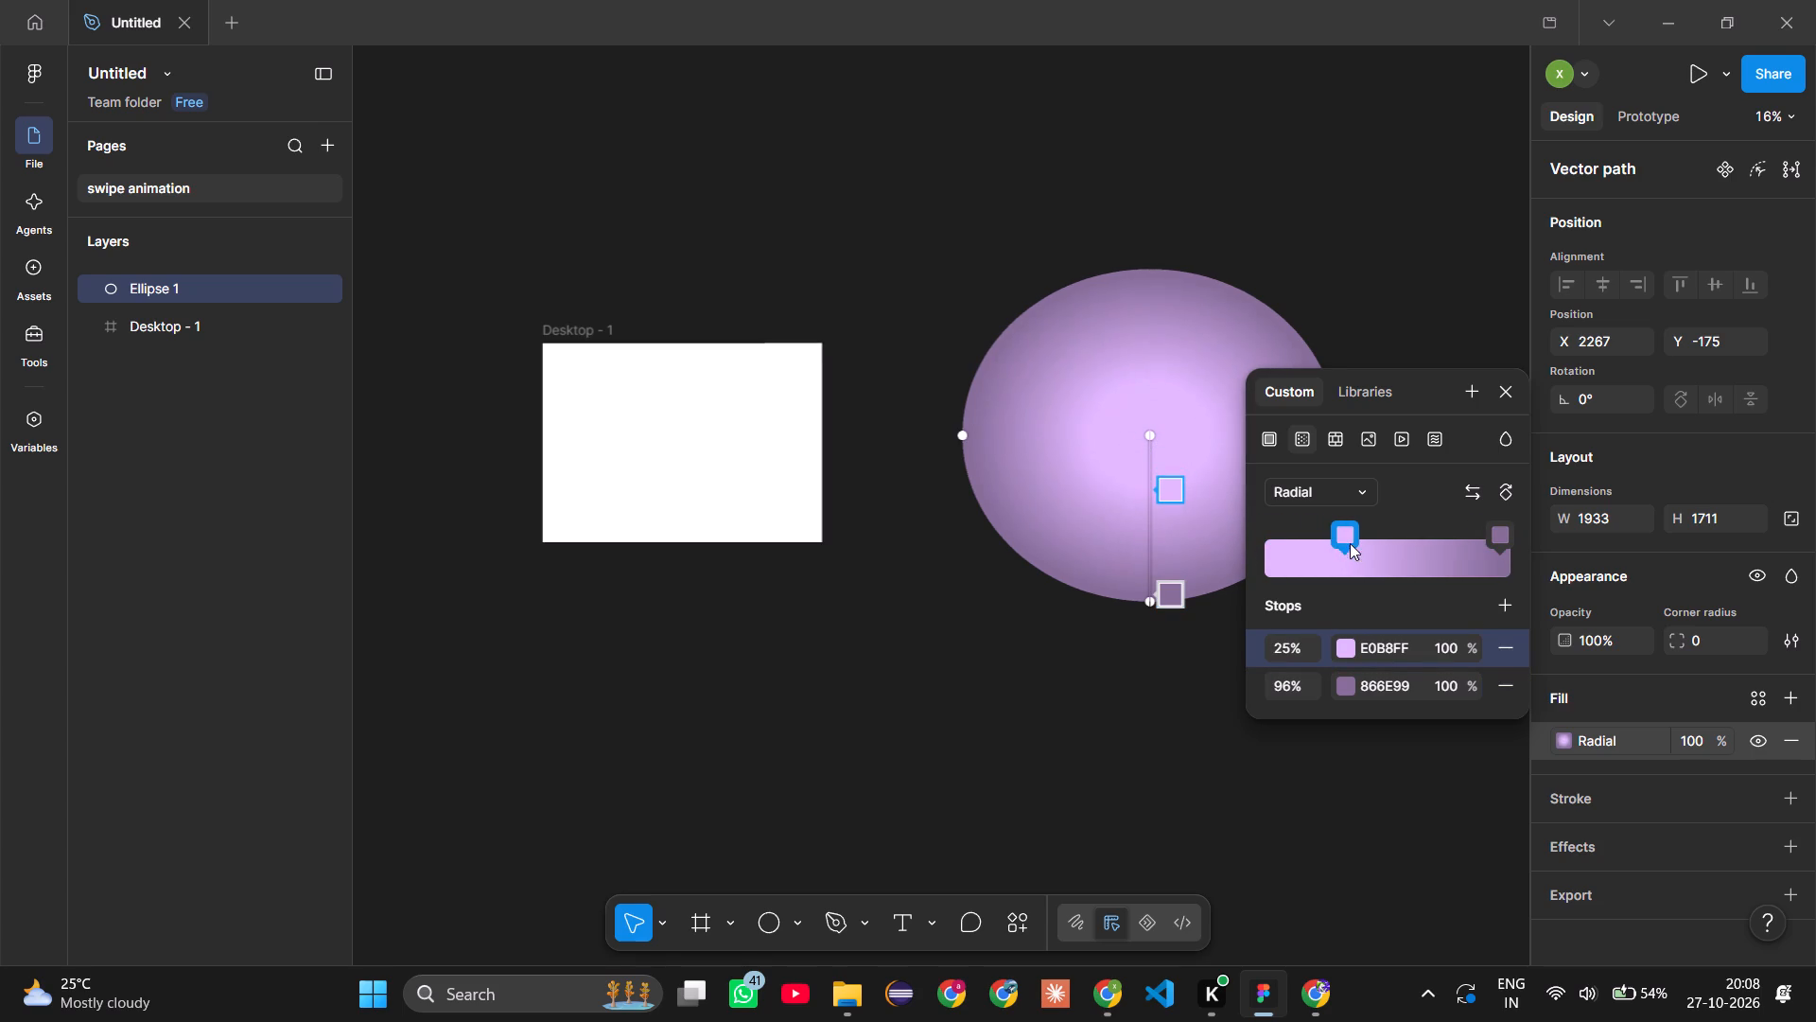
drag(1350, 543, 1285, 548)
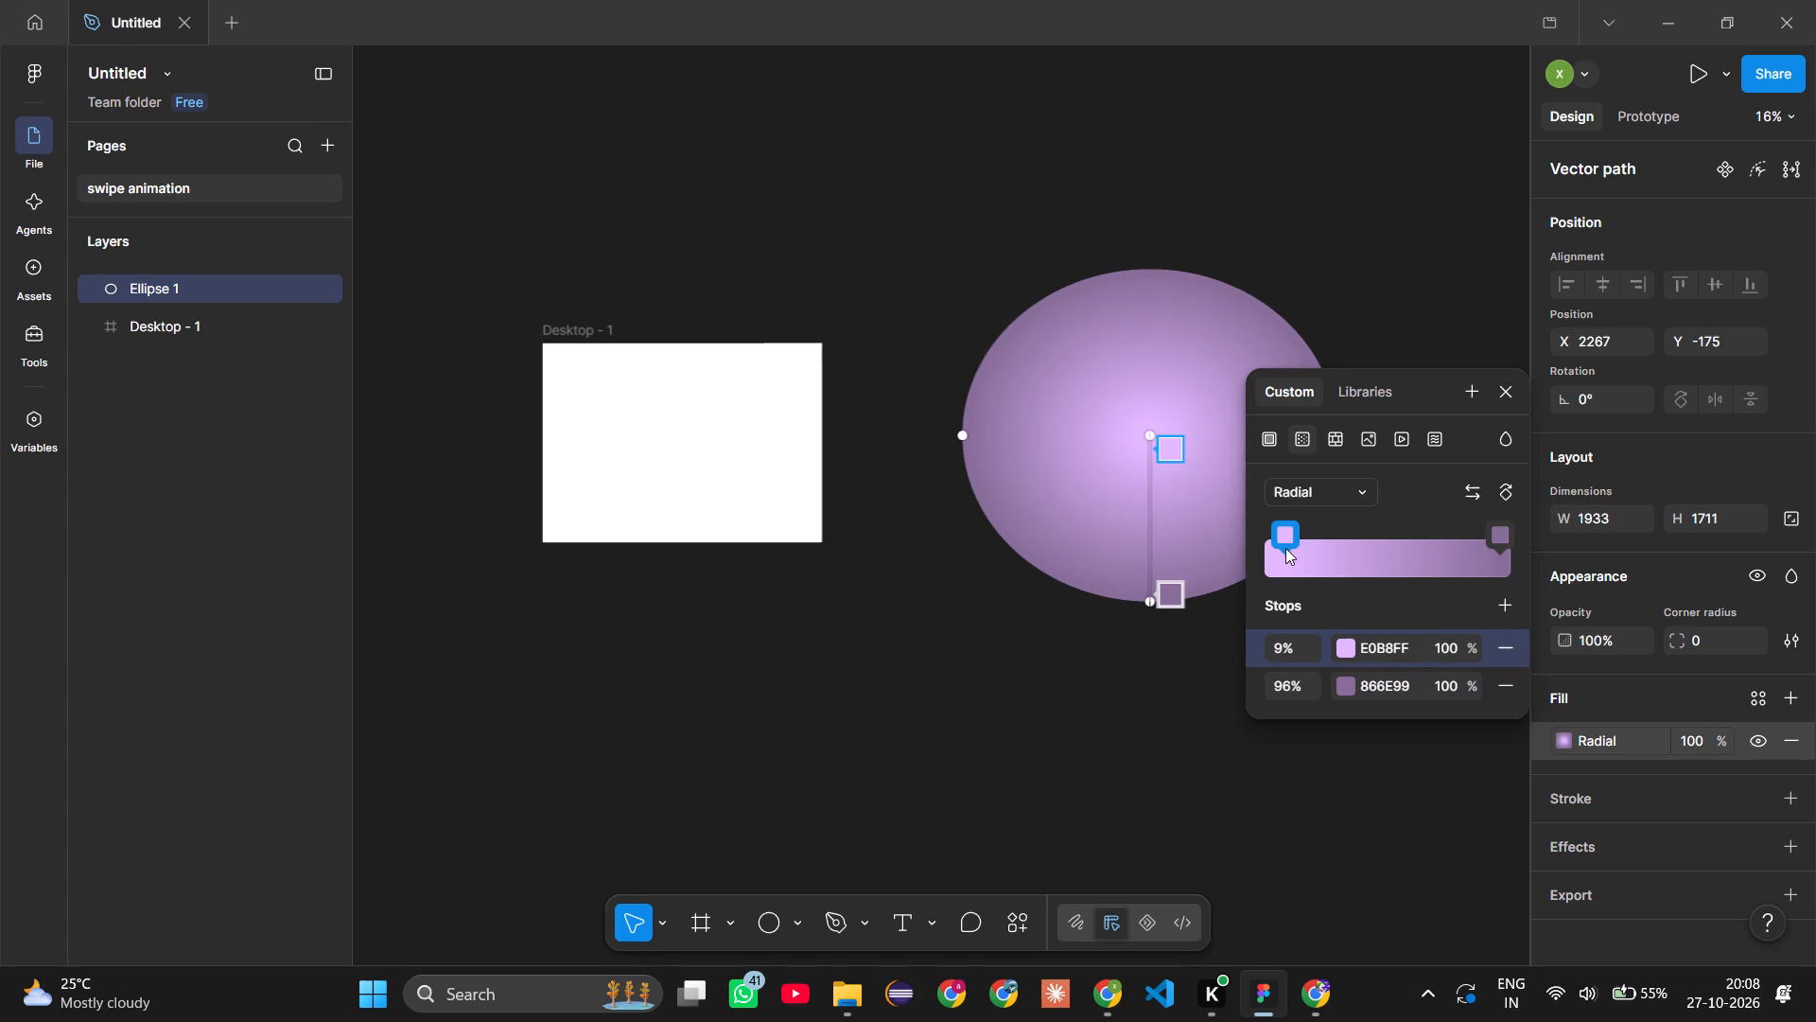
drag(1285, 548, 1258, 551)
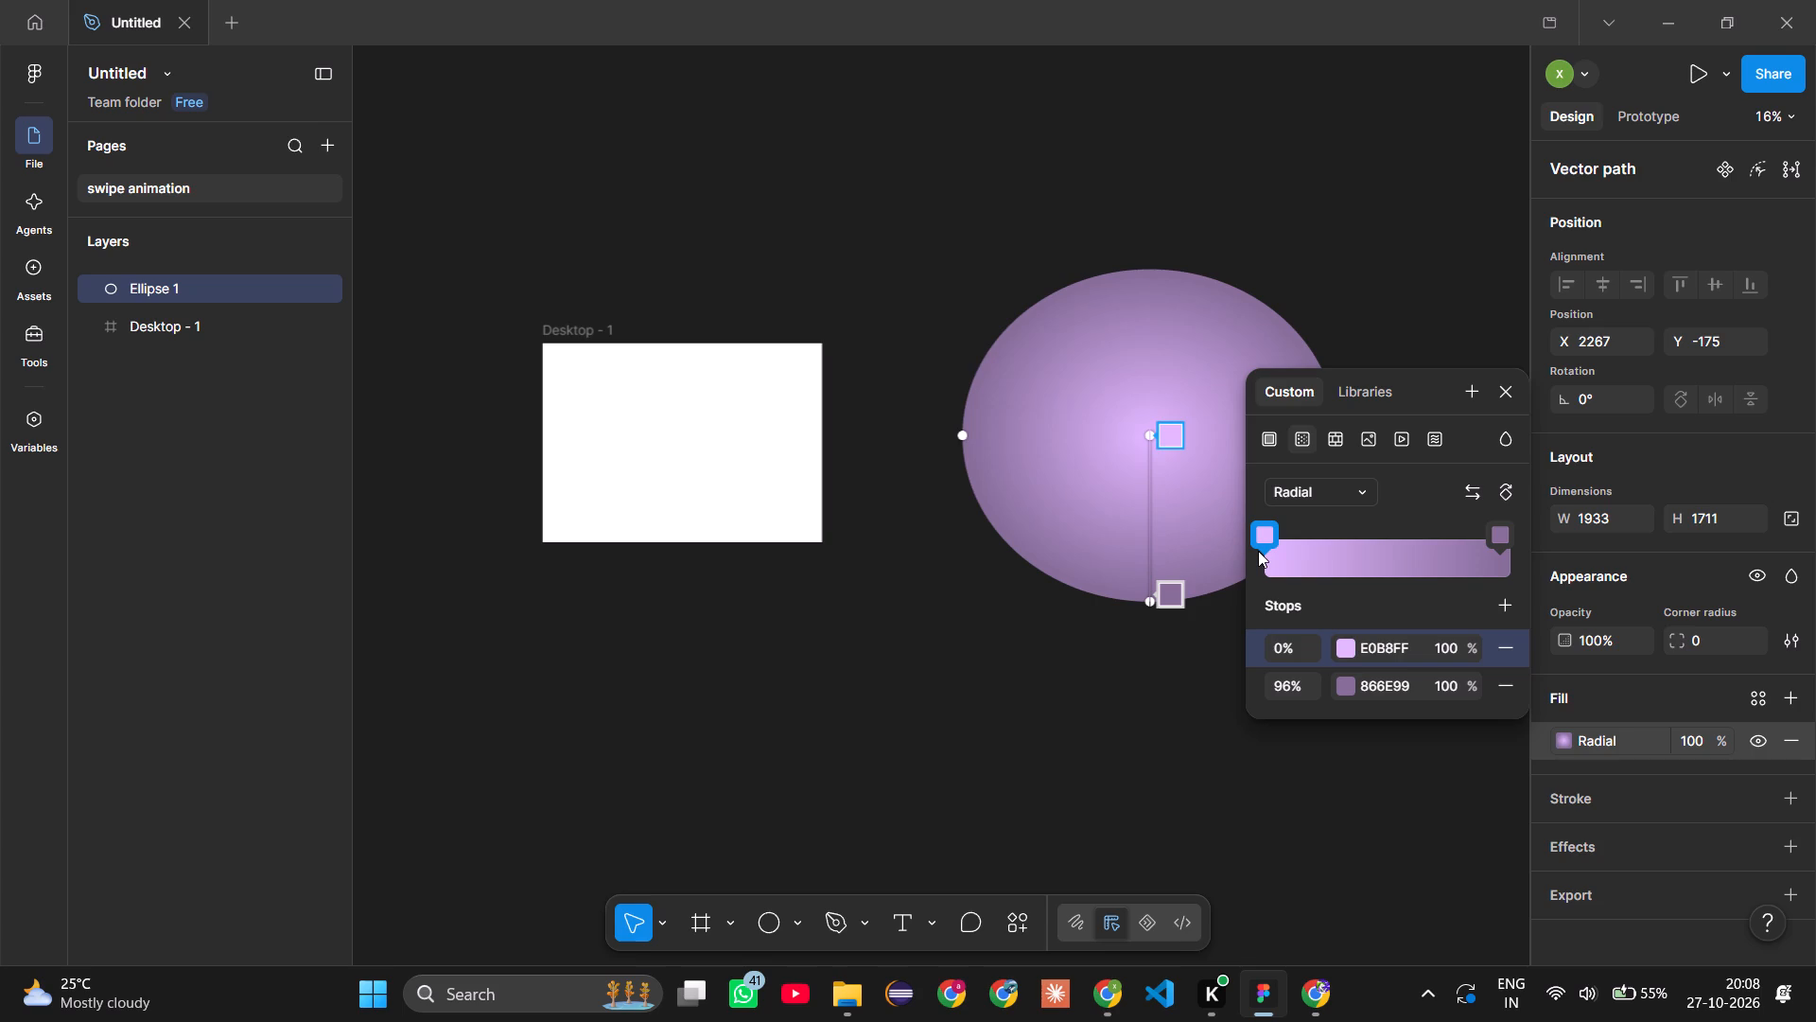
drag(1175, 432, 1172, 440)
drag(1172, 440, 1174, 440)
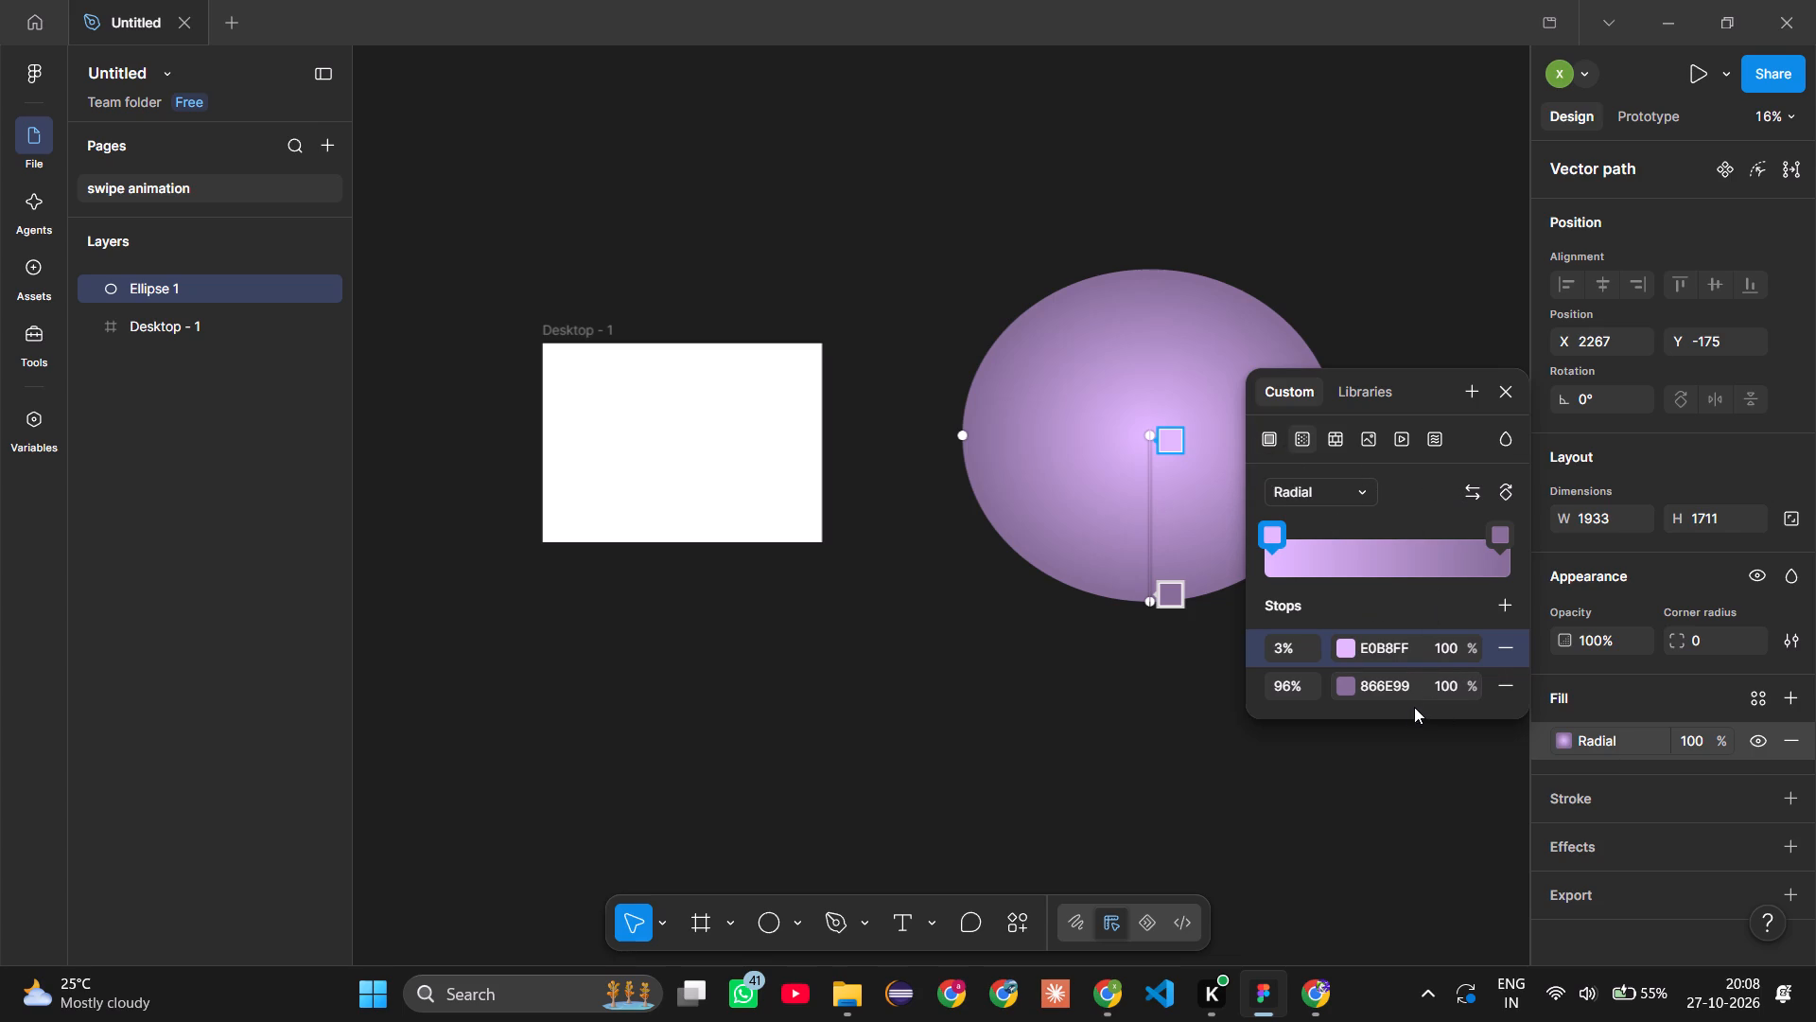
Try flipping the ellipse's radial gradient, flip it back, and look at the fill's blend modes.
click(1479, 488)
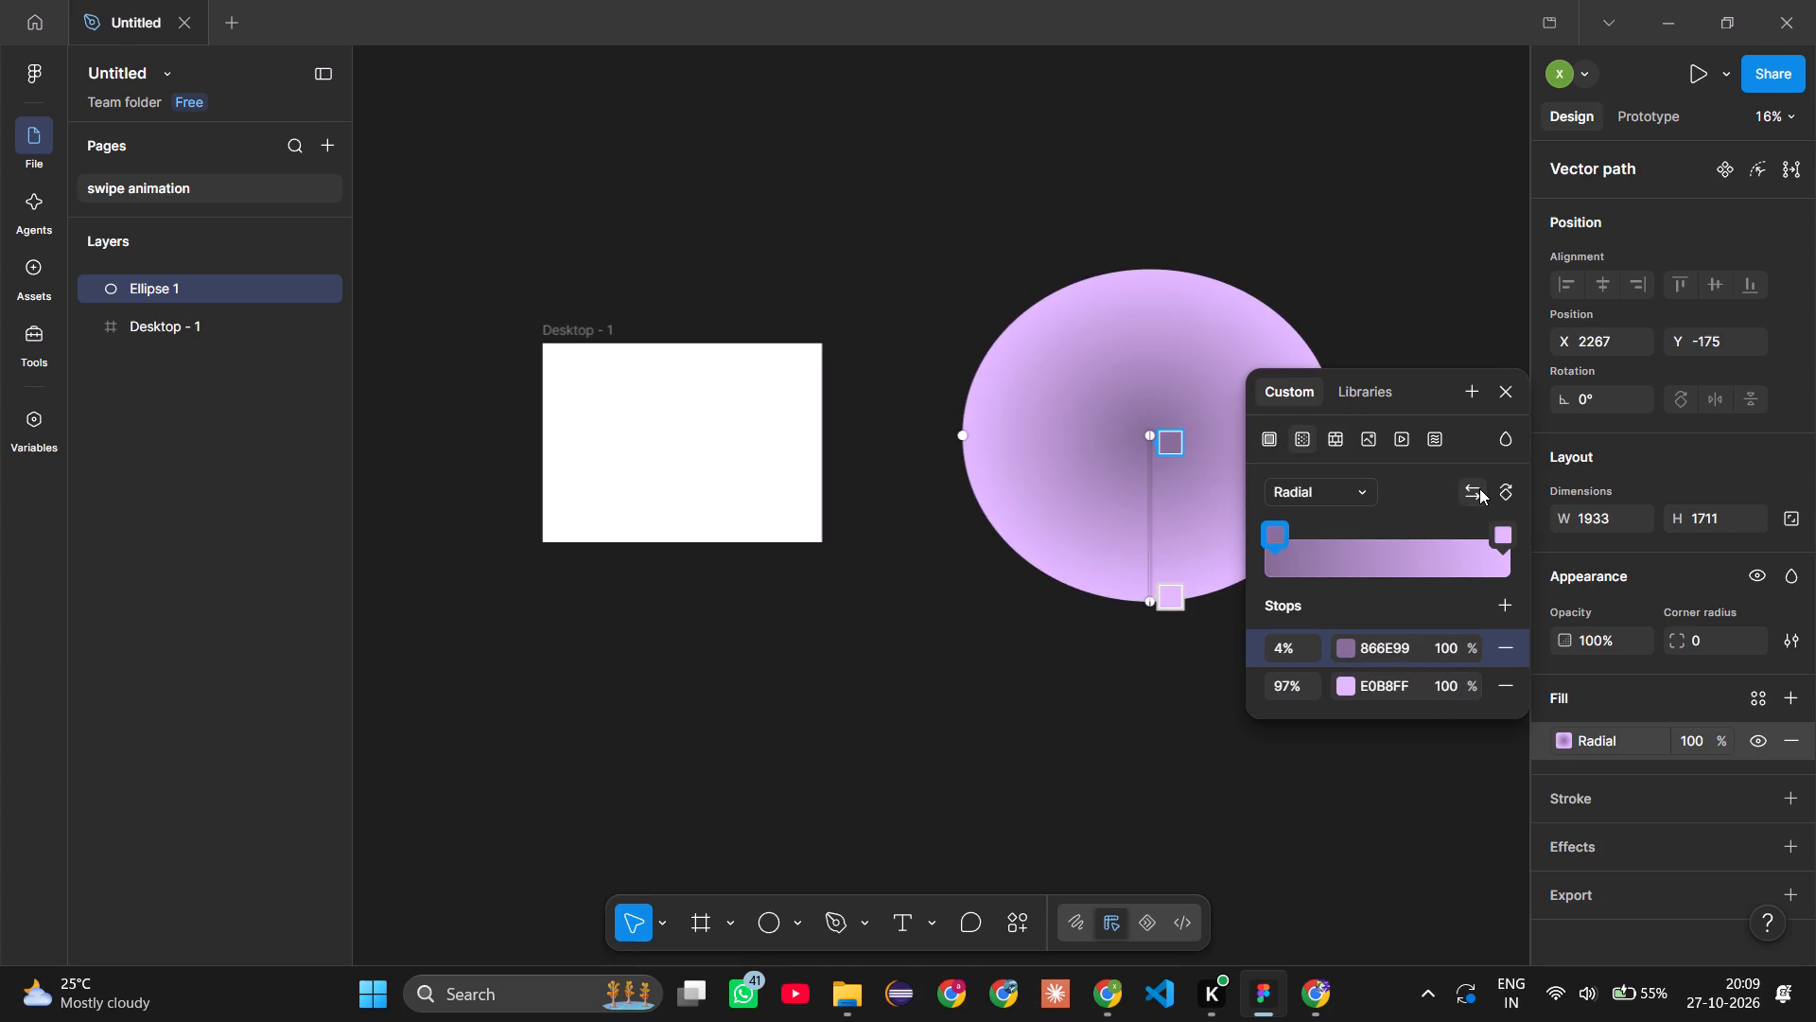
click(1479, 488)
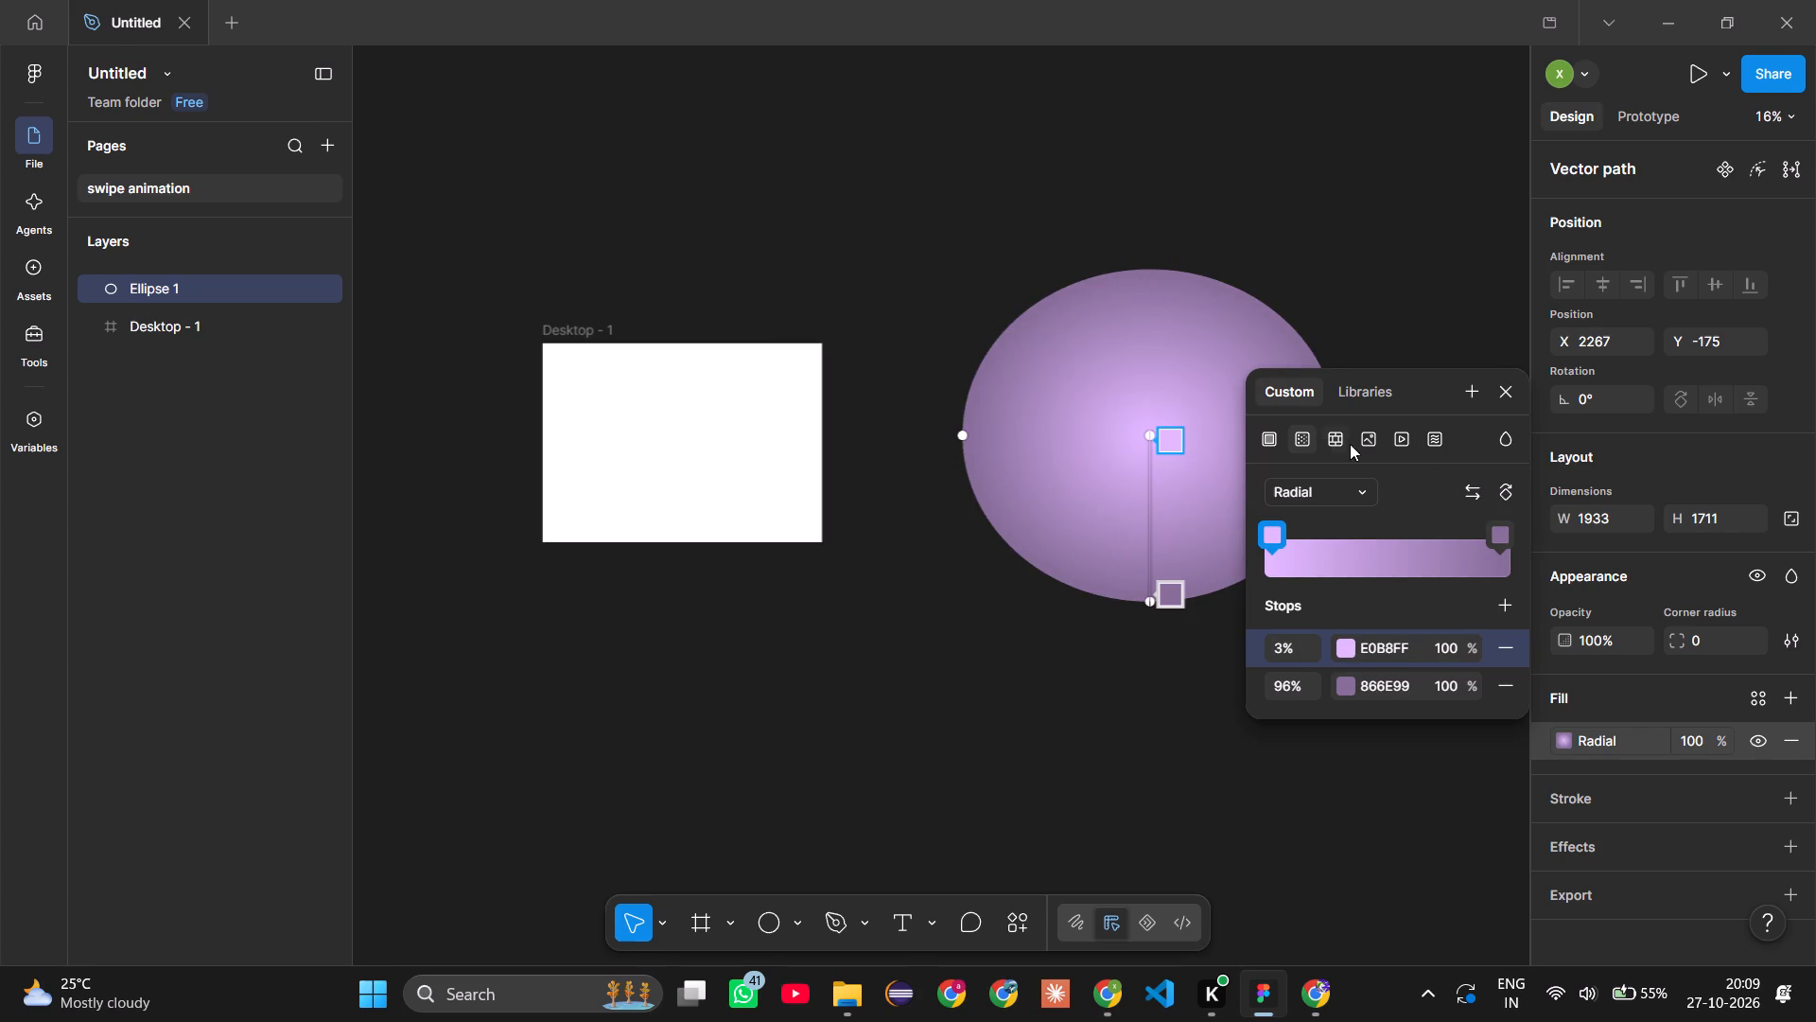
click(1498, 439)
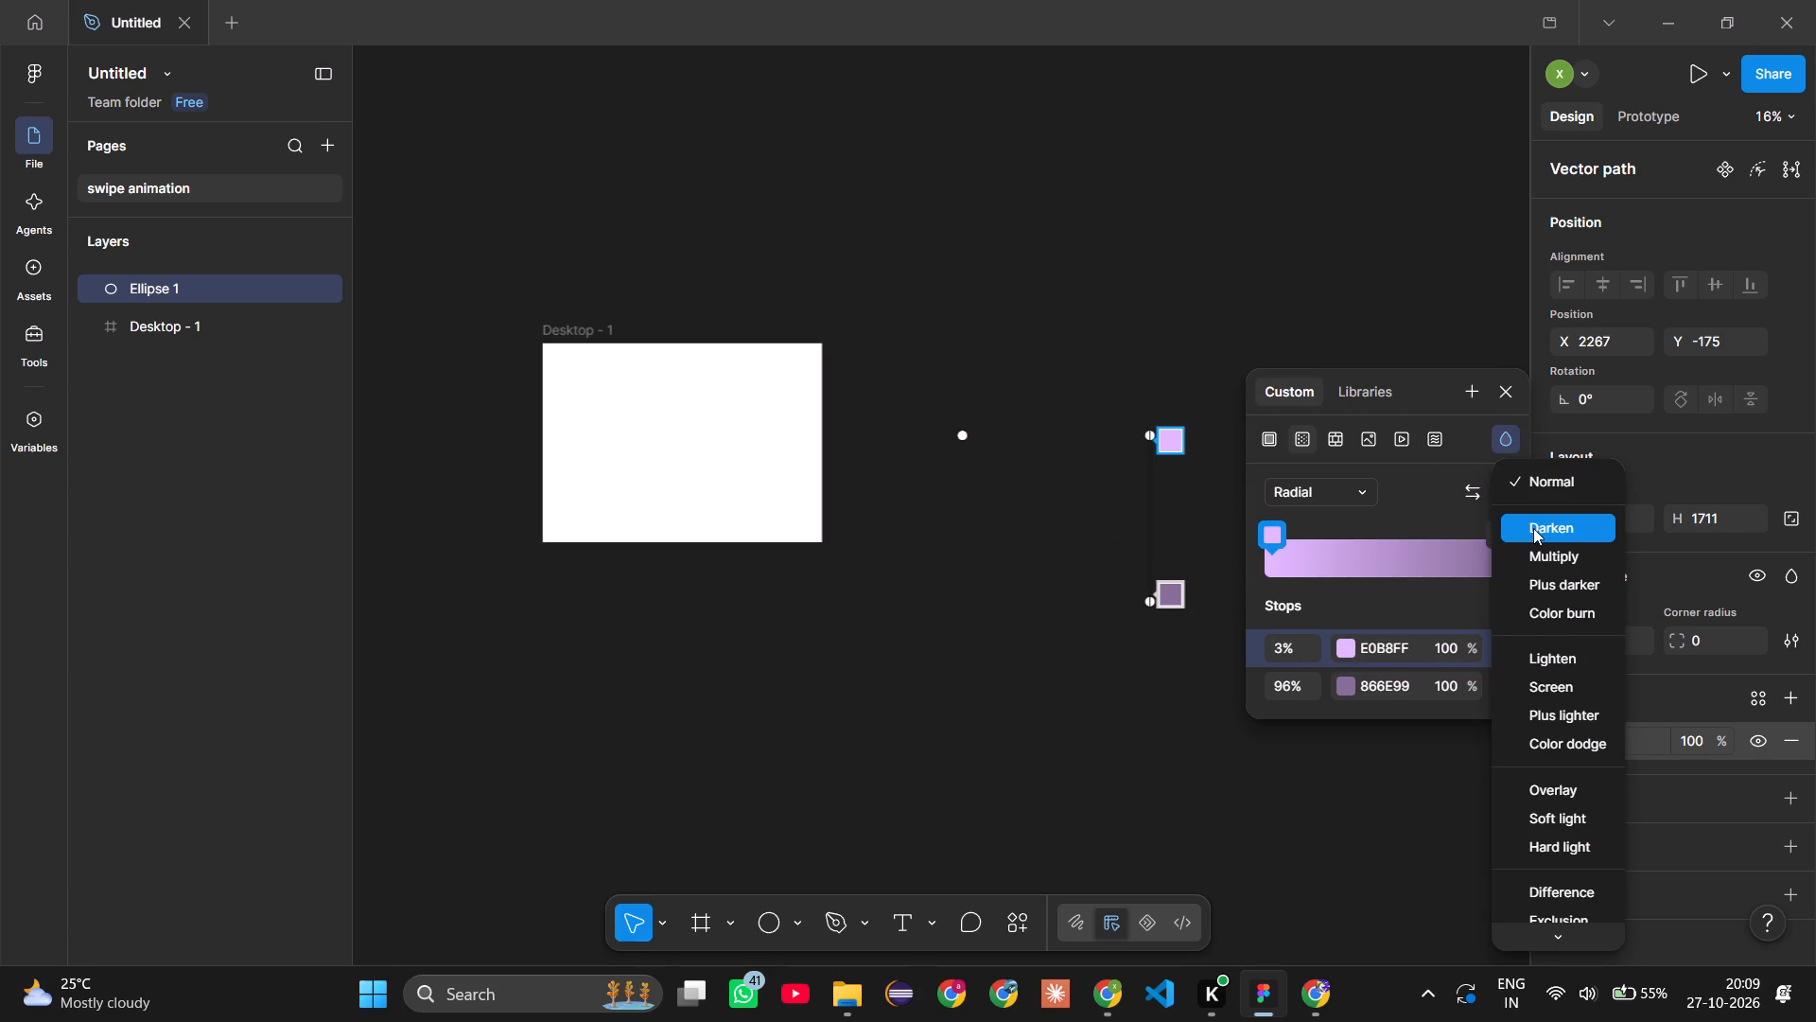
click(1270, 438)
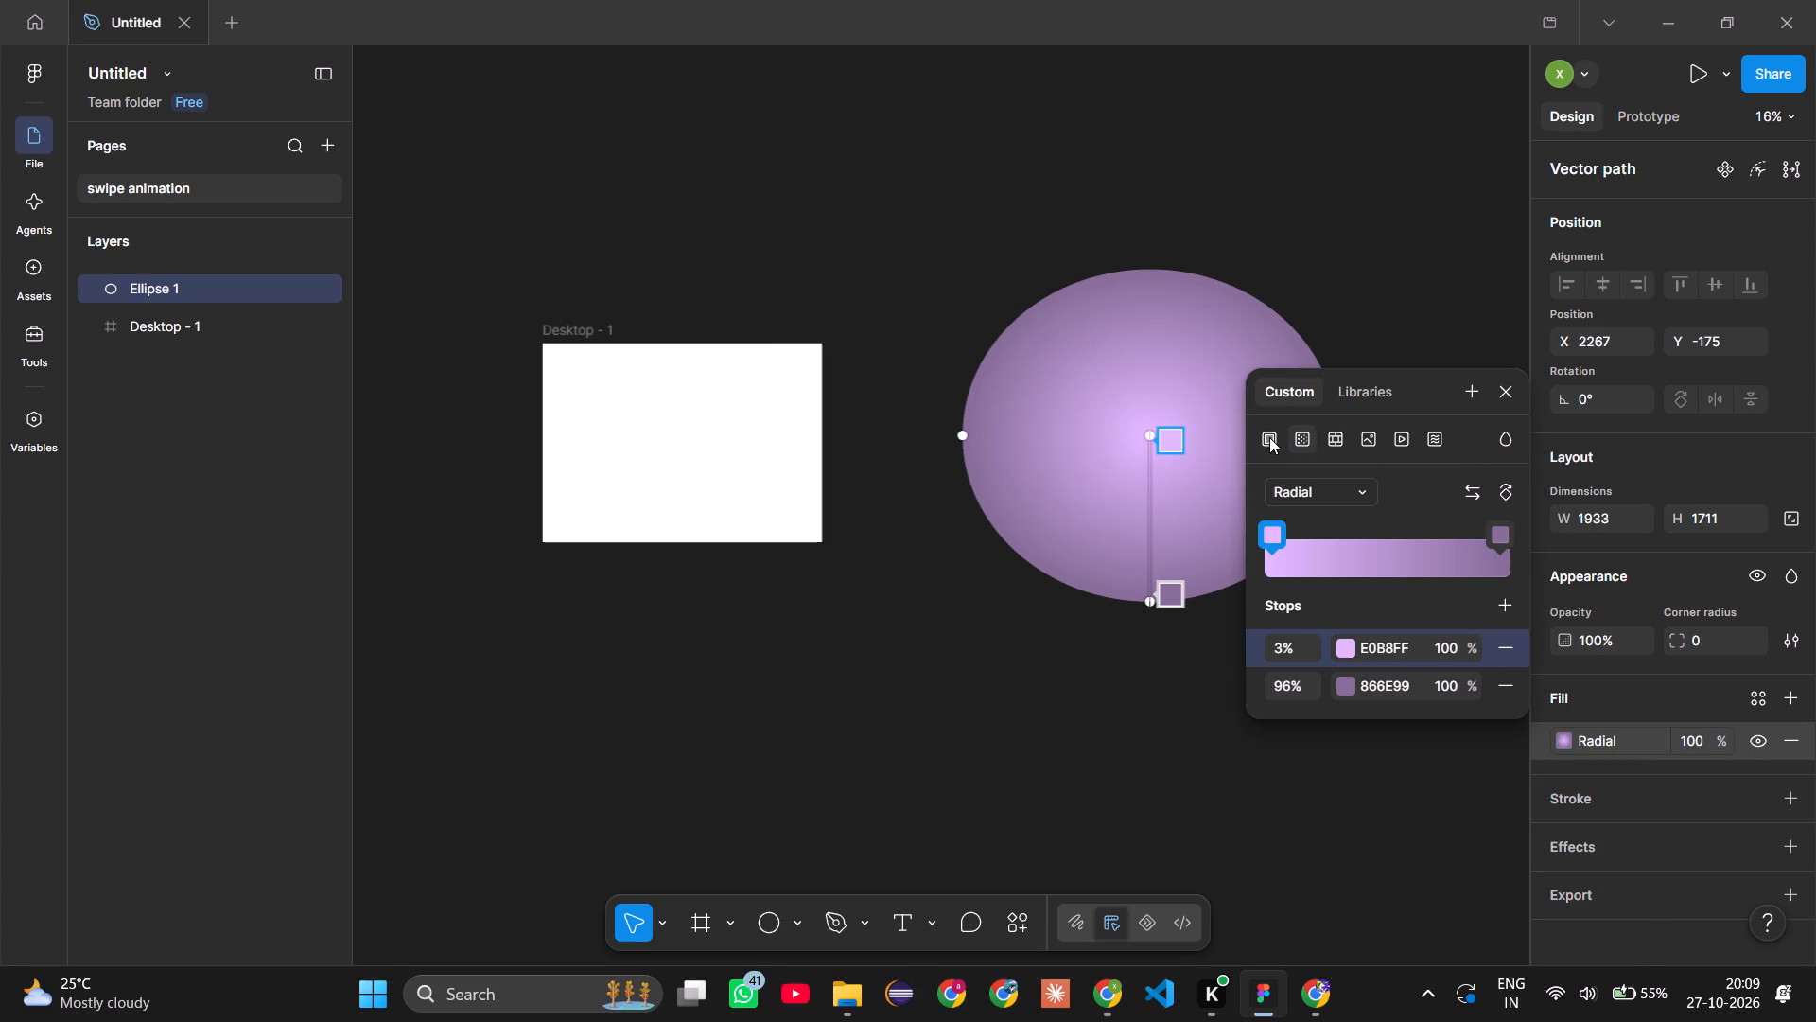
Switch the ellipse back to a solid fill and set its colour to 744EB2.
click(1269, 437)
click(1381, 823)
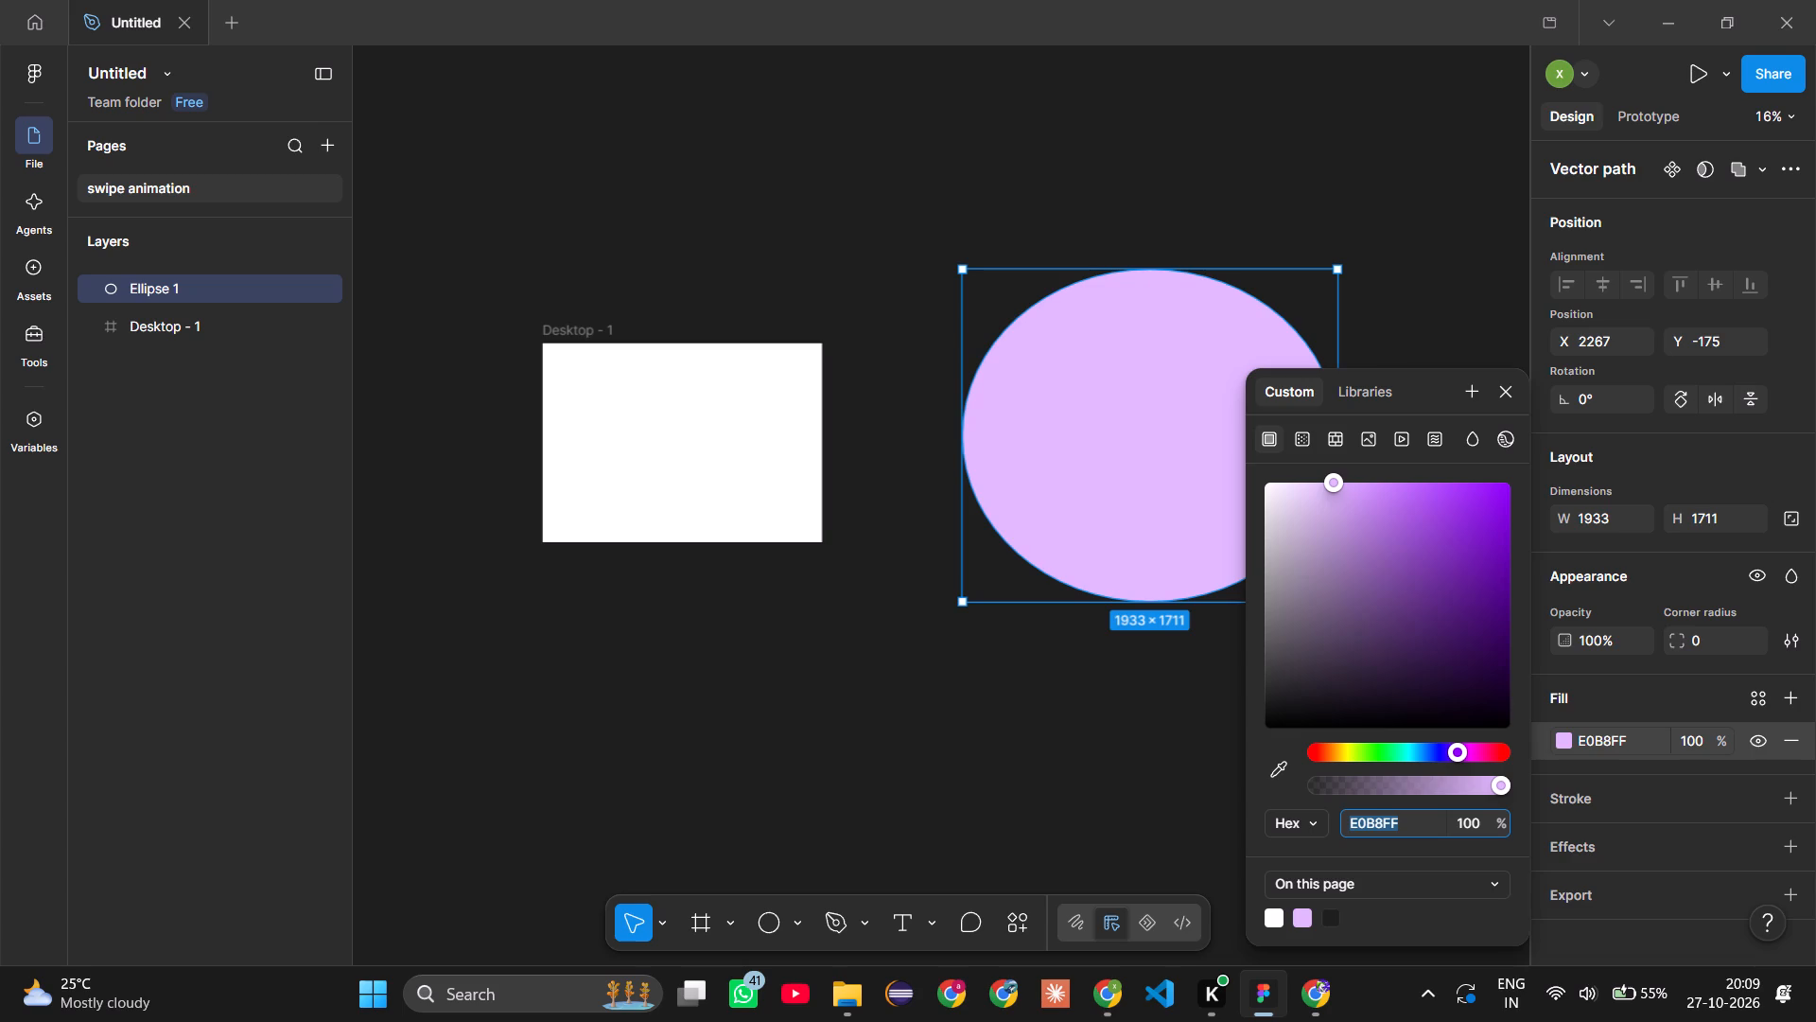
text(744)
text(eb2)
click(1213, 784)
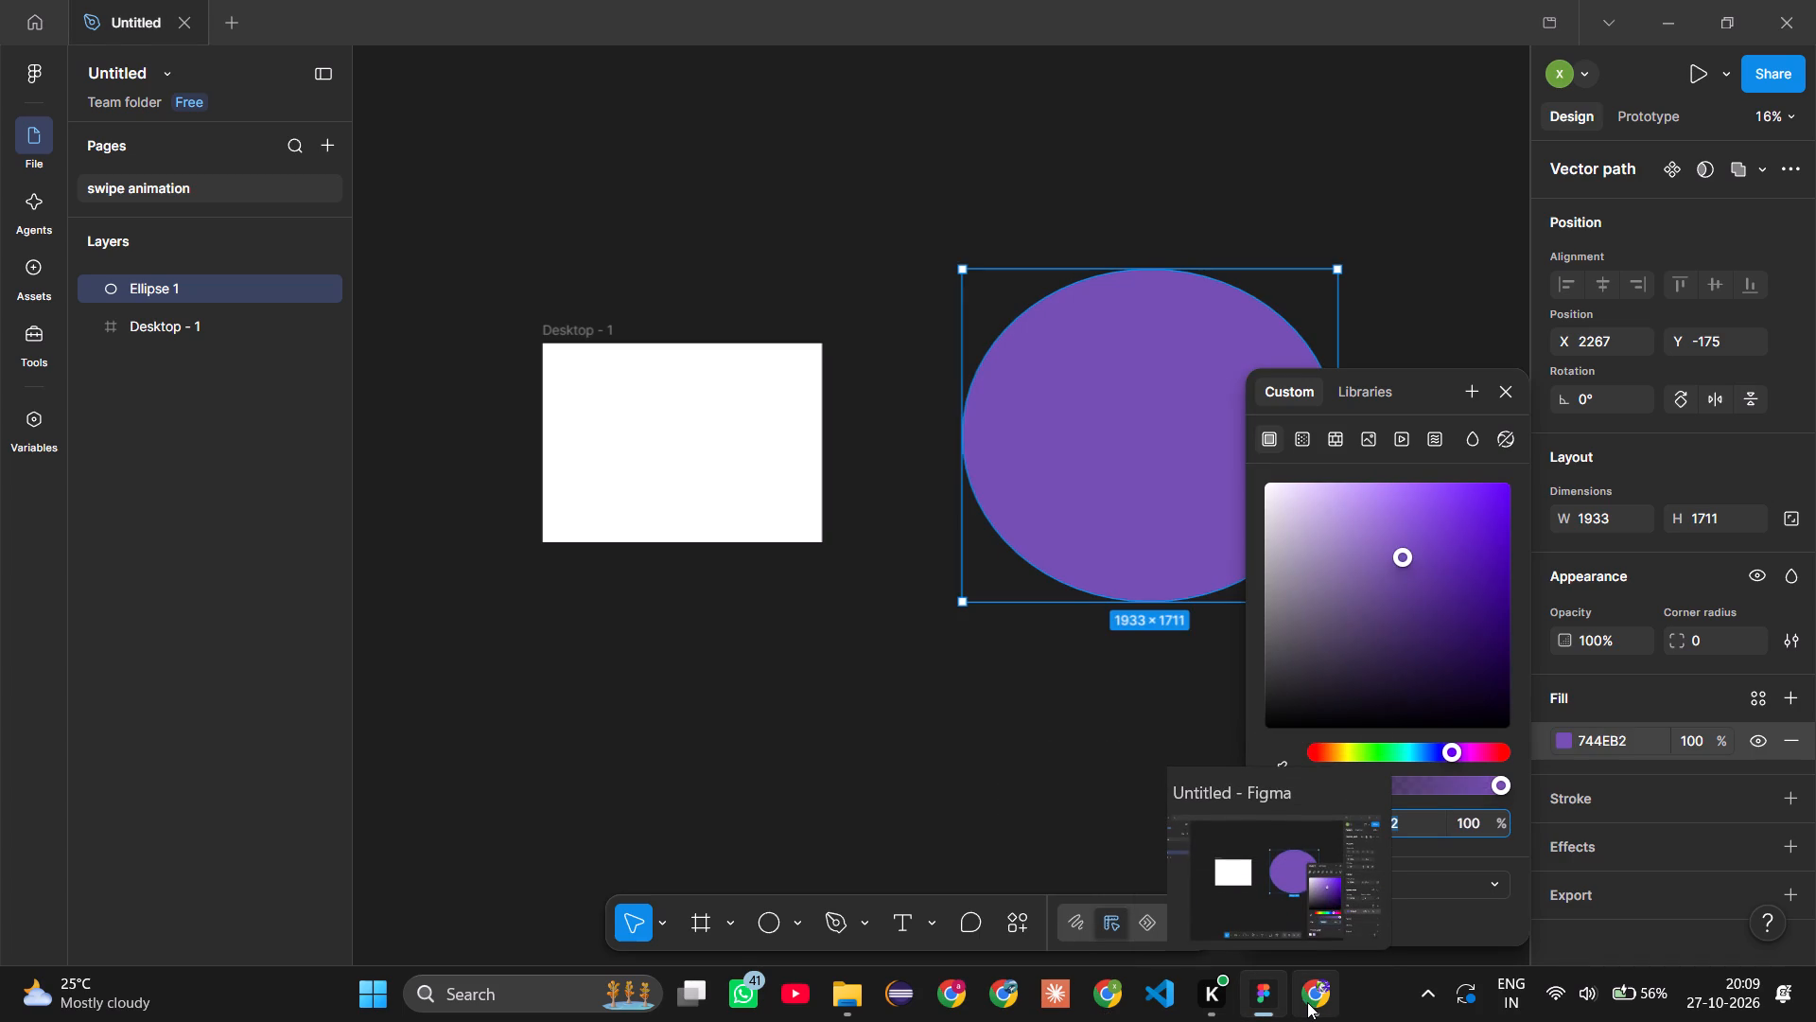
click(1425, 787)
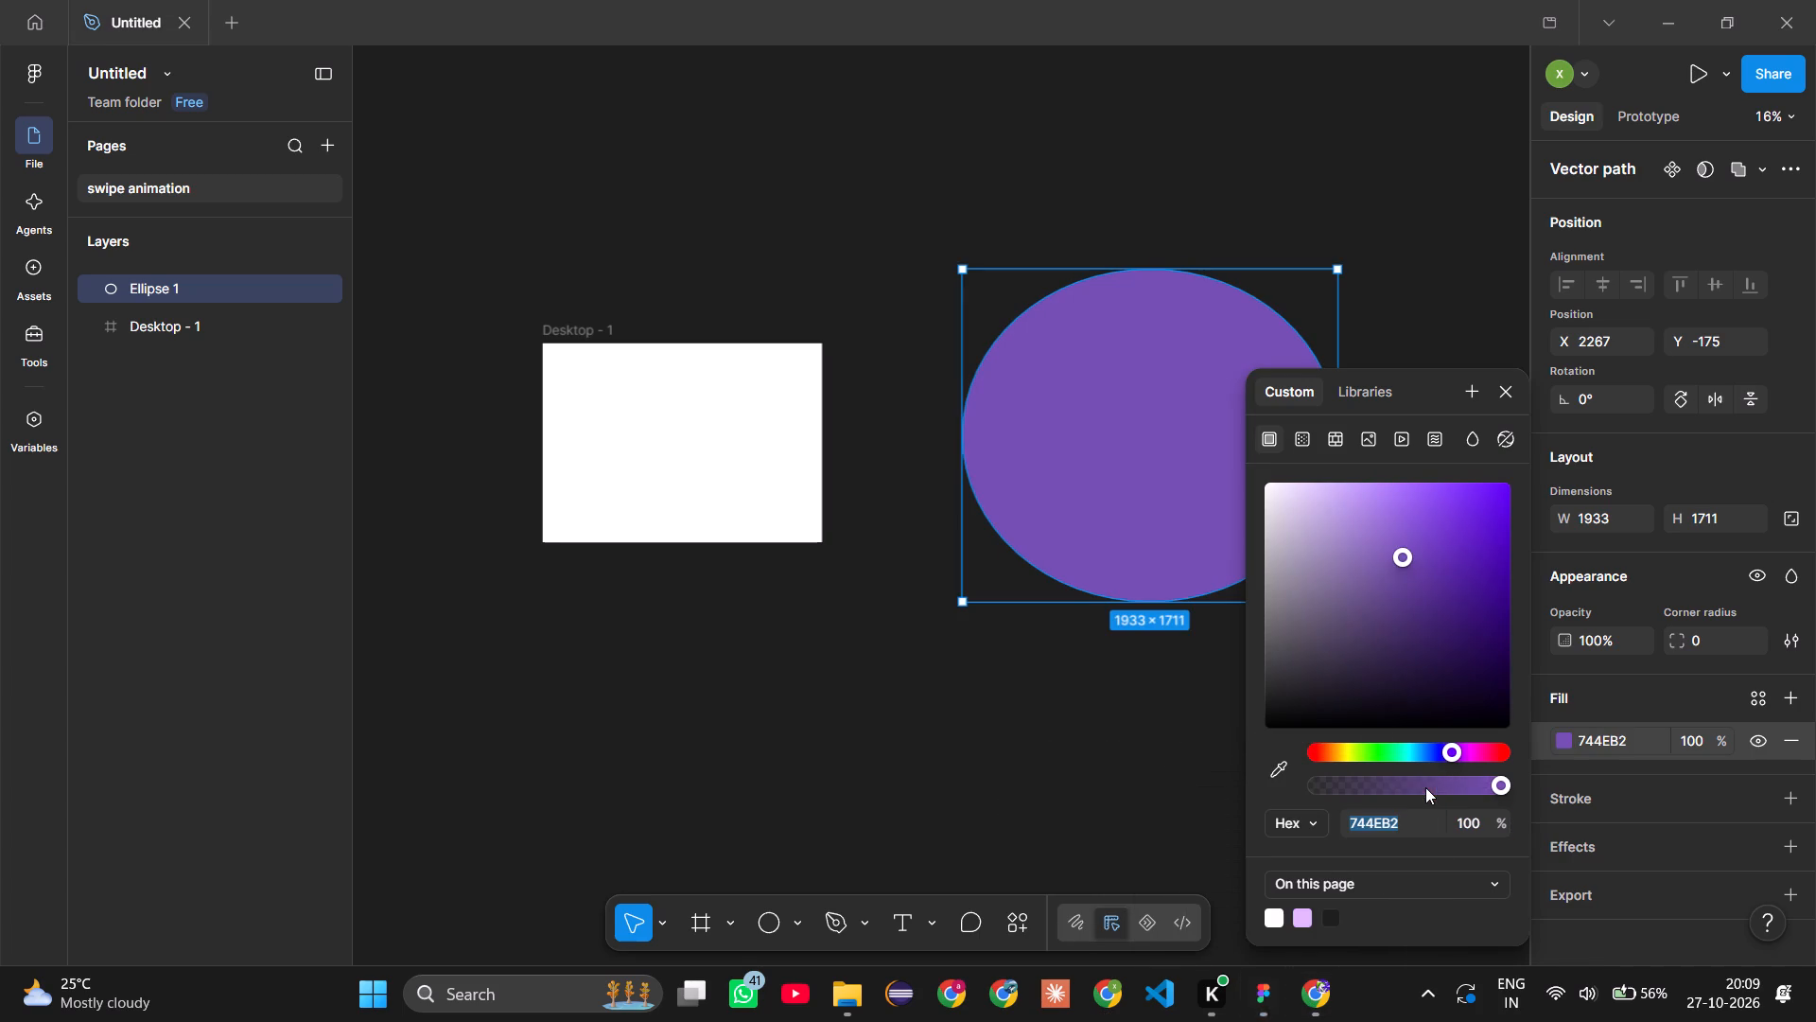
key(Return)
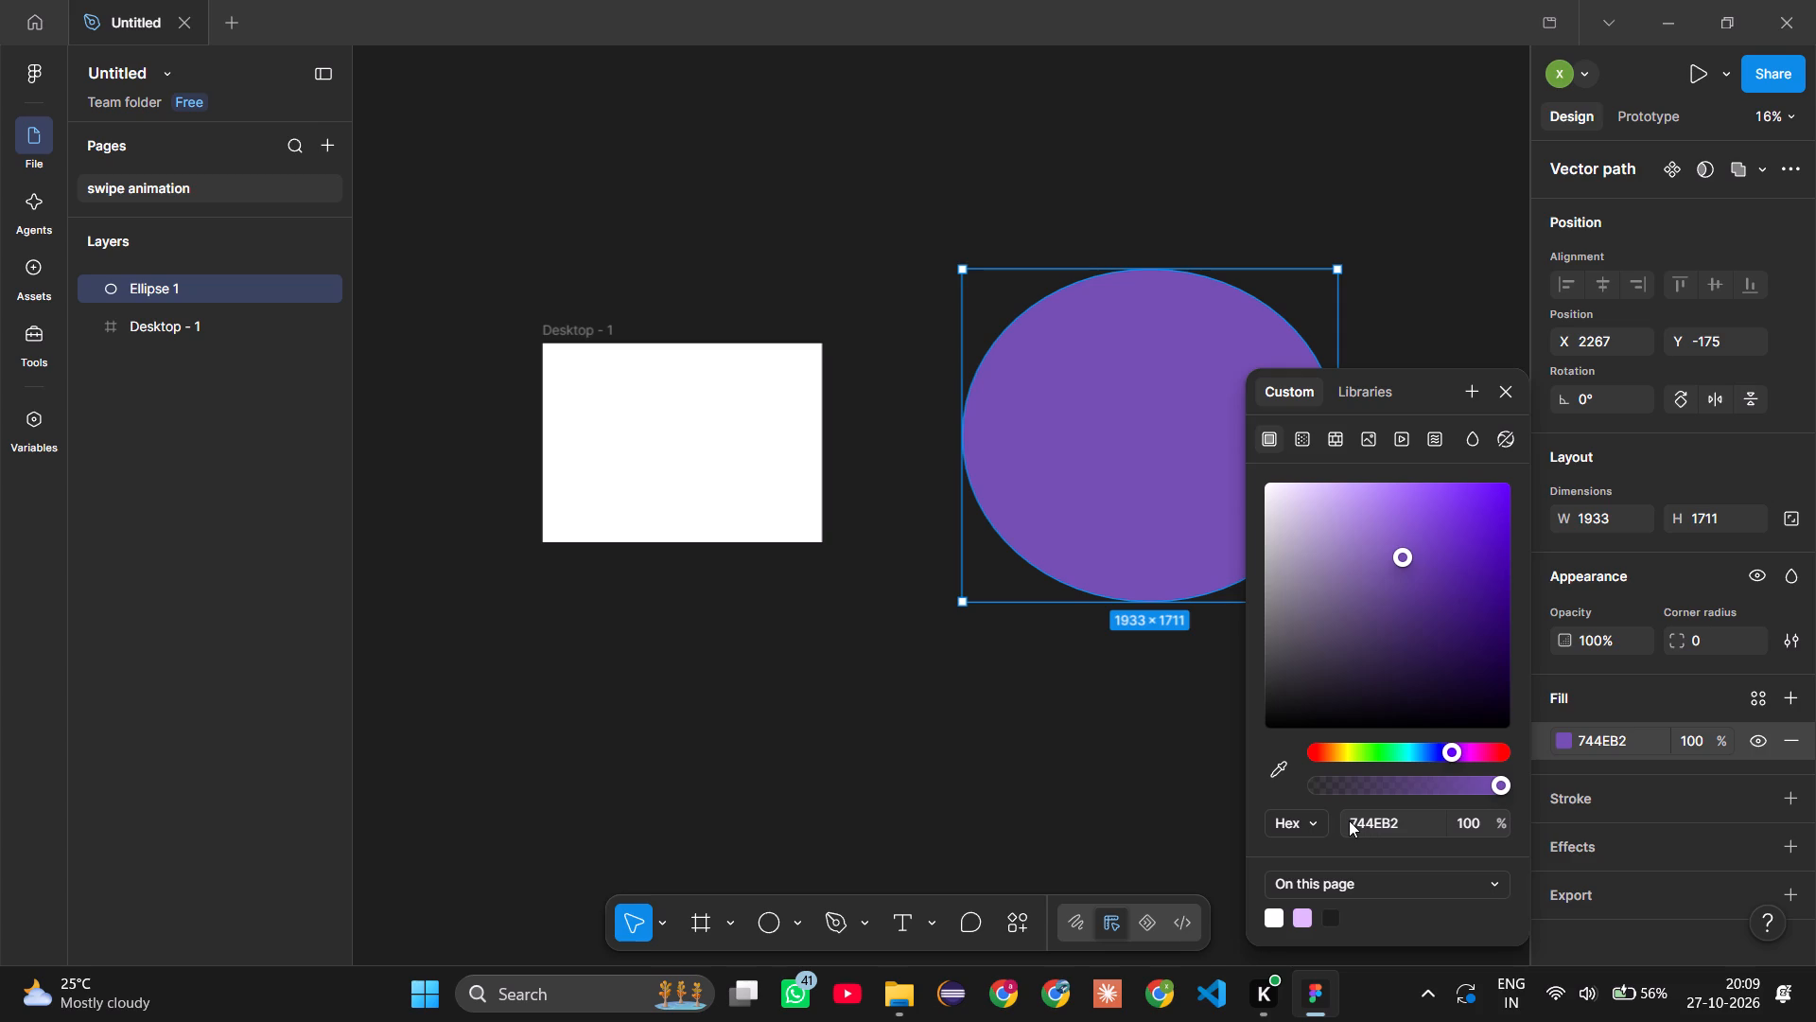
Give the ellipse a radial gradient fill running from 744EB2 at 0% to 32214C at 100%.
click(1295, 431)
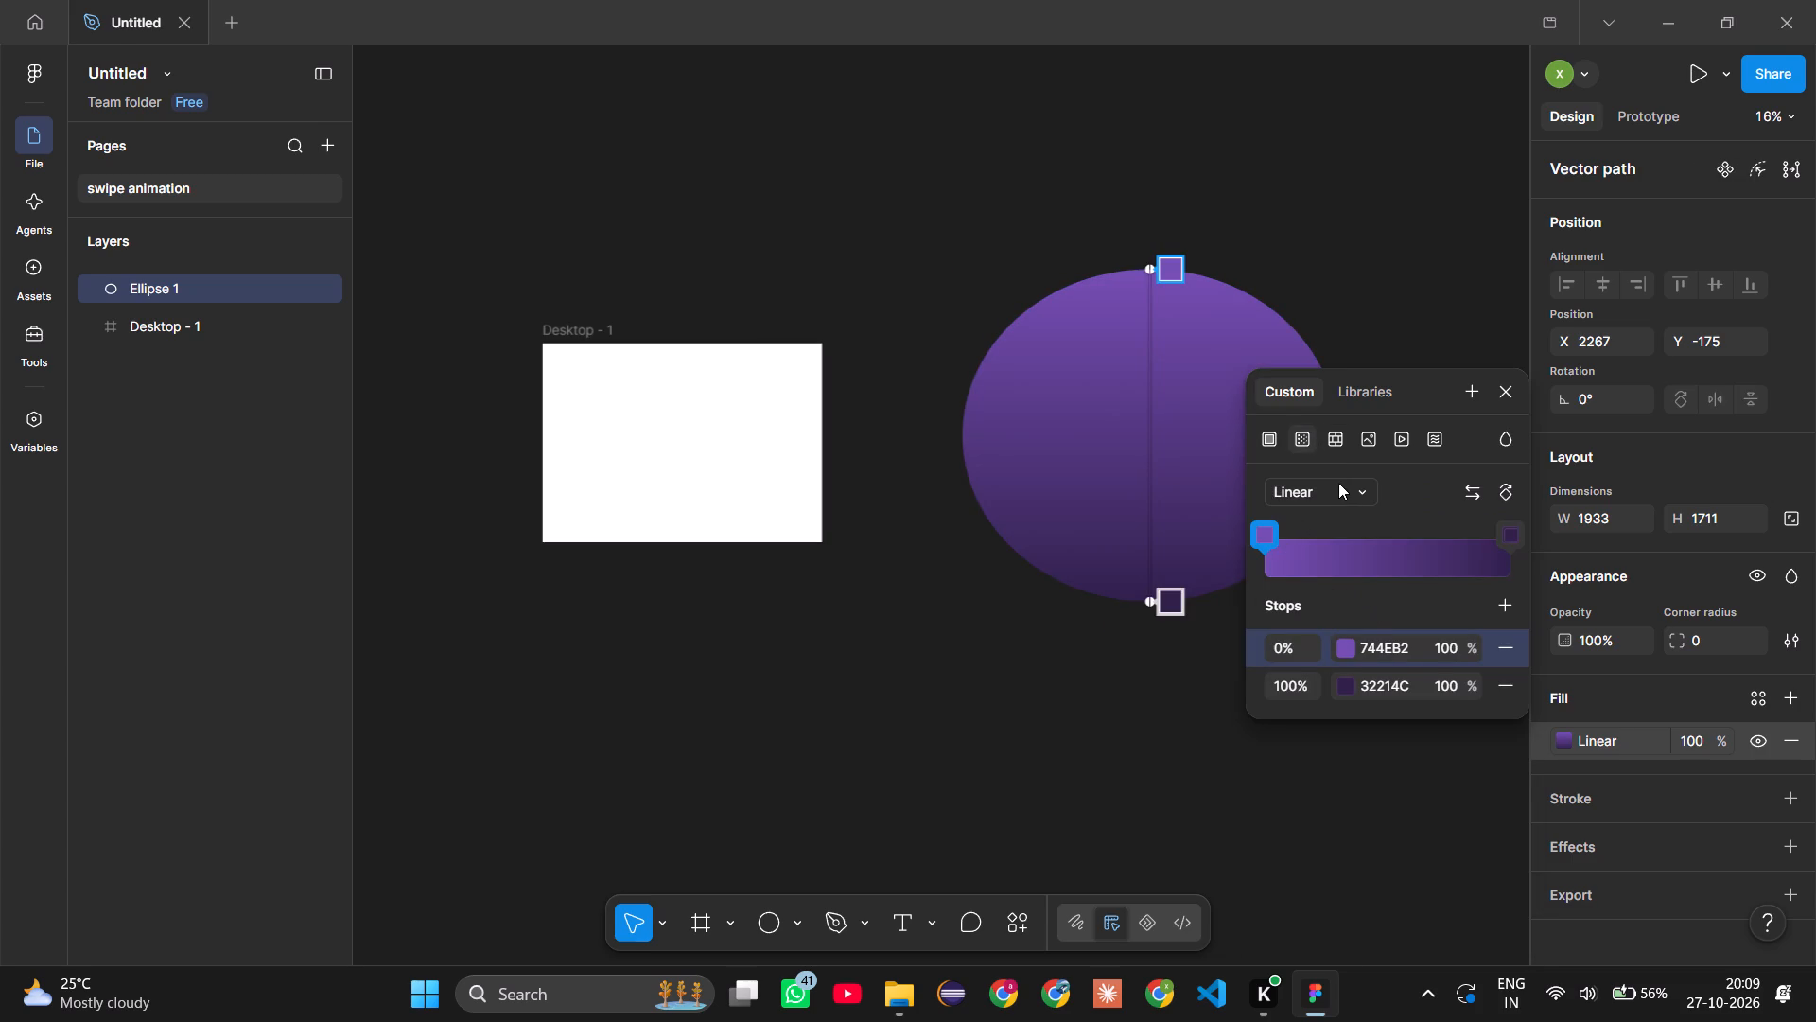
click(1339, 484)
click(1336, 516)
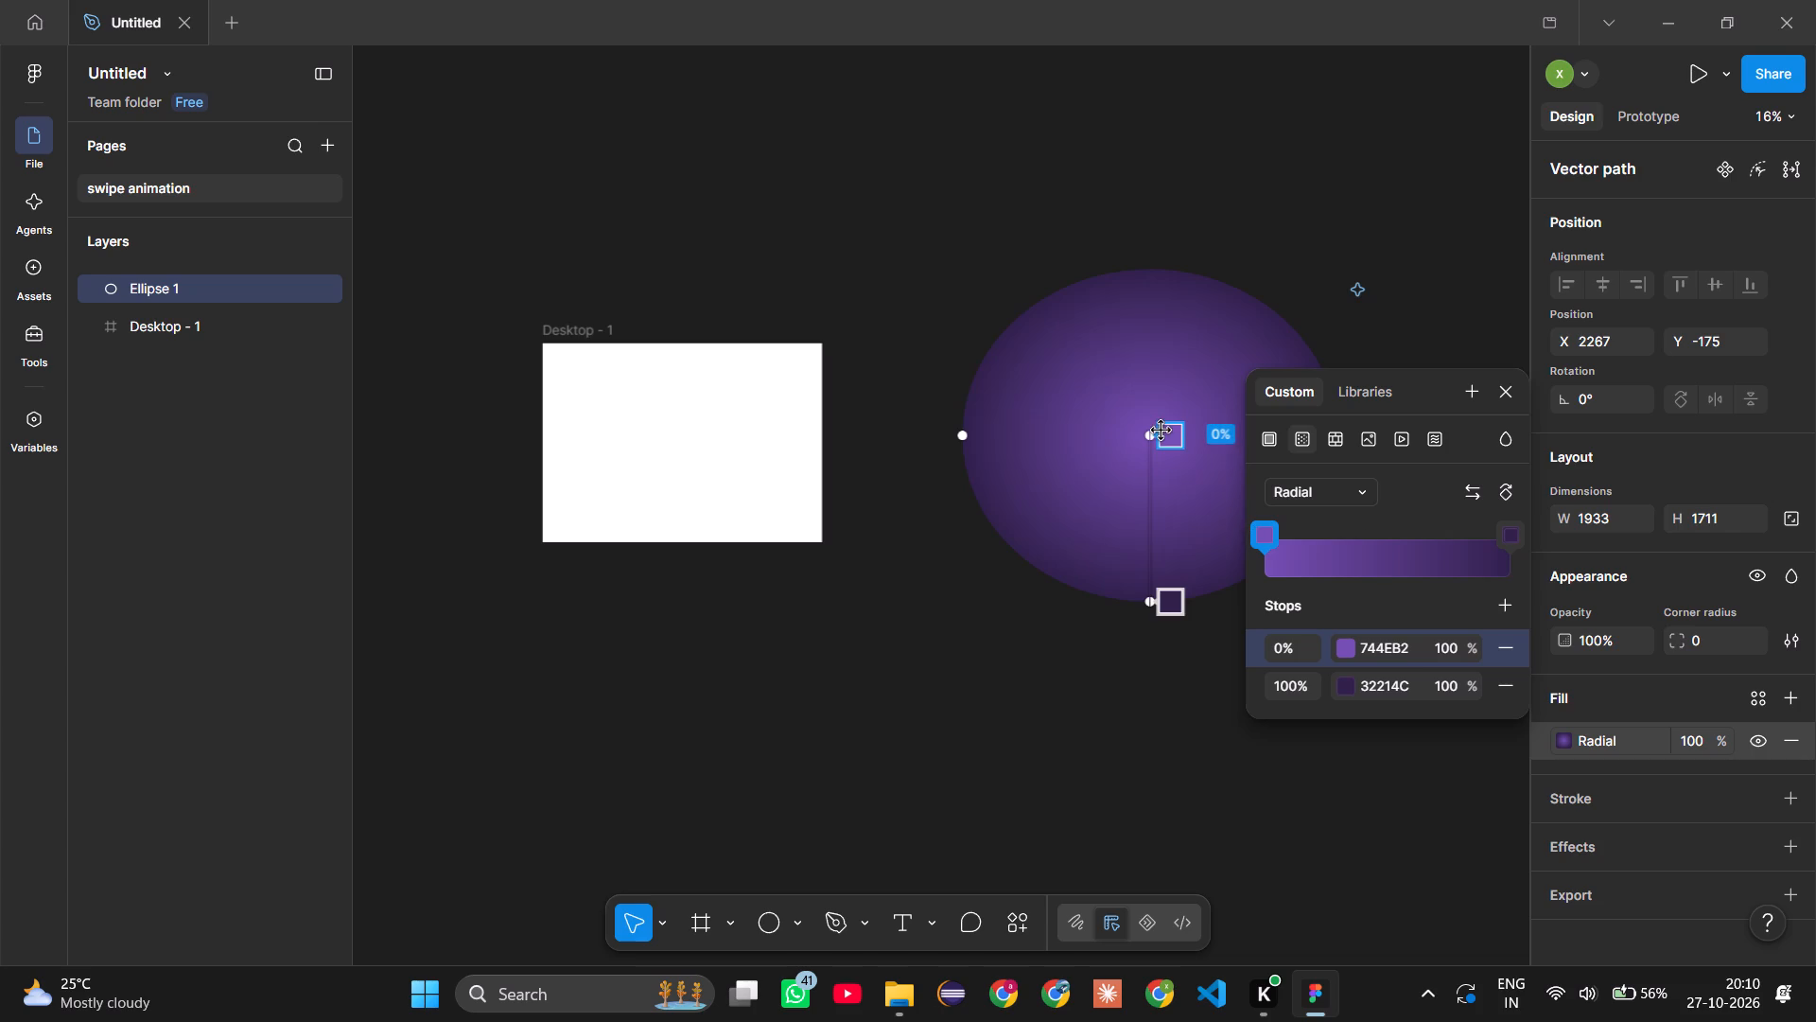
click(1508, 389)
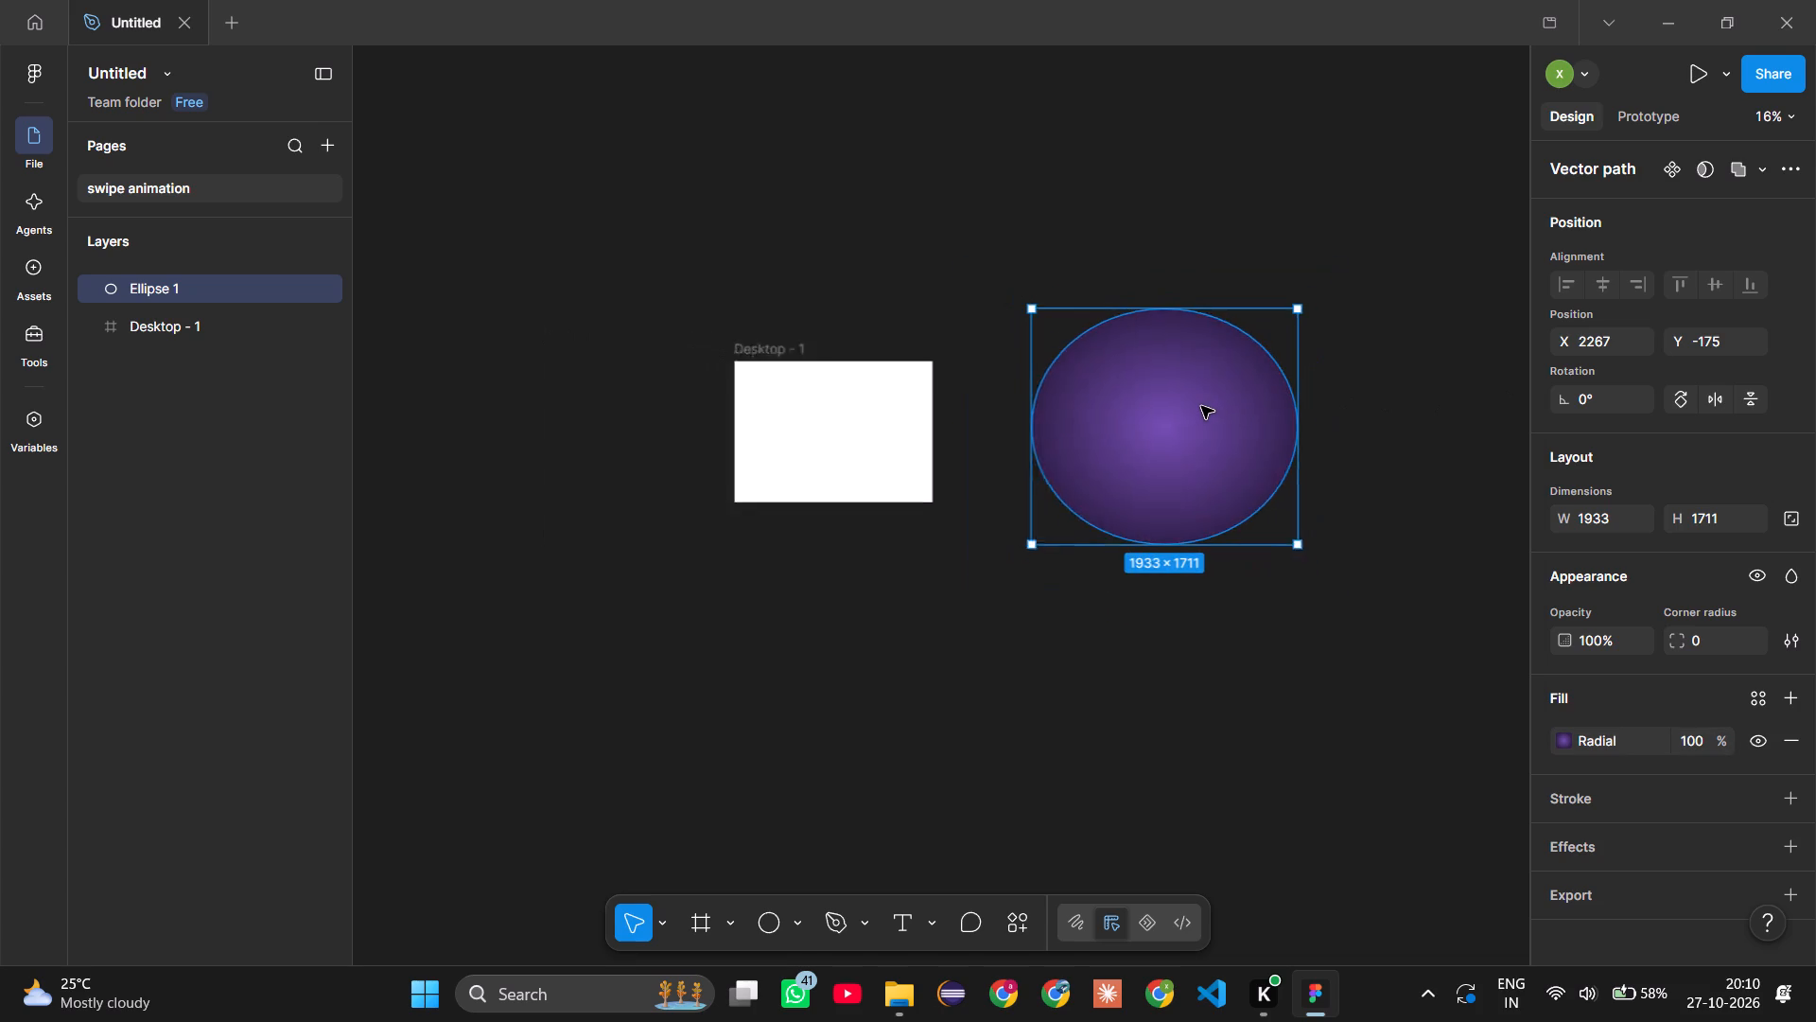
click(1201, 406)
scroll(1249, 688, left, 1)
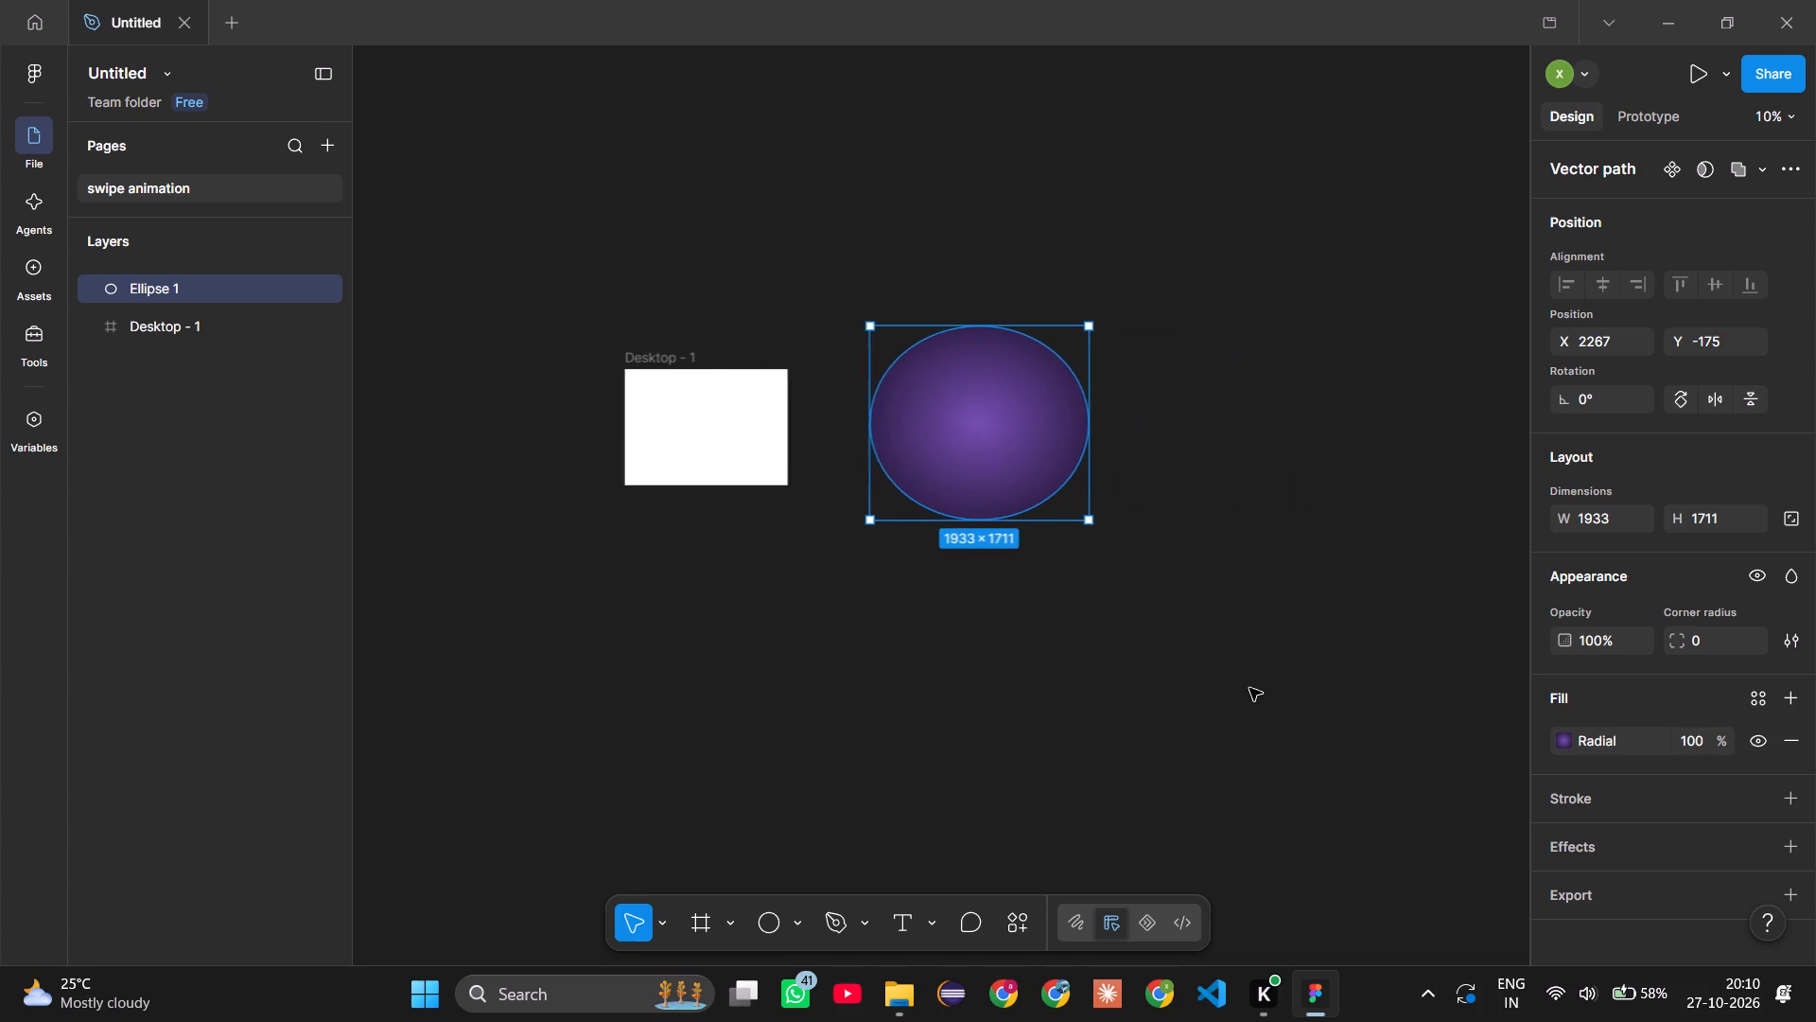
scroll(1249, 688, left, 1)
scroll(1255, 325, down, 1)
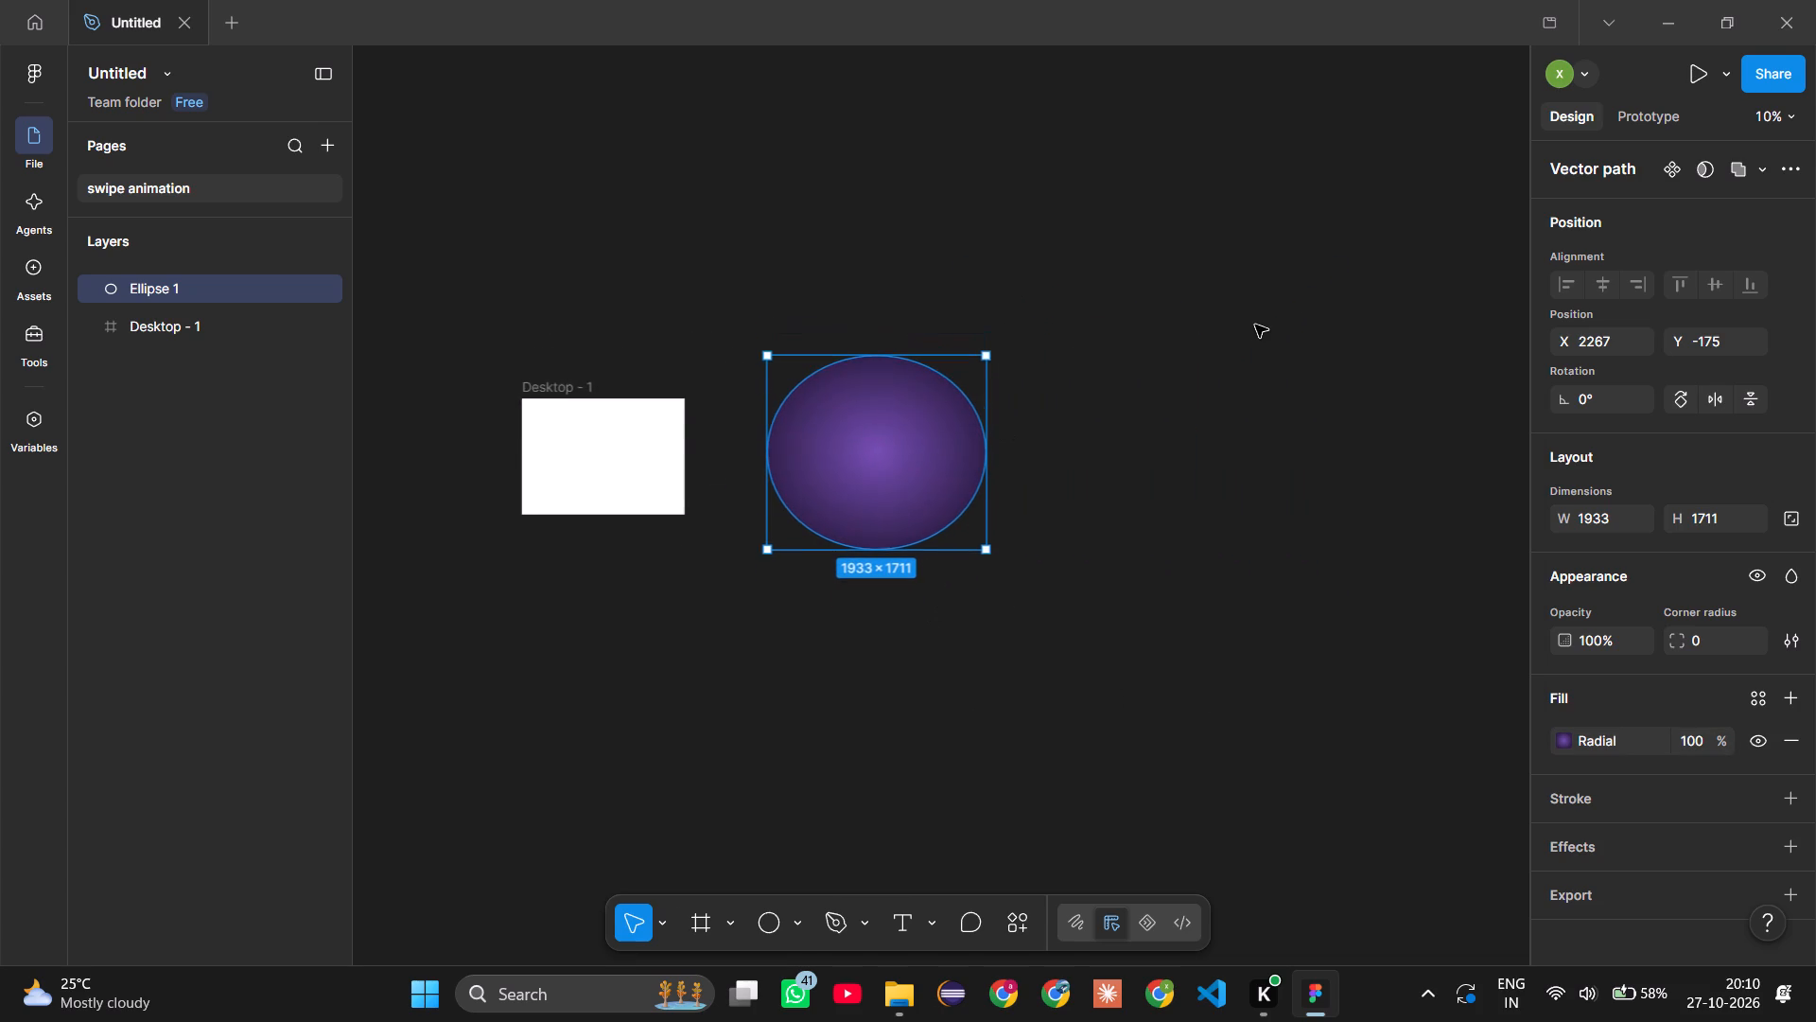
Duplicate the purple ellipse twice straight below the original, keeping X 2267 and placing the copies at about Y 1715 and Y 4243.
scroll(1255, 325, down, 1)
click(923, 243)
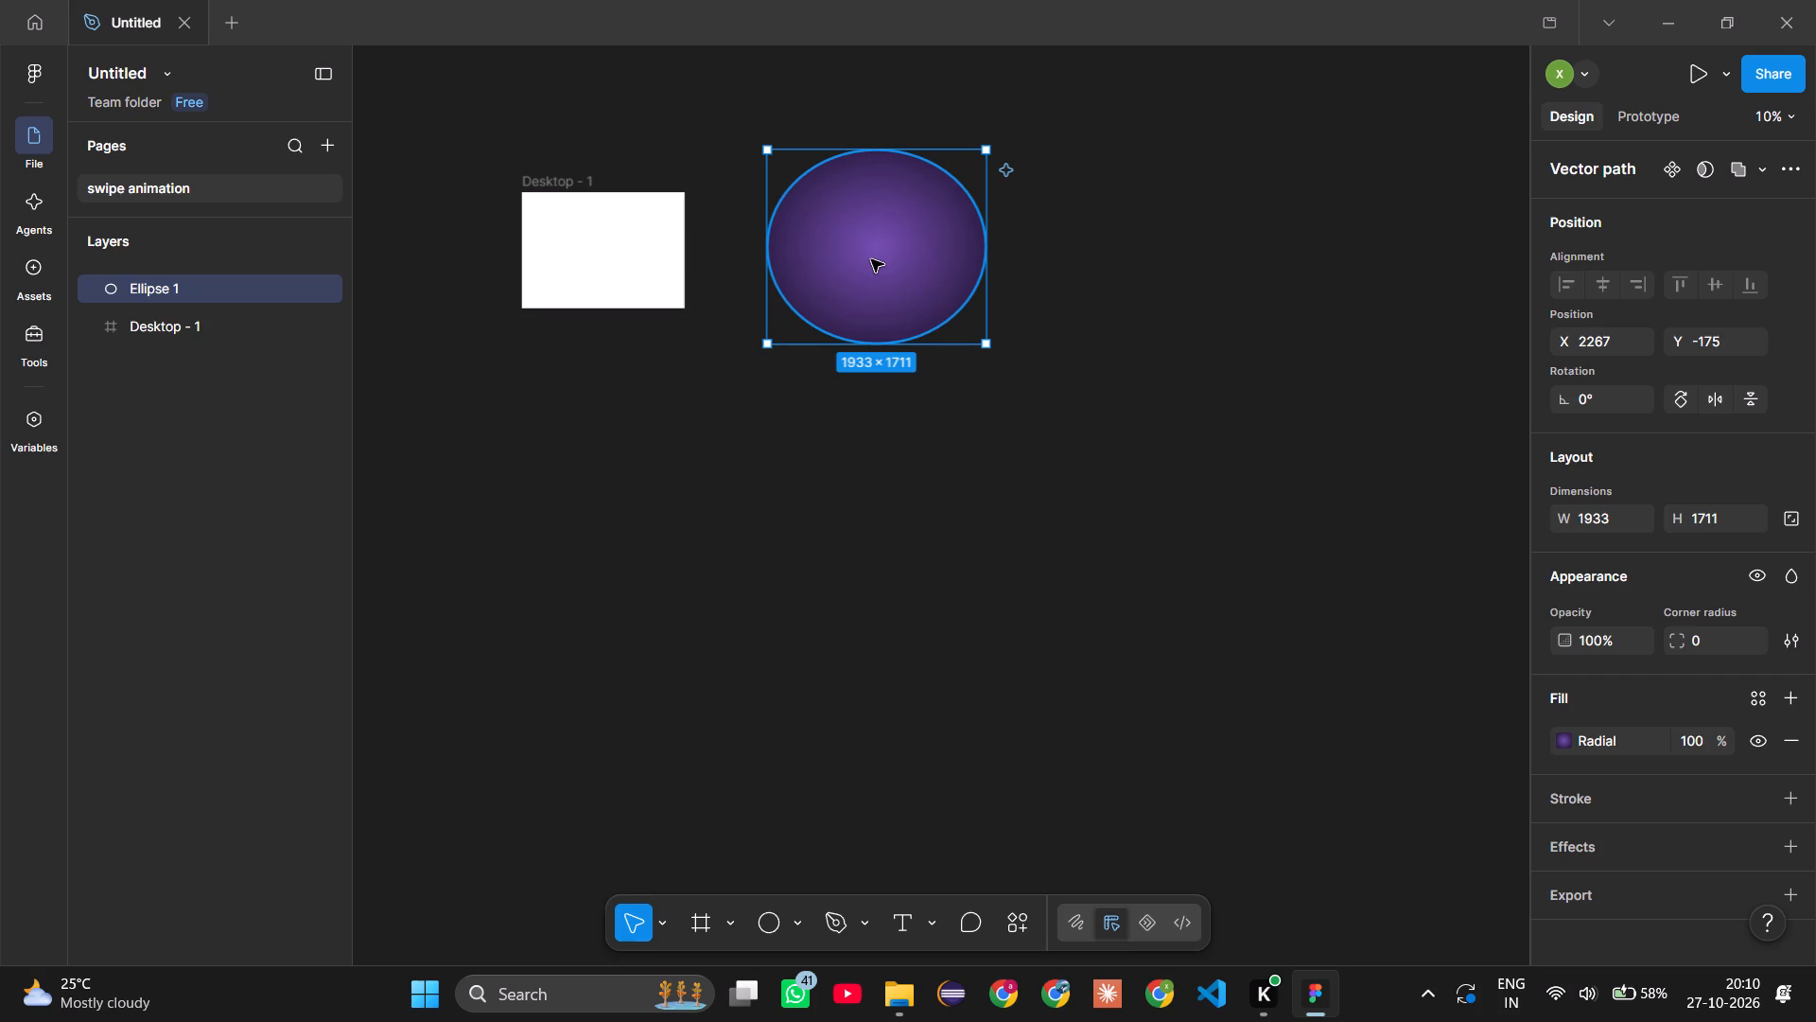
drag(880, 254, 882, 312)
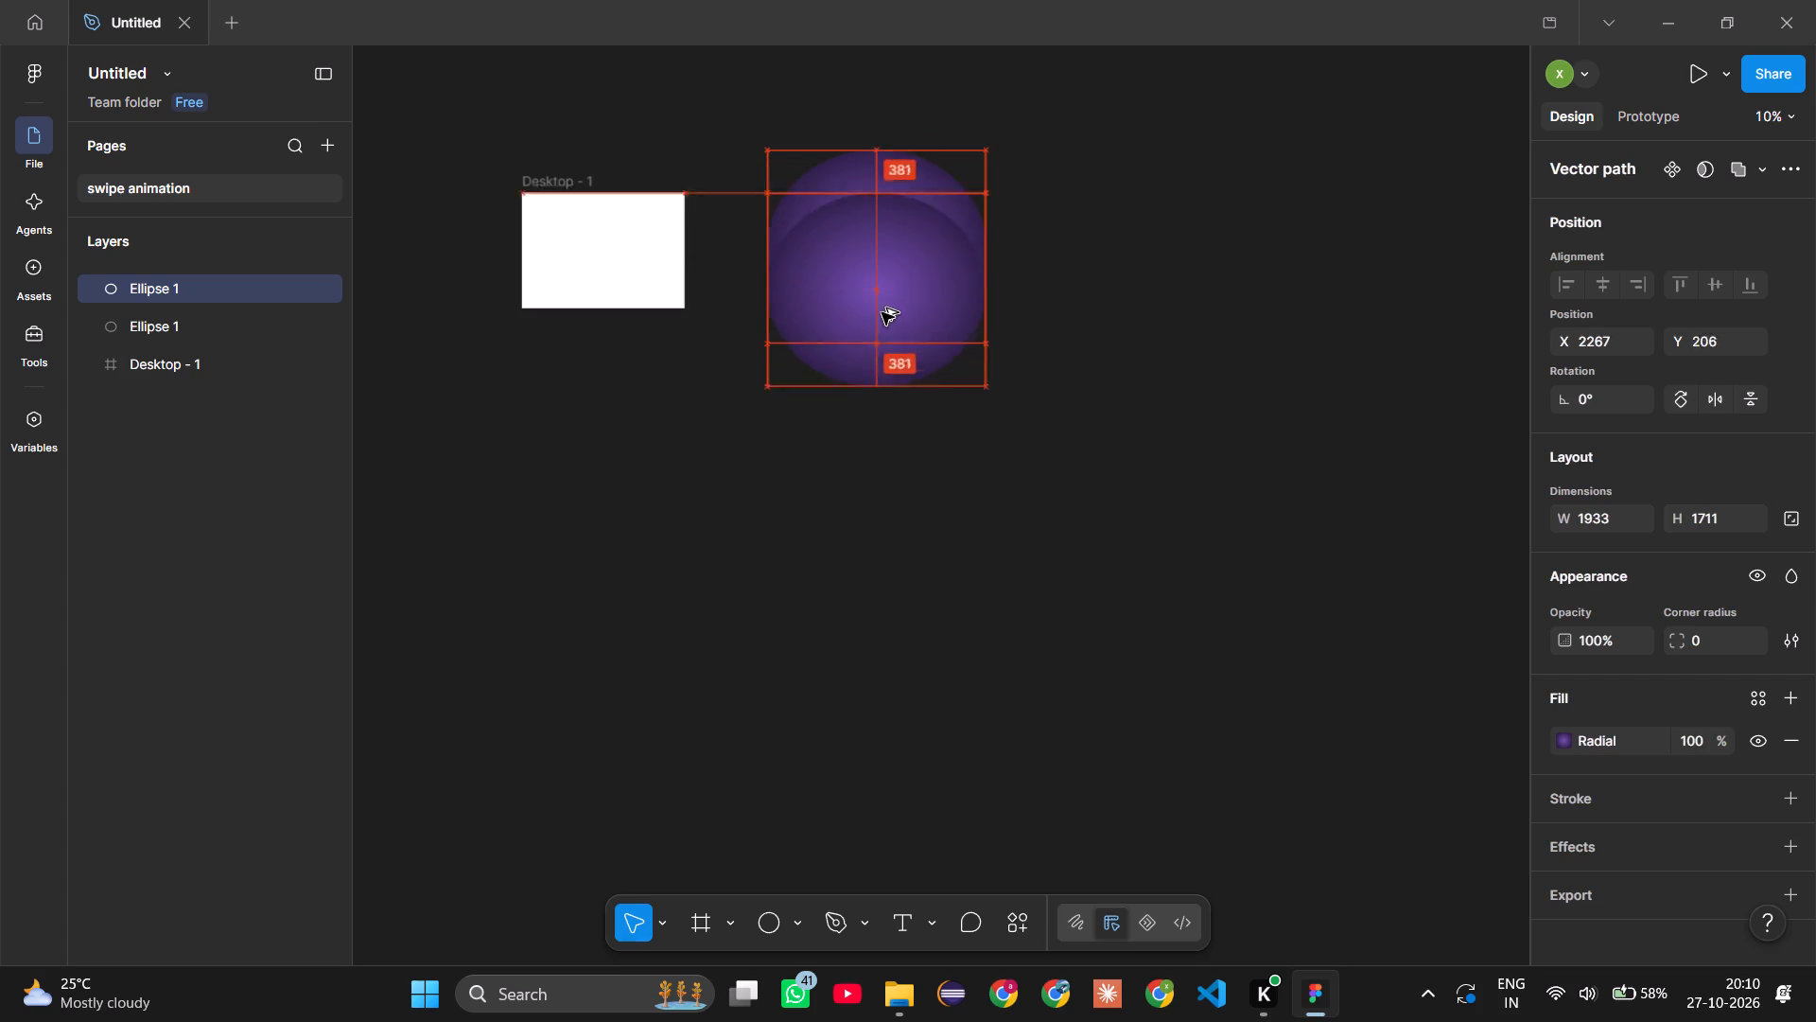
drag(882, 312, 881, 467)
alt+drag(881, 467, 877, 870)
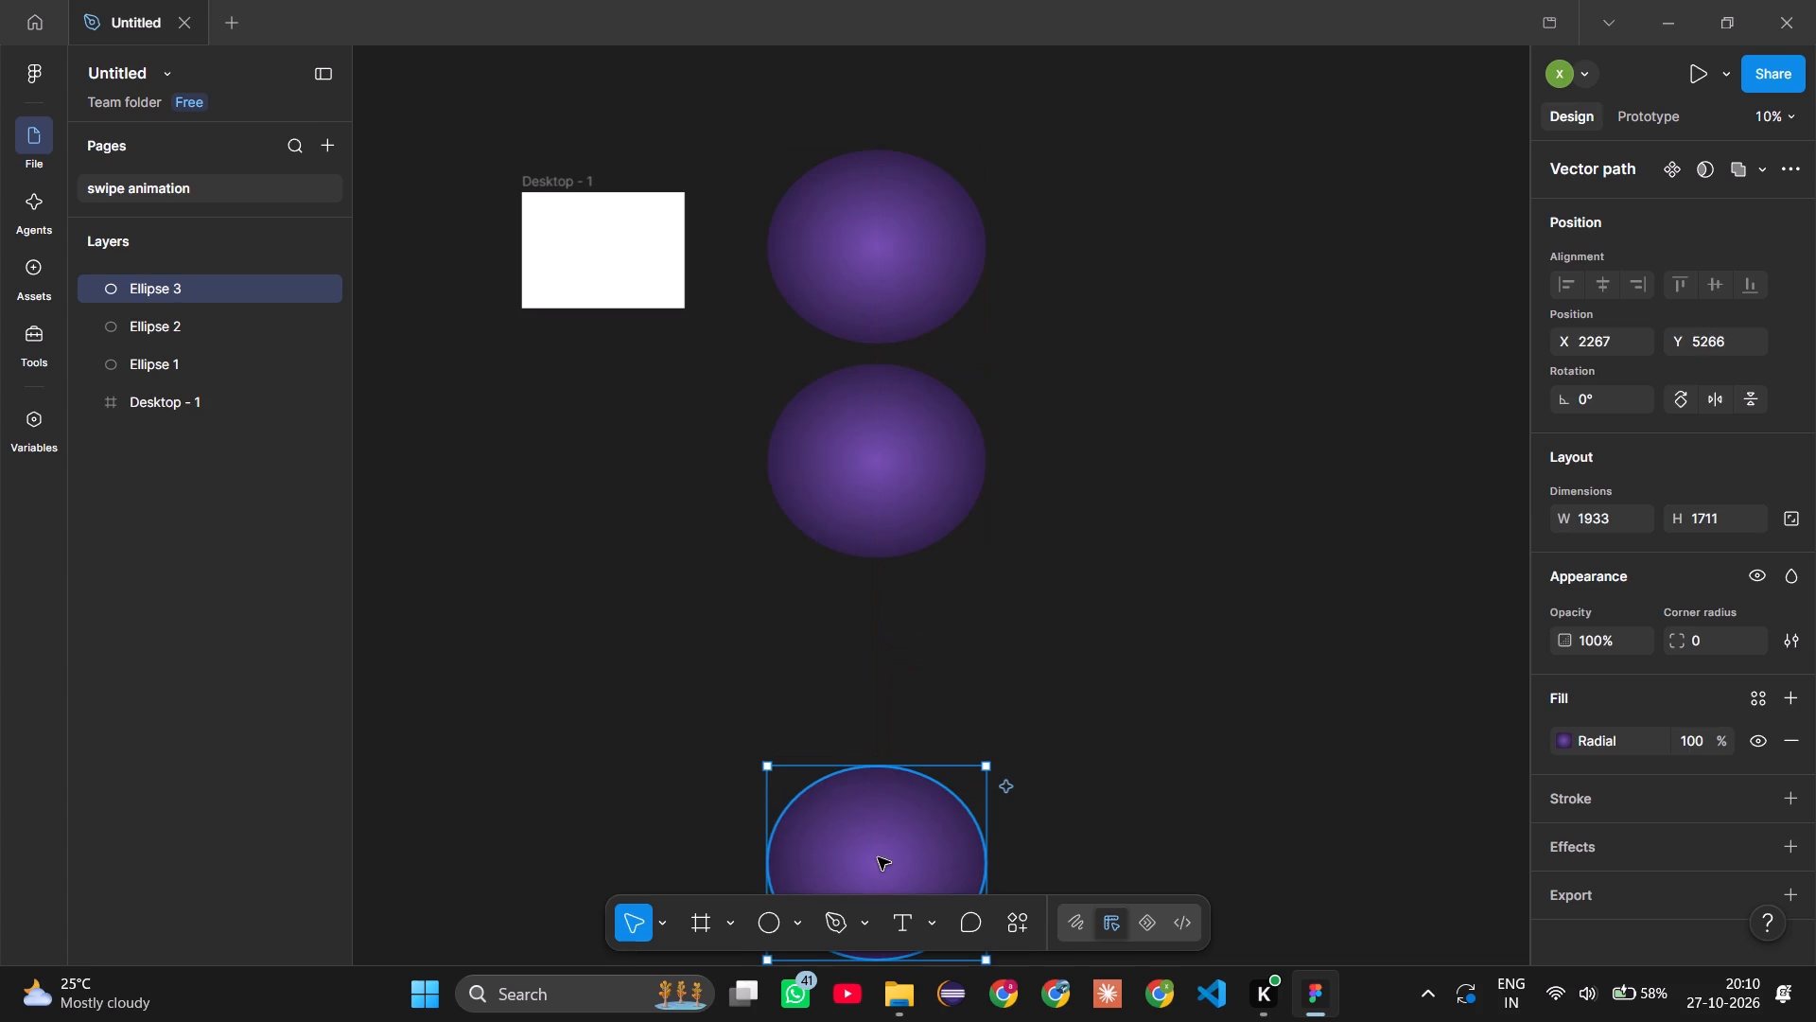
drag(878, 857, 884, 748)
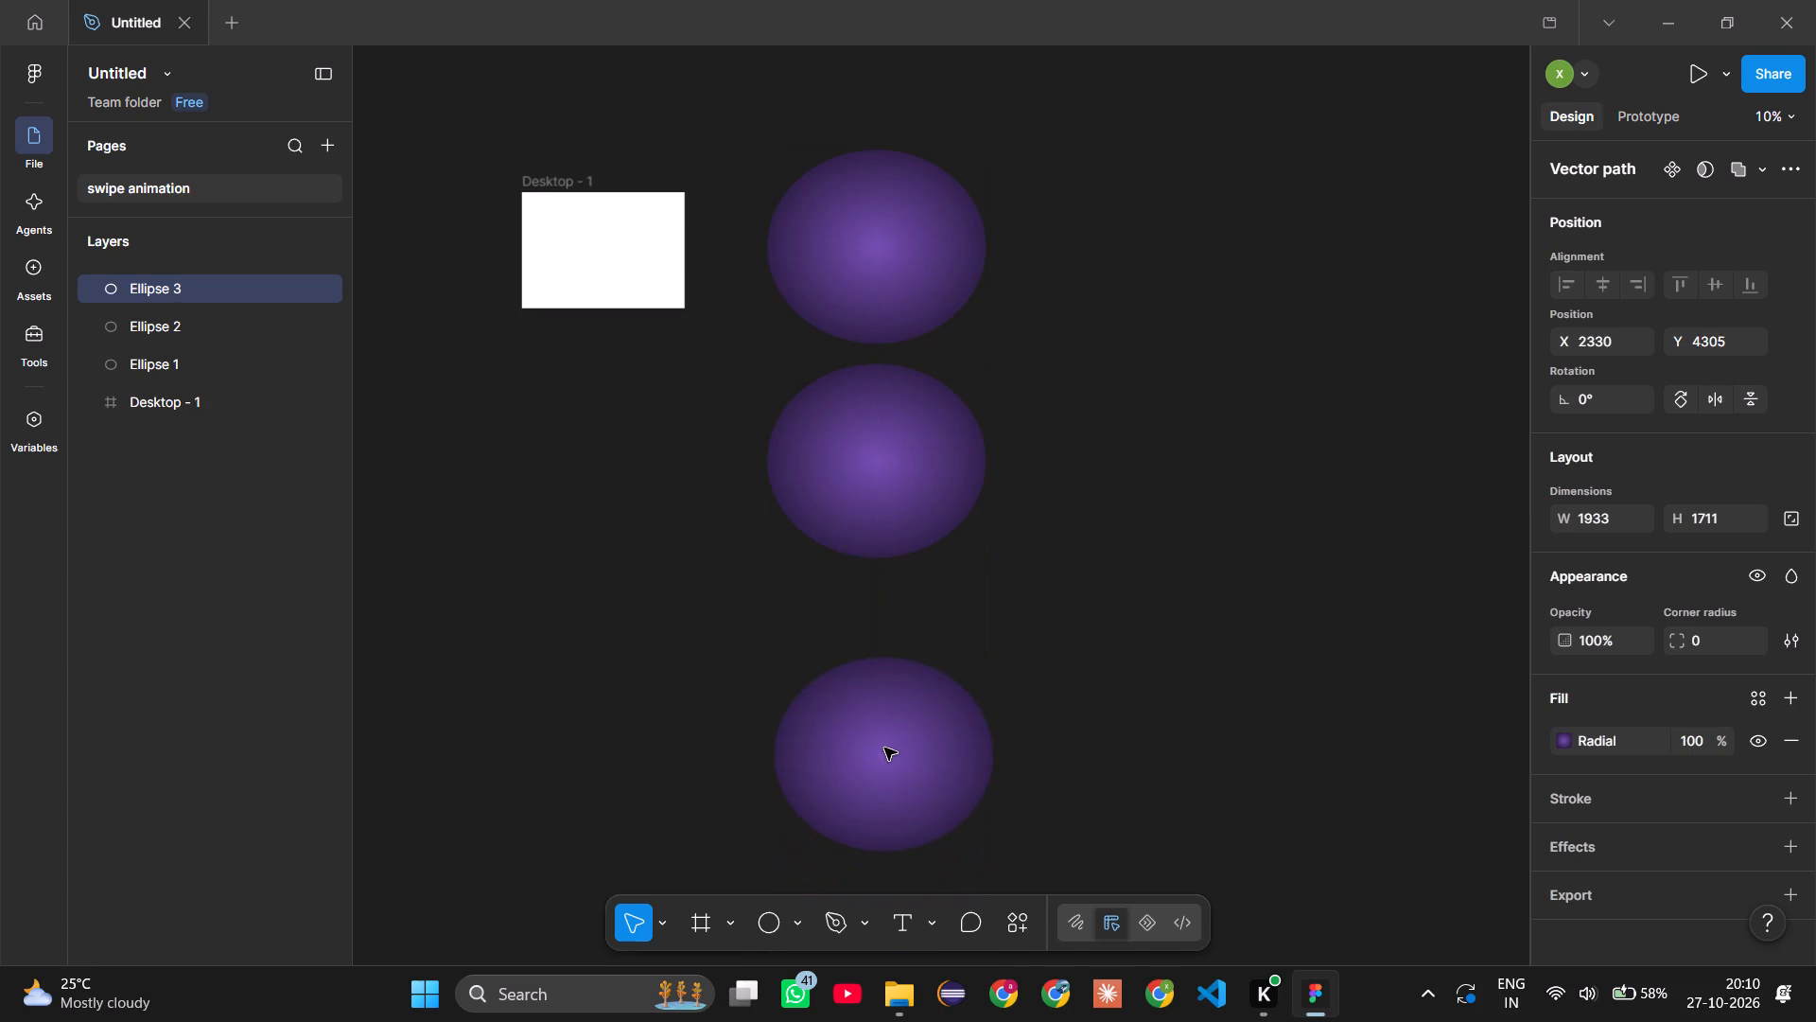
drag(884, 748, 882, 742)
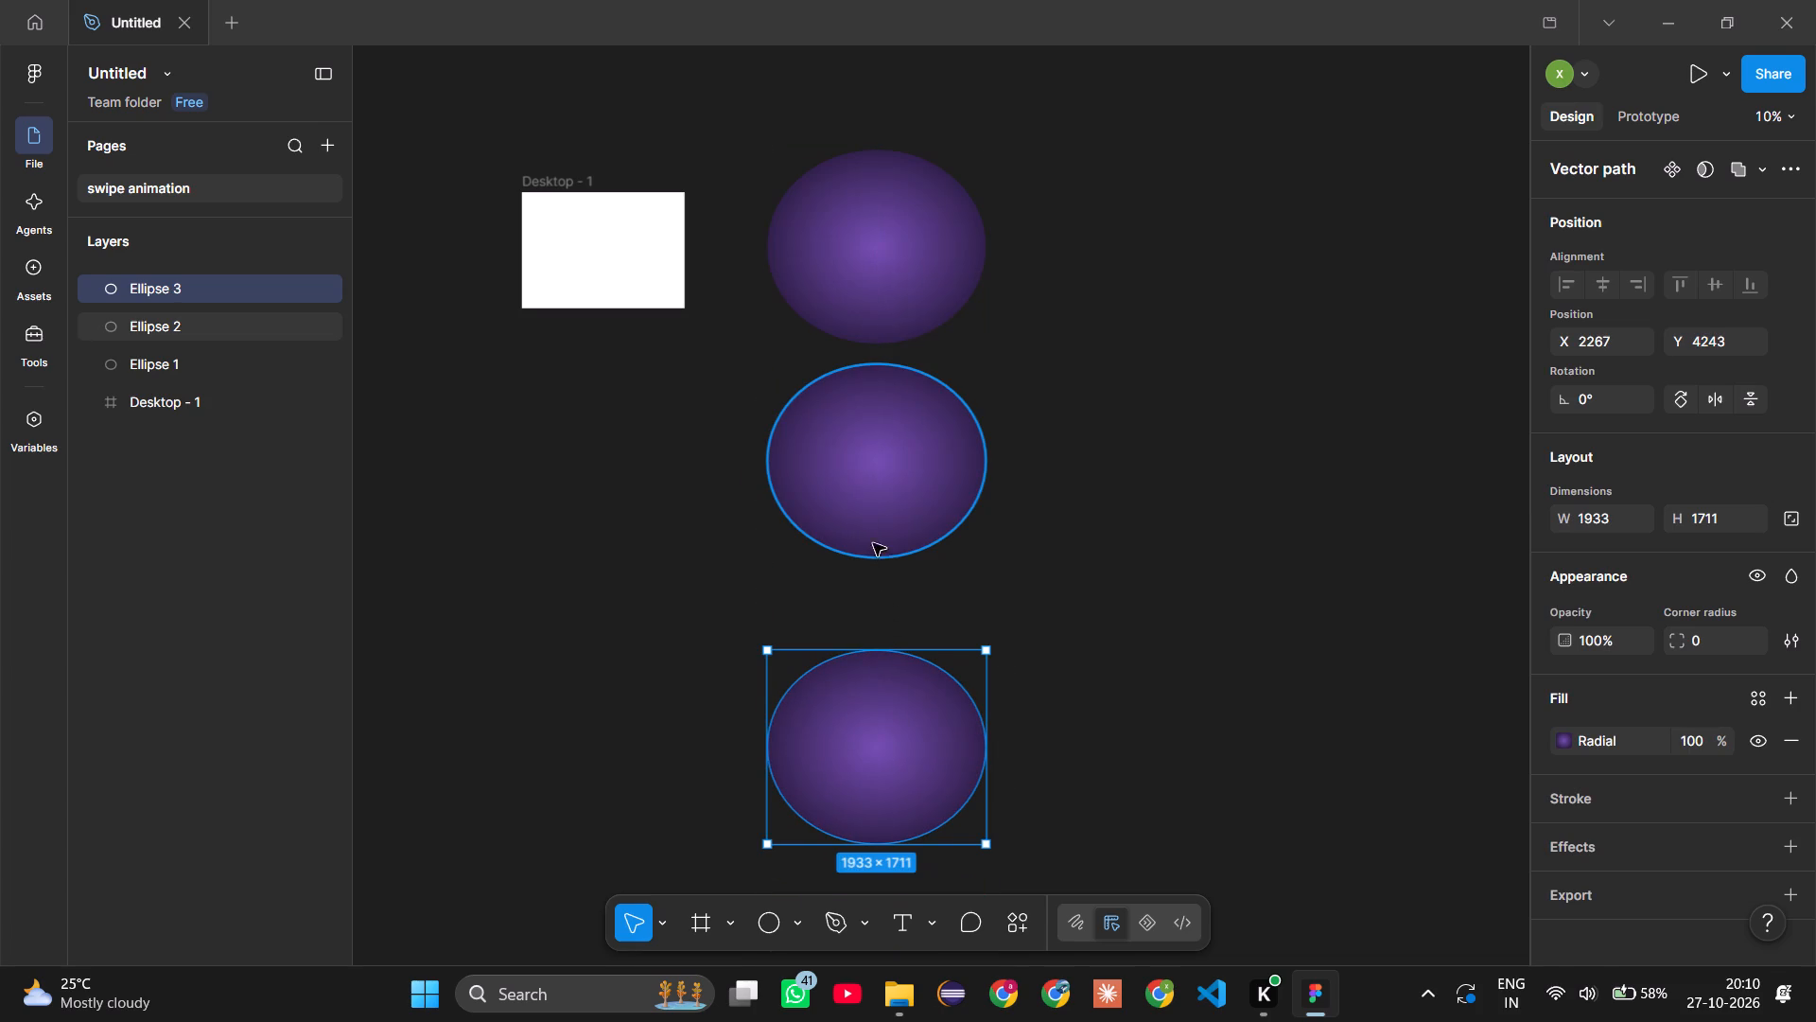
Switch the middle ellipse to a solid fill and set its colour to E0FFB8.
click(876, 467)
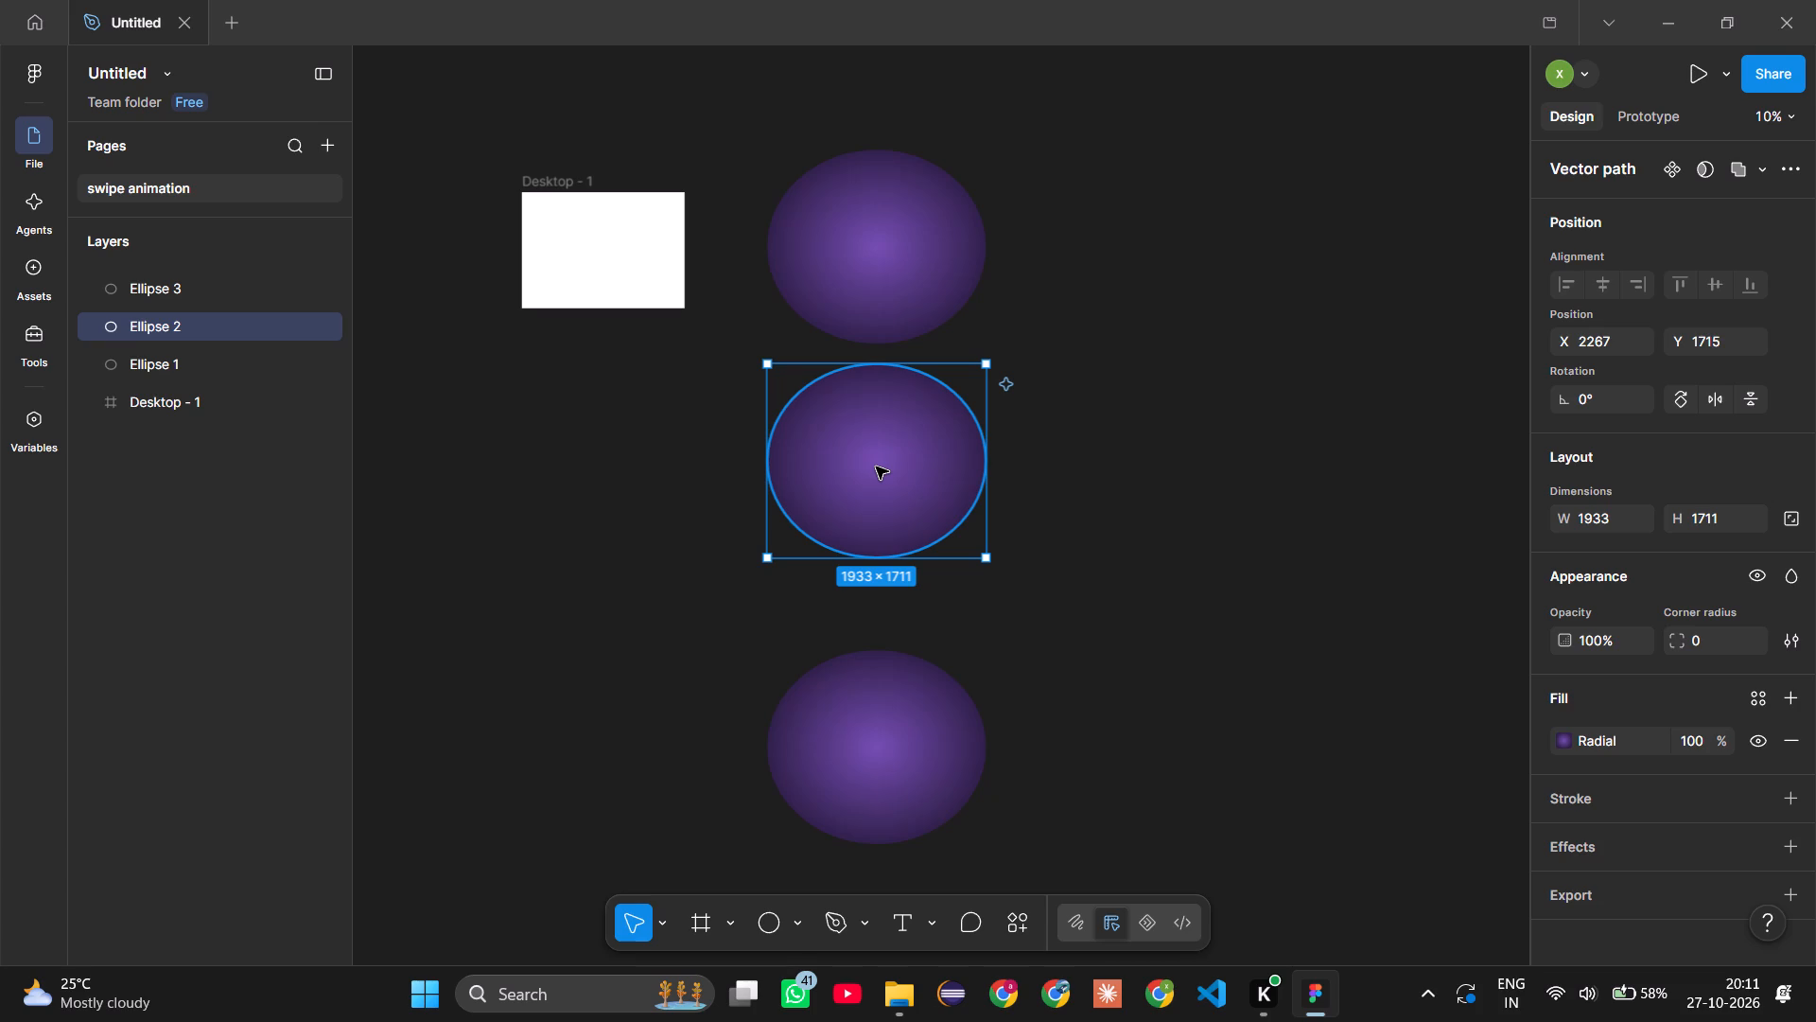
click(1569, 738)
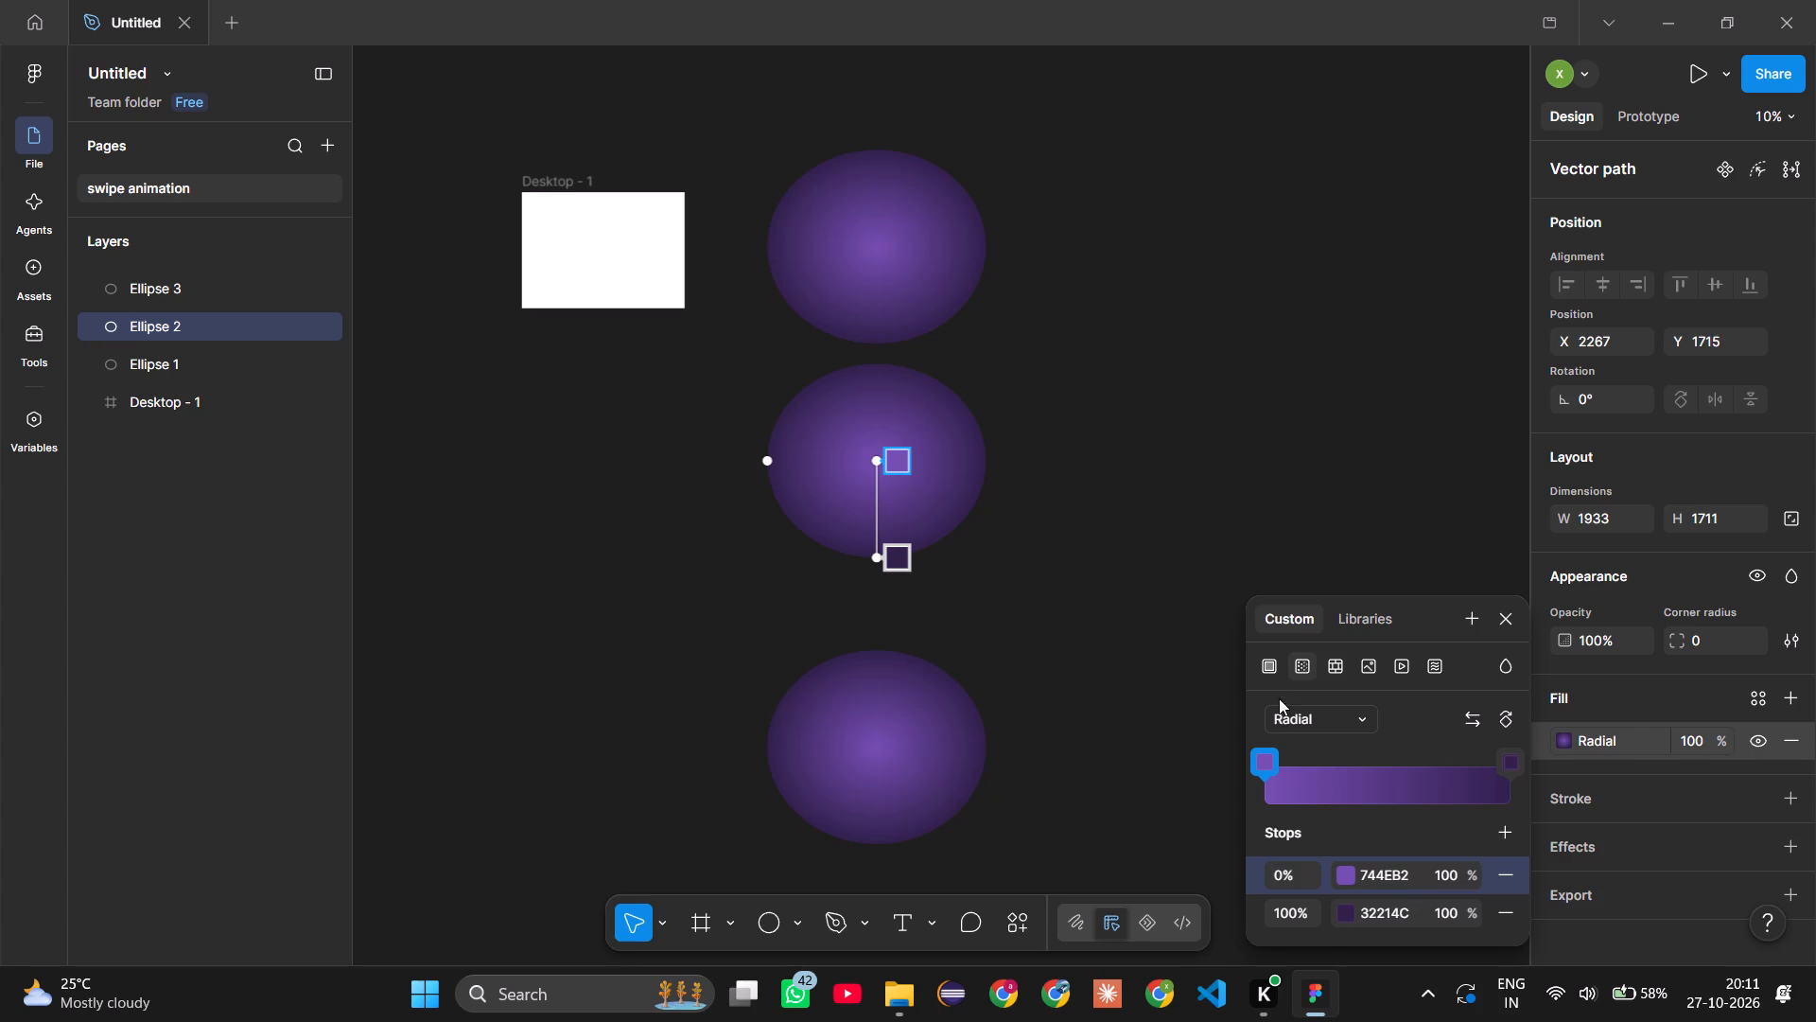
click(1265, 673)
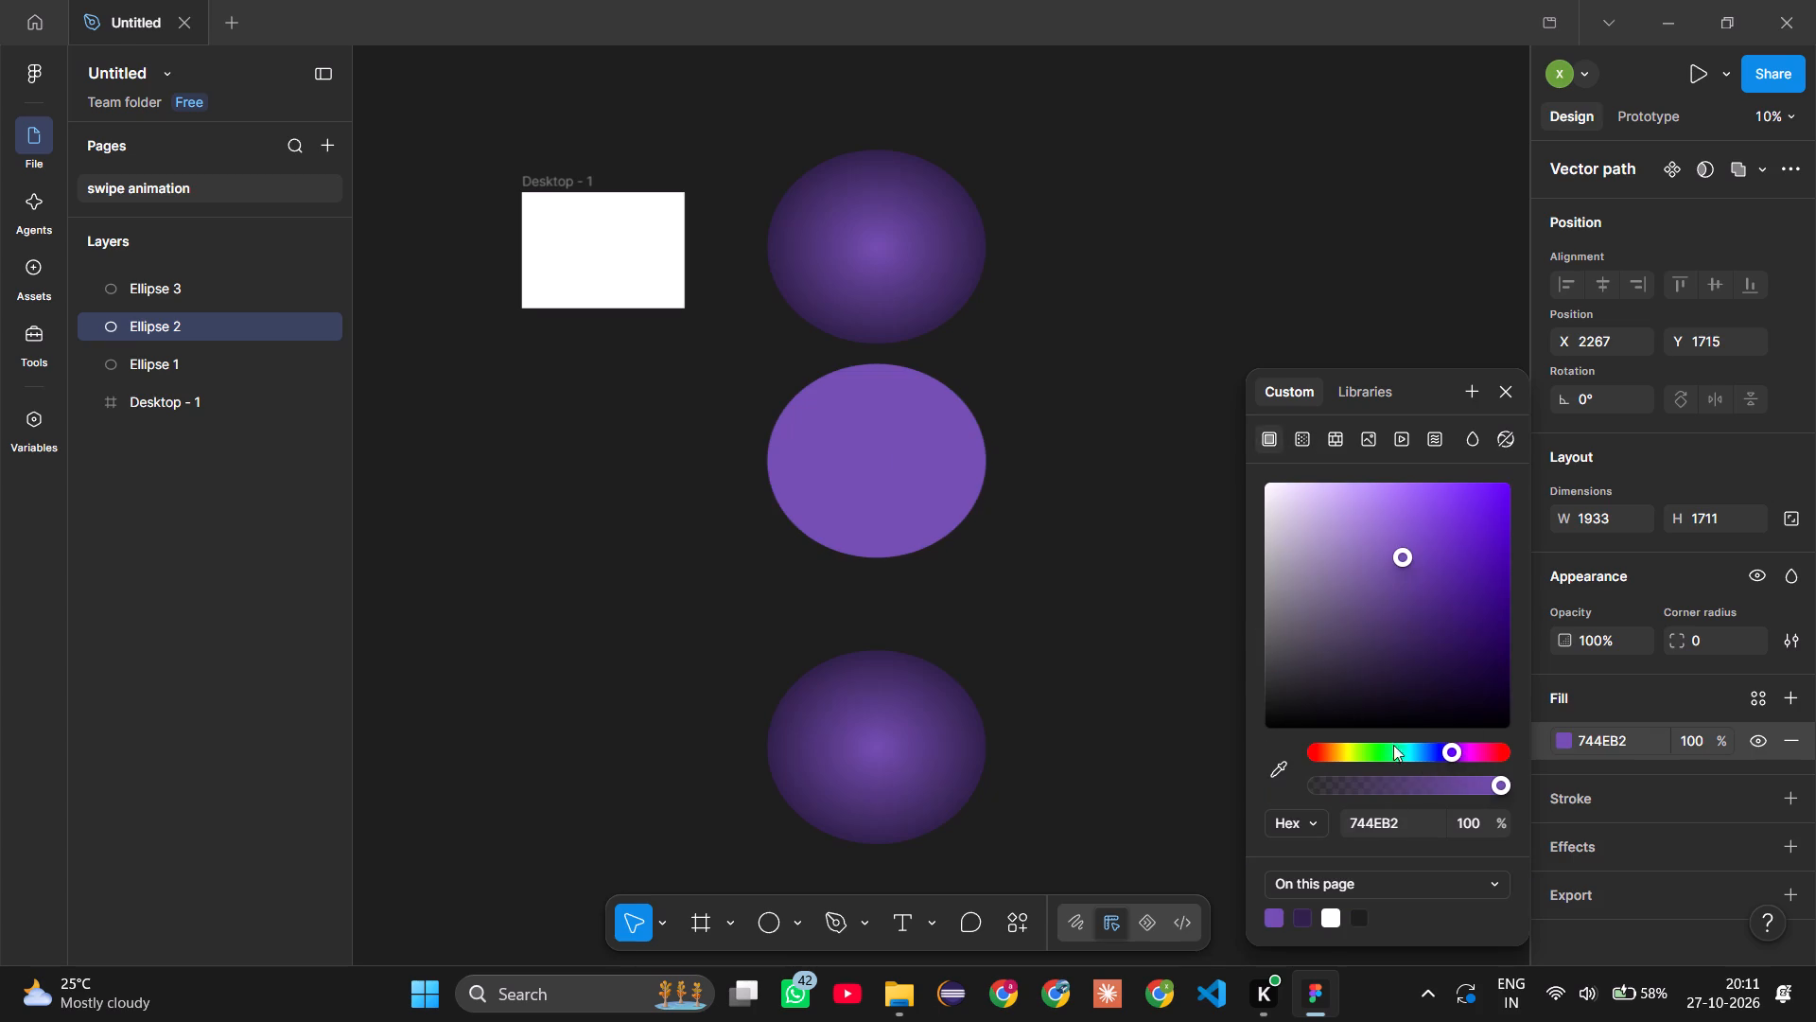
double_click(1375, 825)
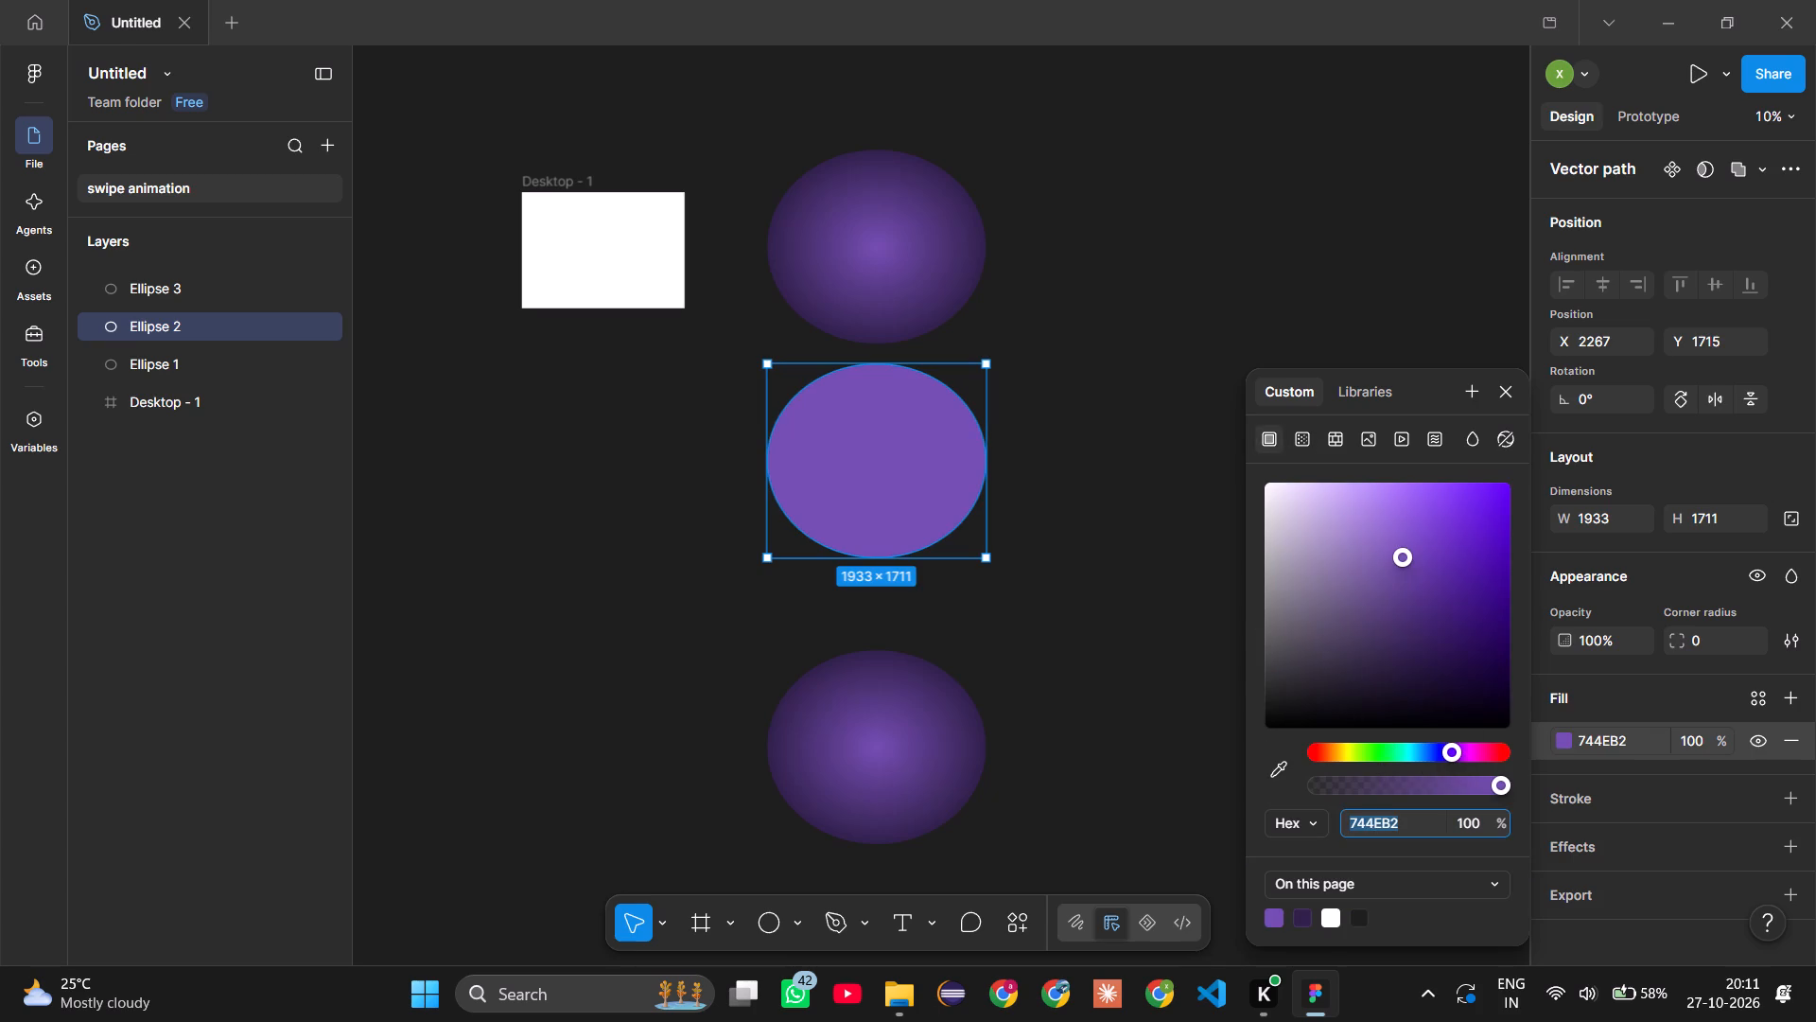
text(e0ffb)
key(8)
key(Return)
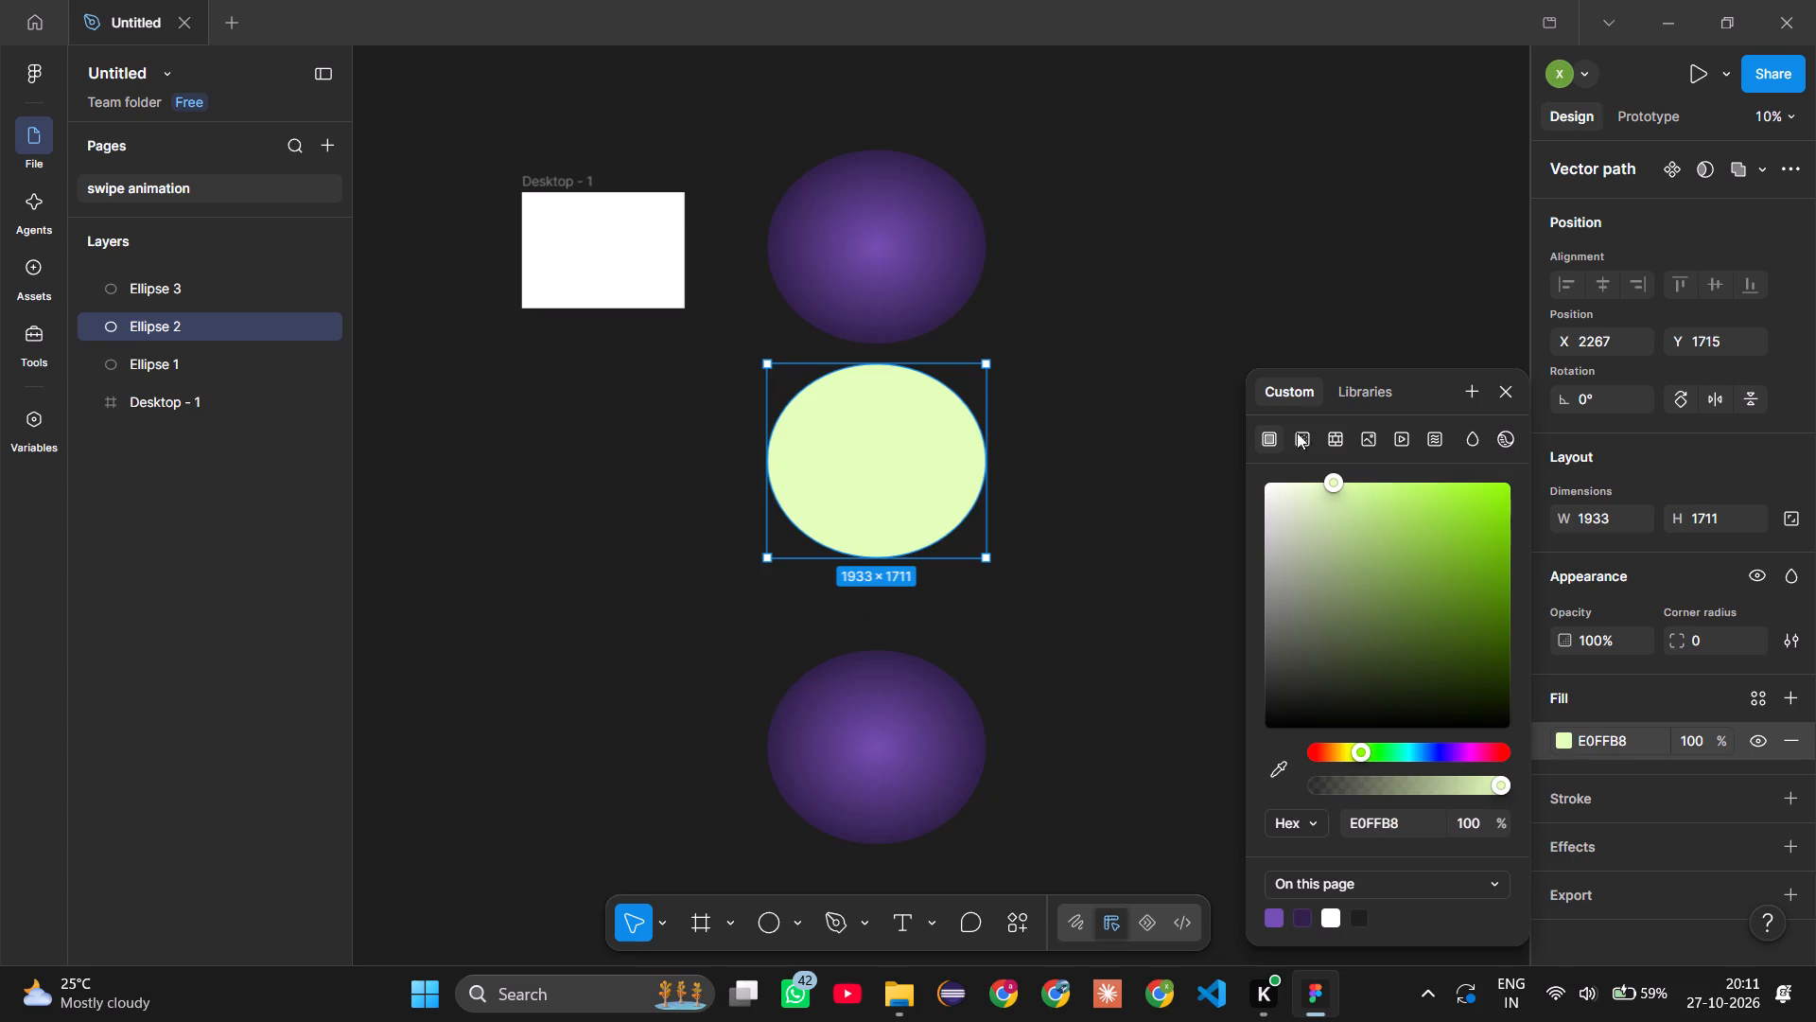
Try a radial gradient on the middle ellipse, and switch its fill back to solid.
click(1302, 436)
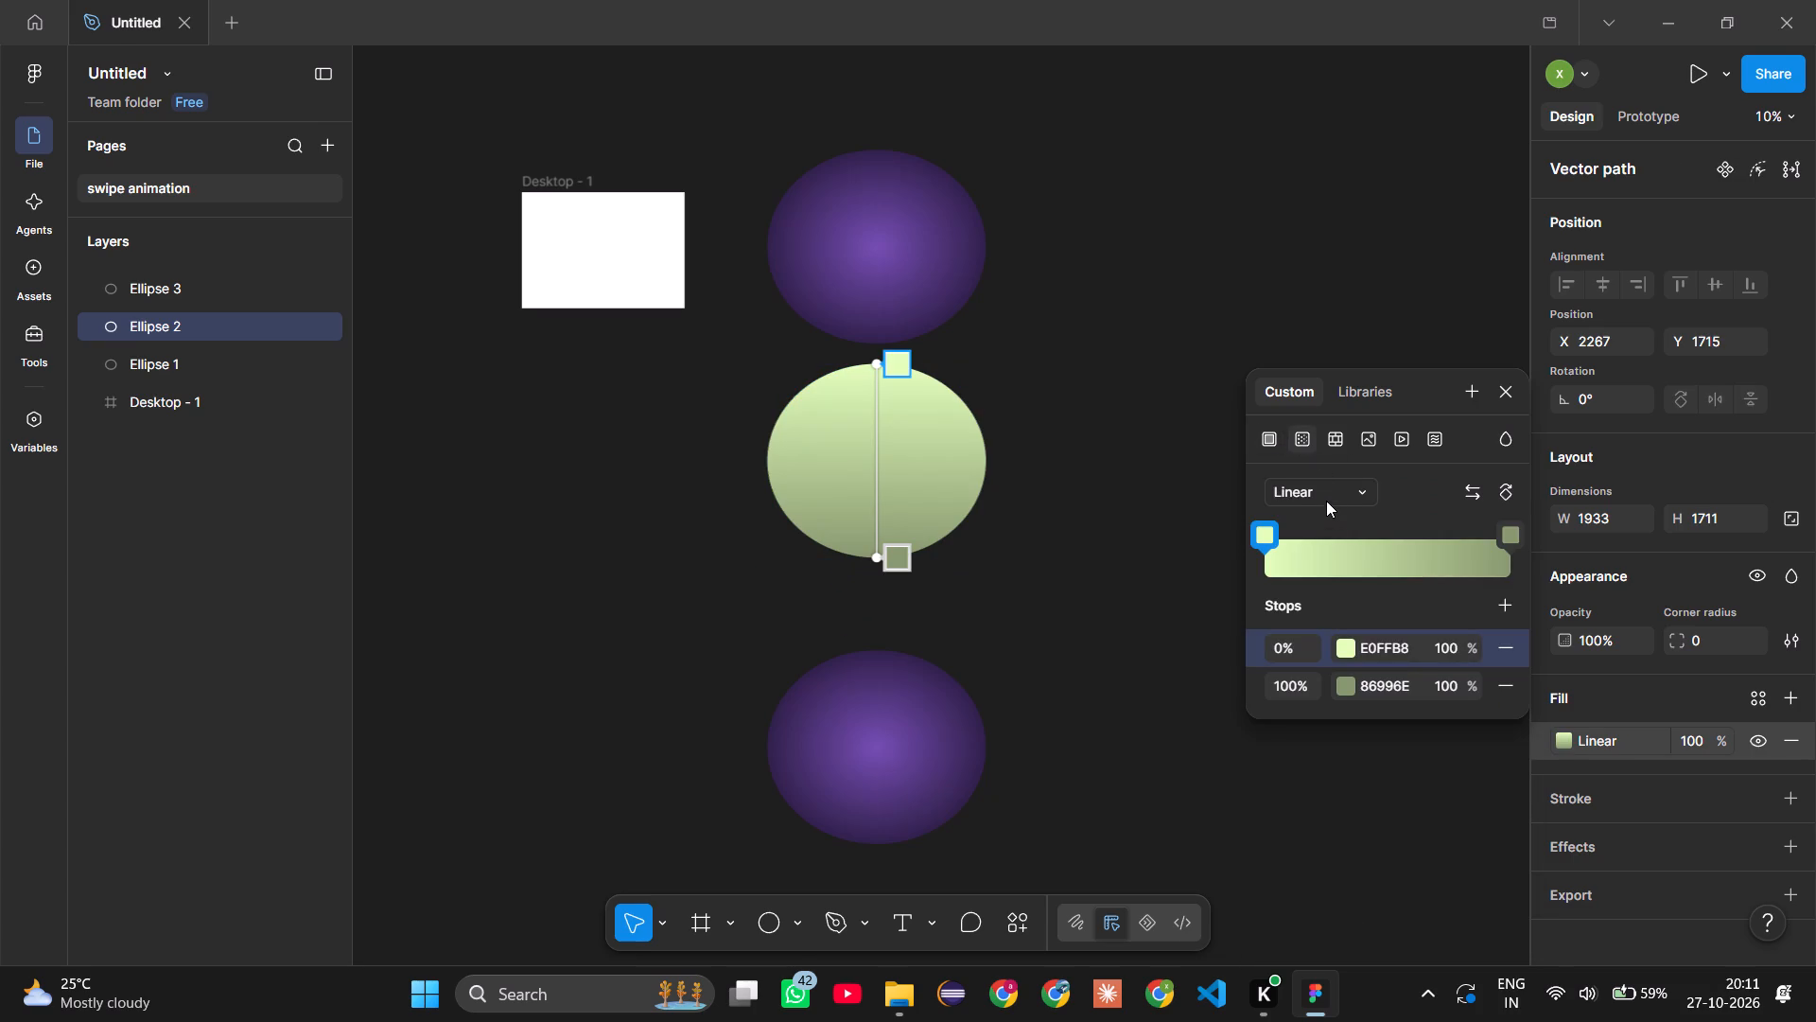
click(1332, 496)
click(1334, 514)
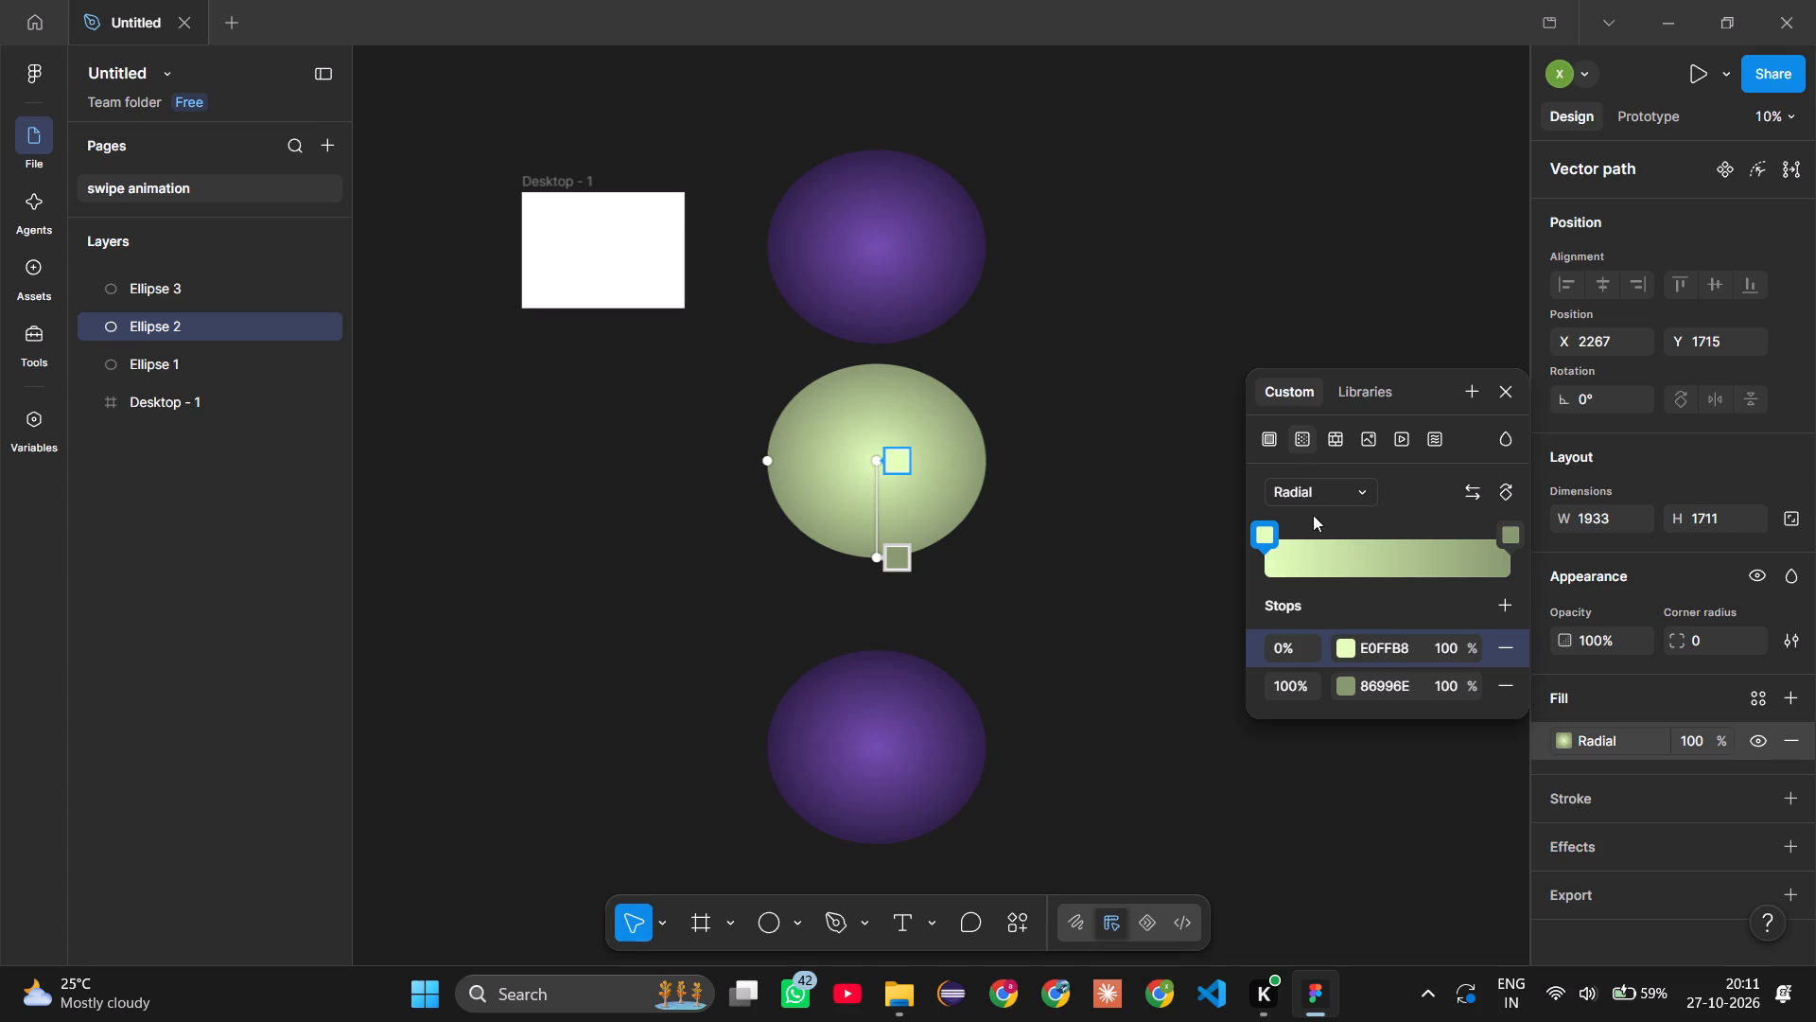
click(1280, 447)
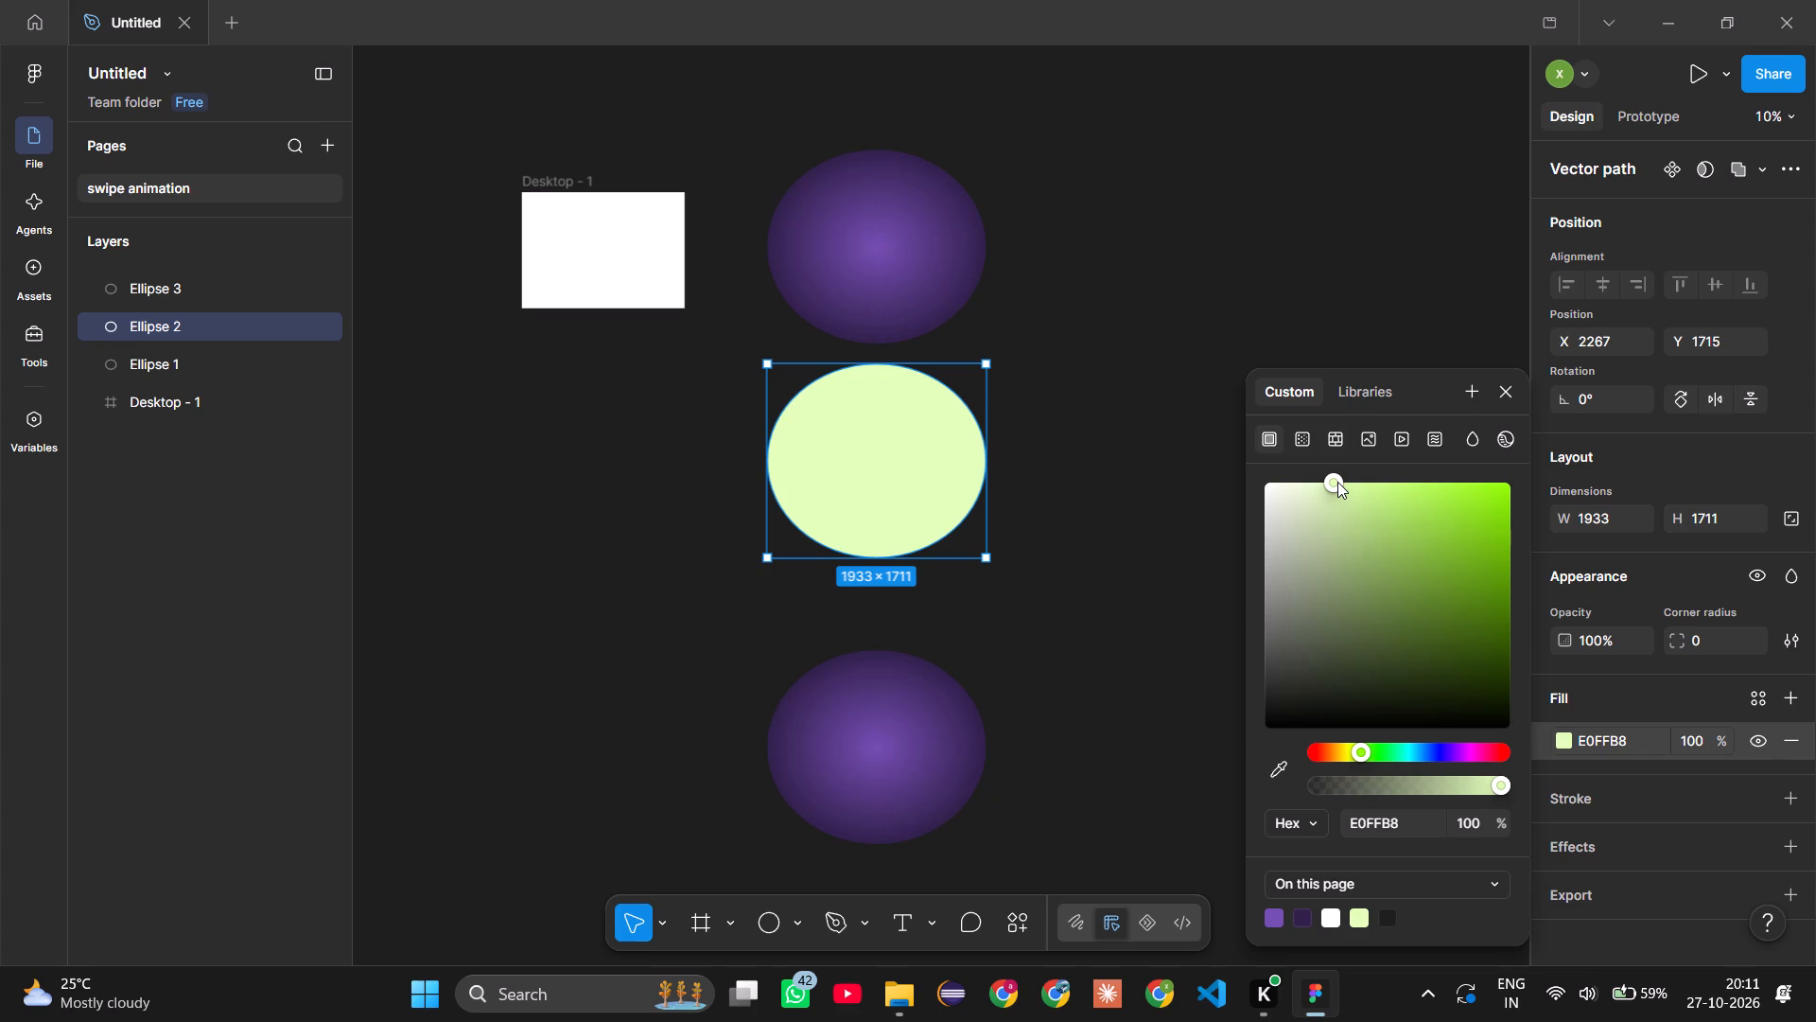
Give the middle ellipse a linear gradient fill and set its 100% stop to 7AB24E.
click(1299, 441)
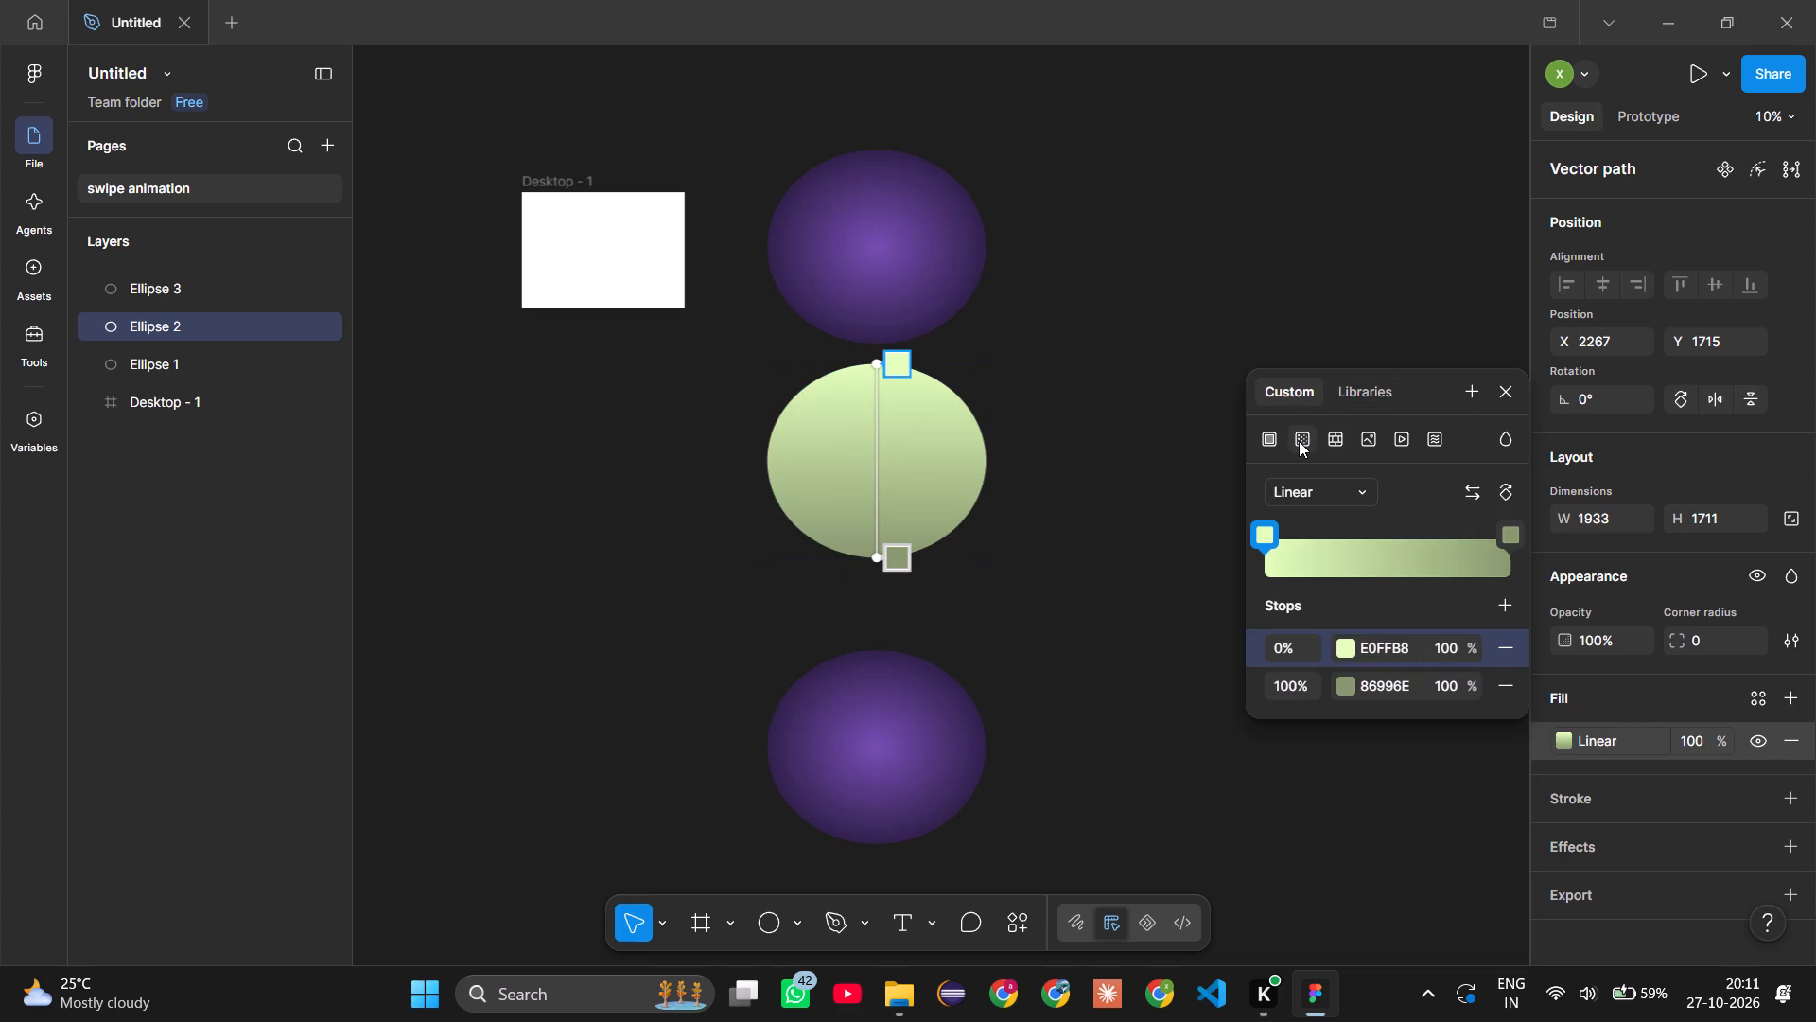
click(1391, 689)
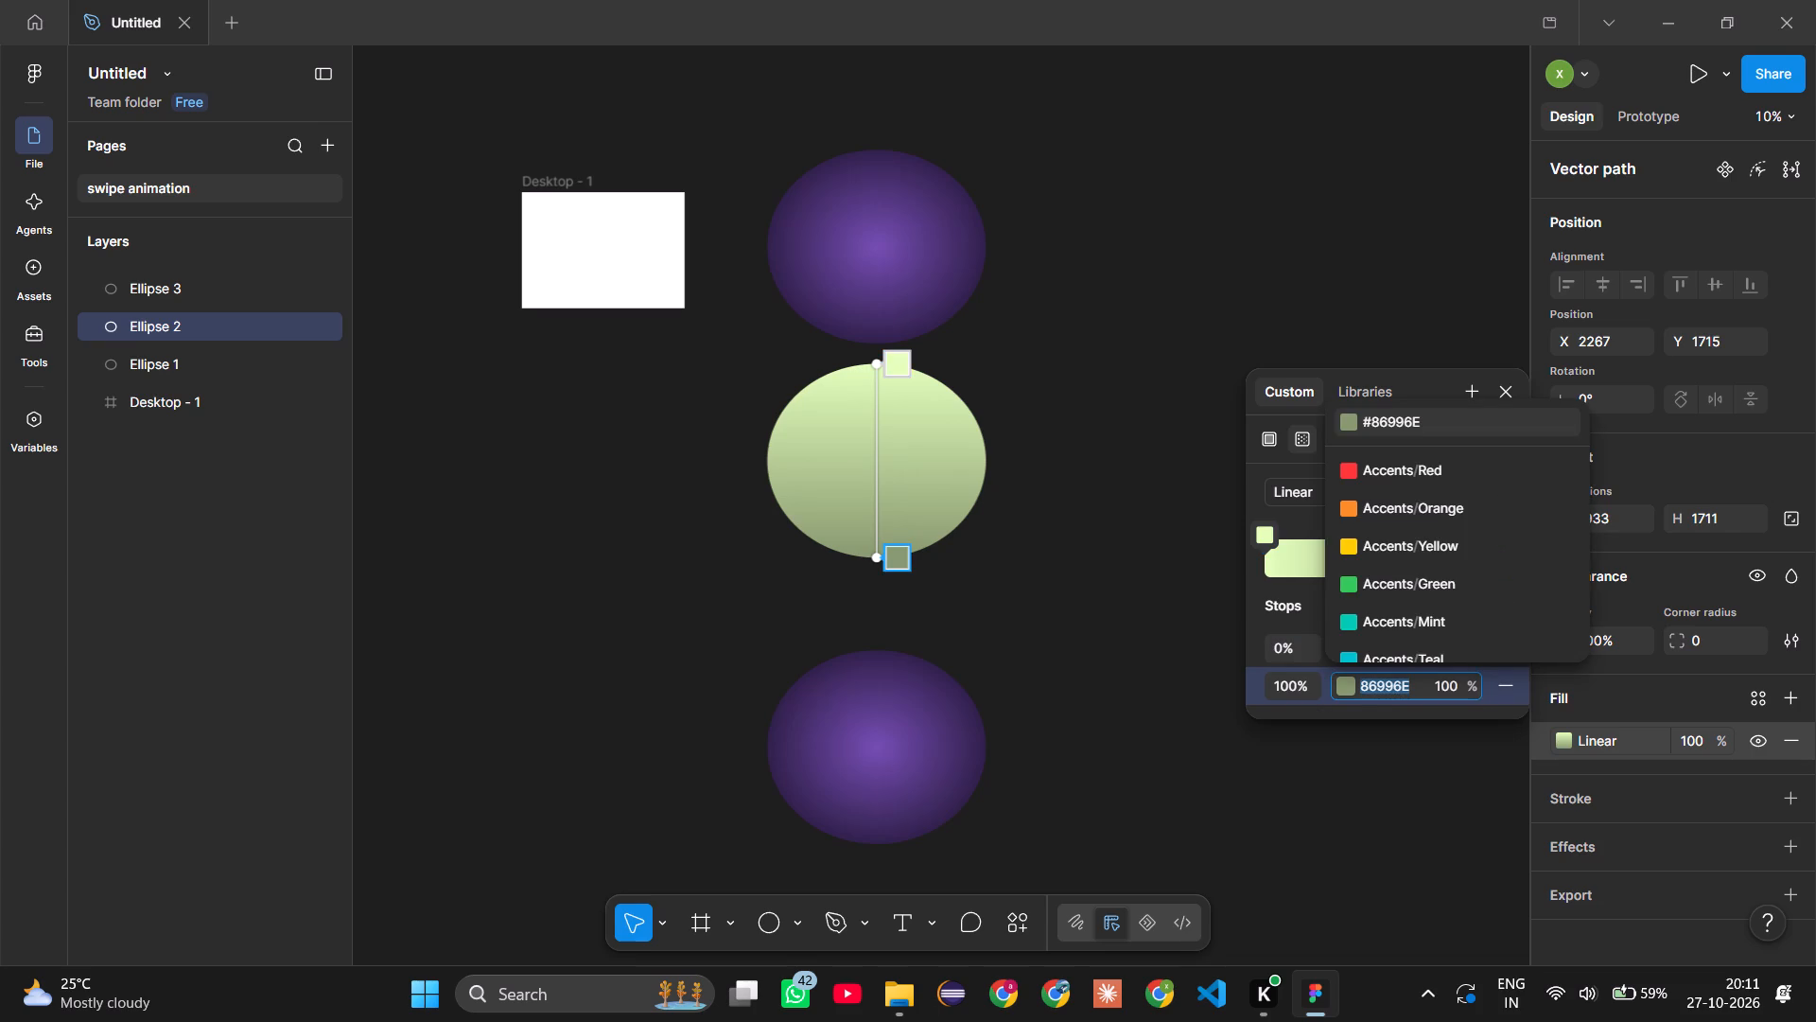
key(7)
key(shift+a)
text(B2)
text(4E)
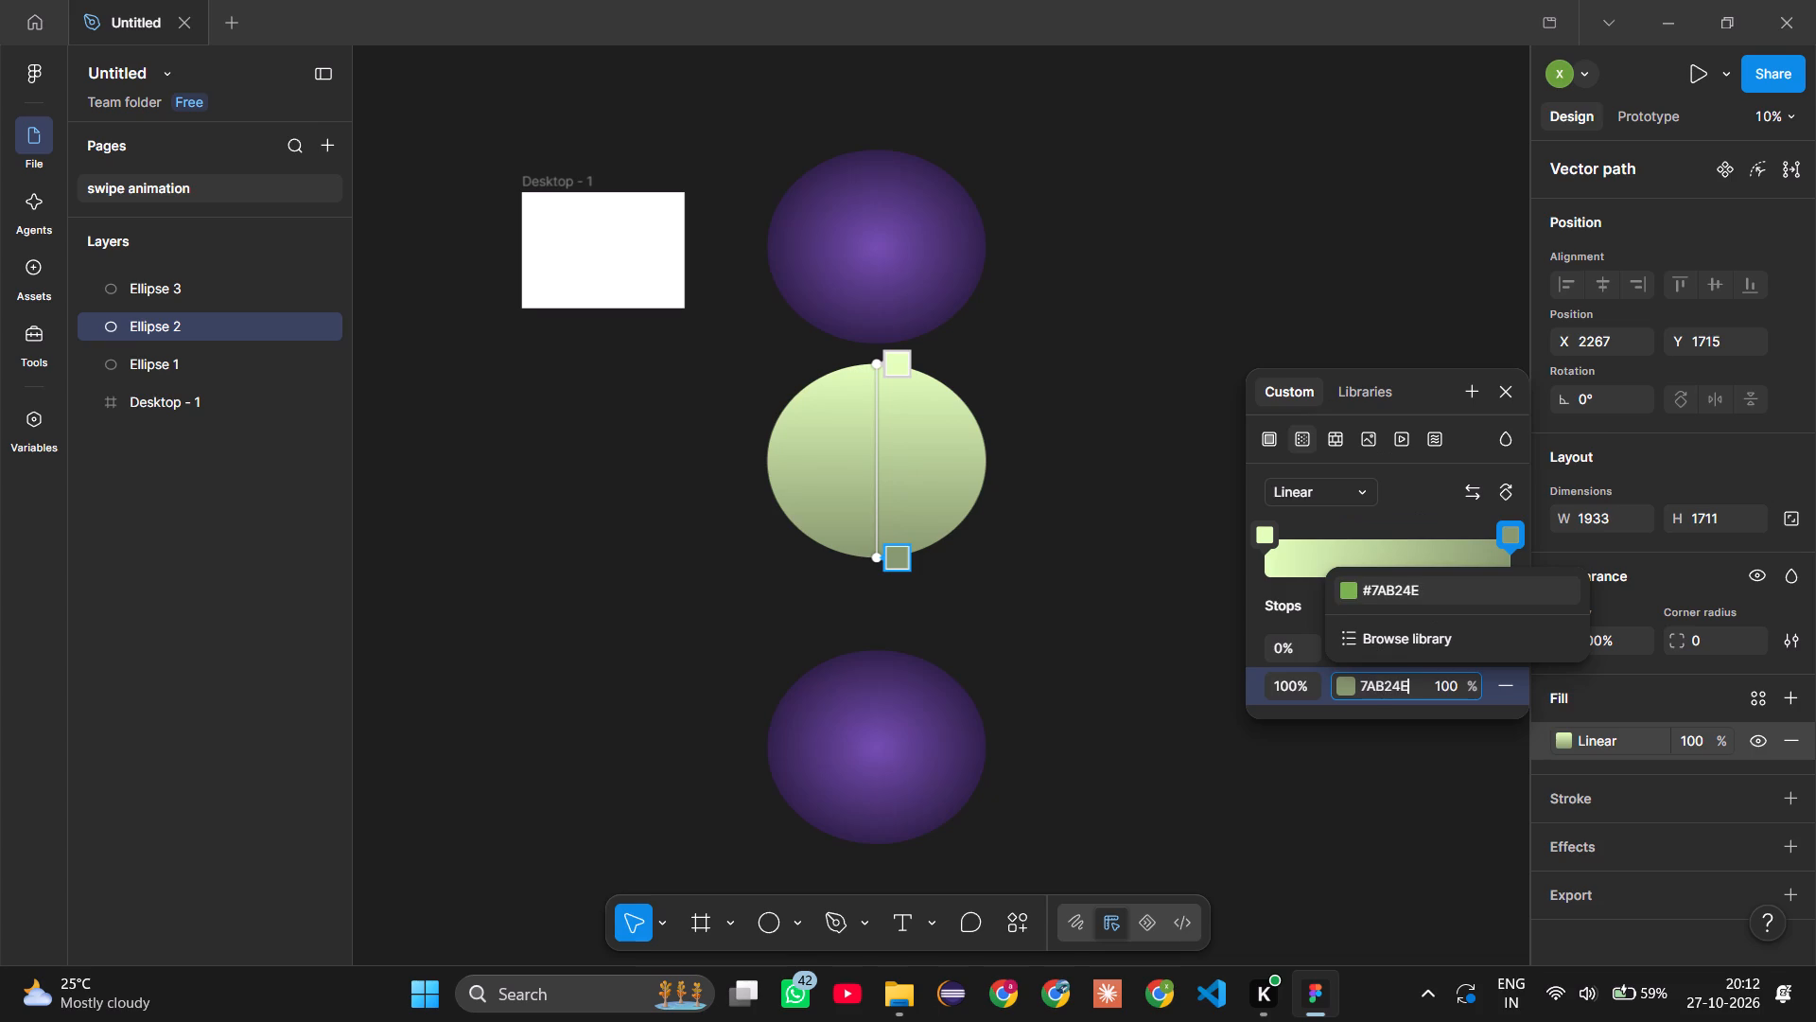
key(Return)
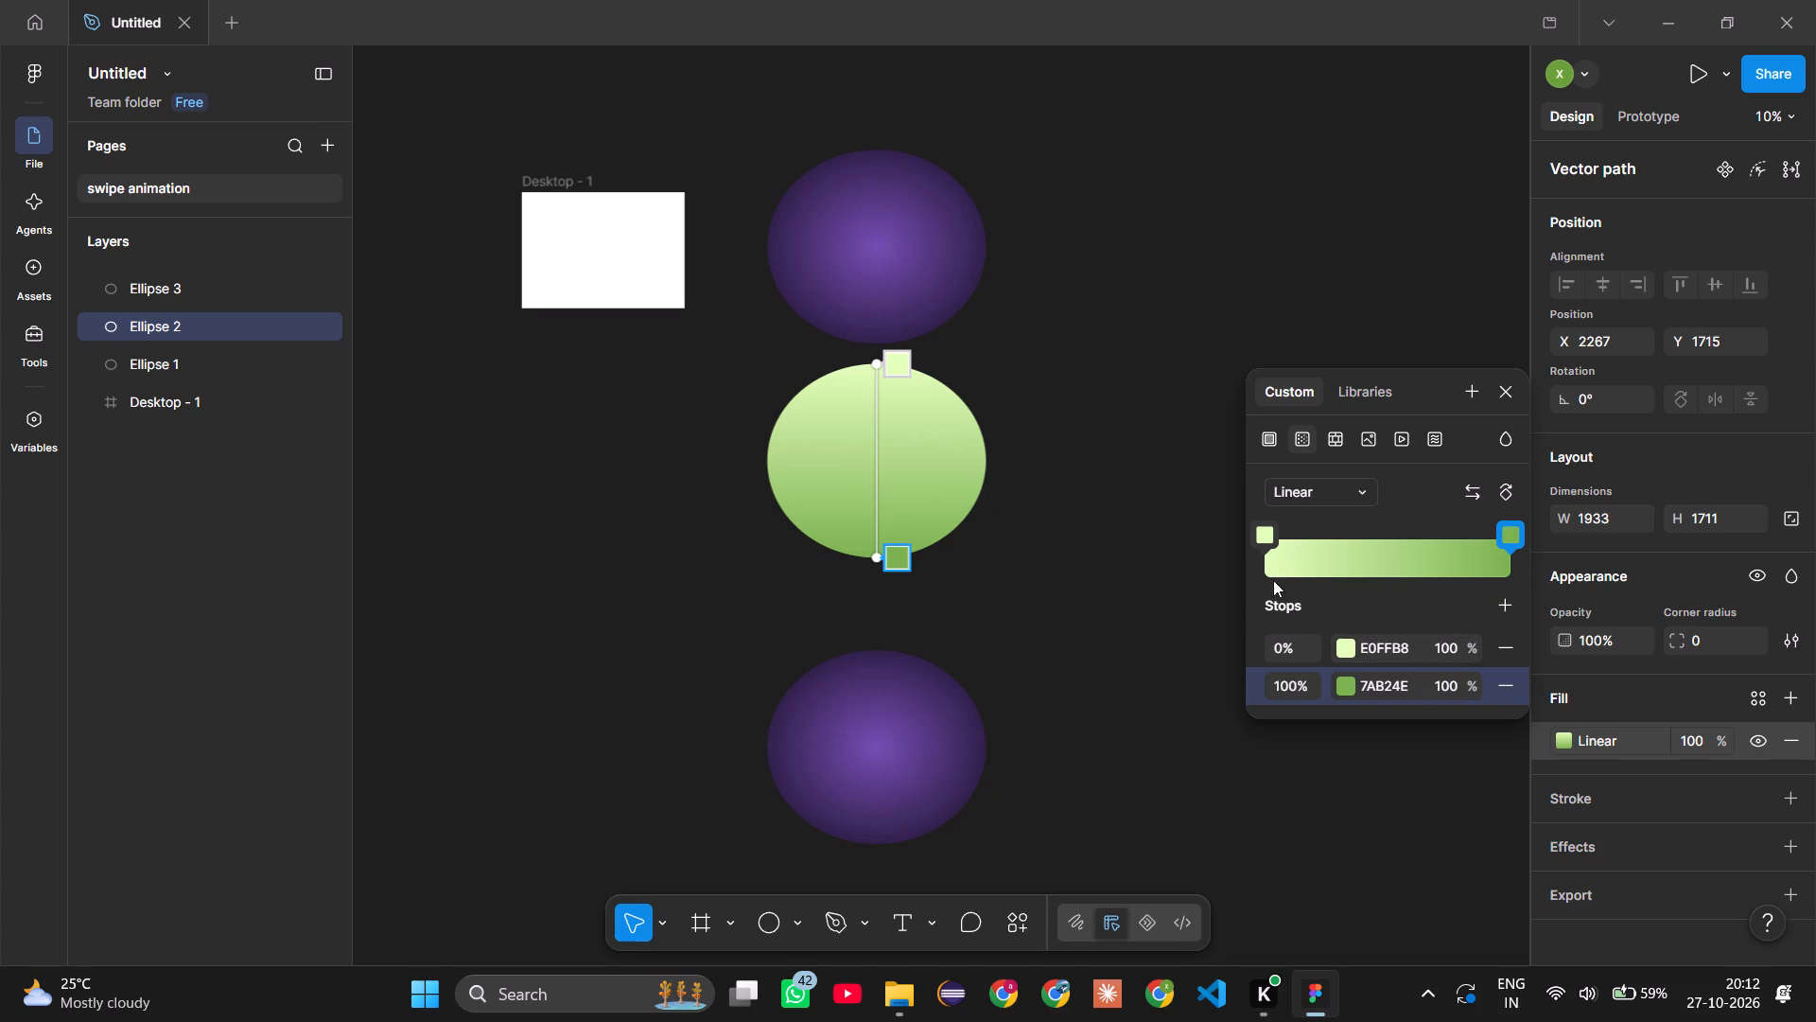
Add a third stop at 50% to the middle ellipse's linear gradient.
click(1304, 643)
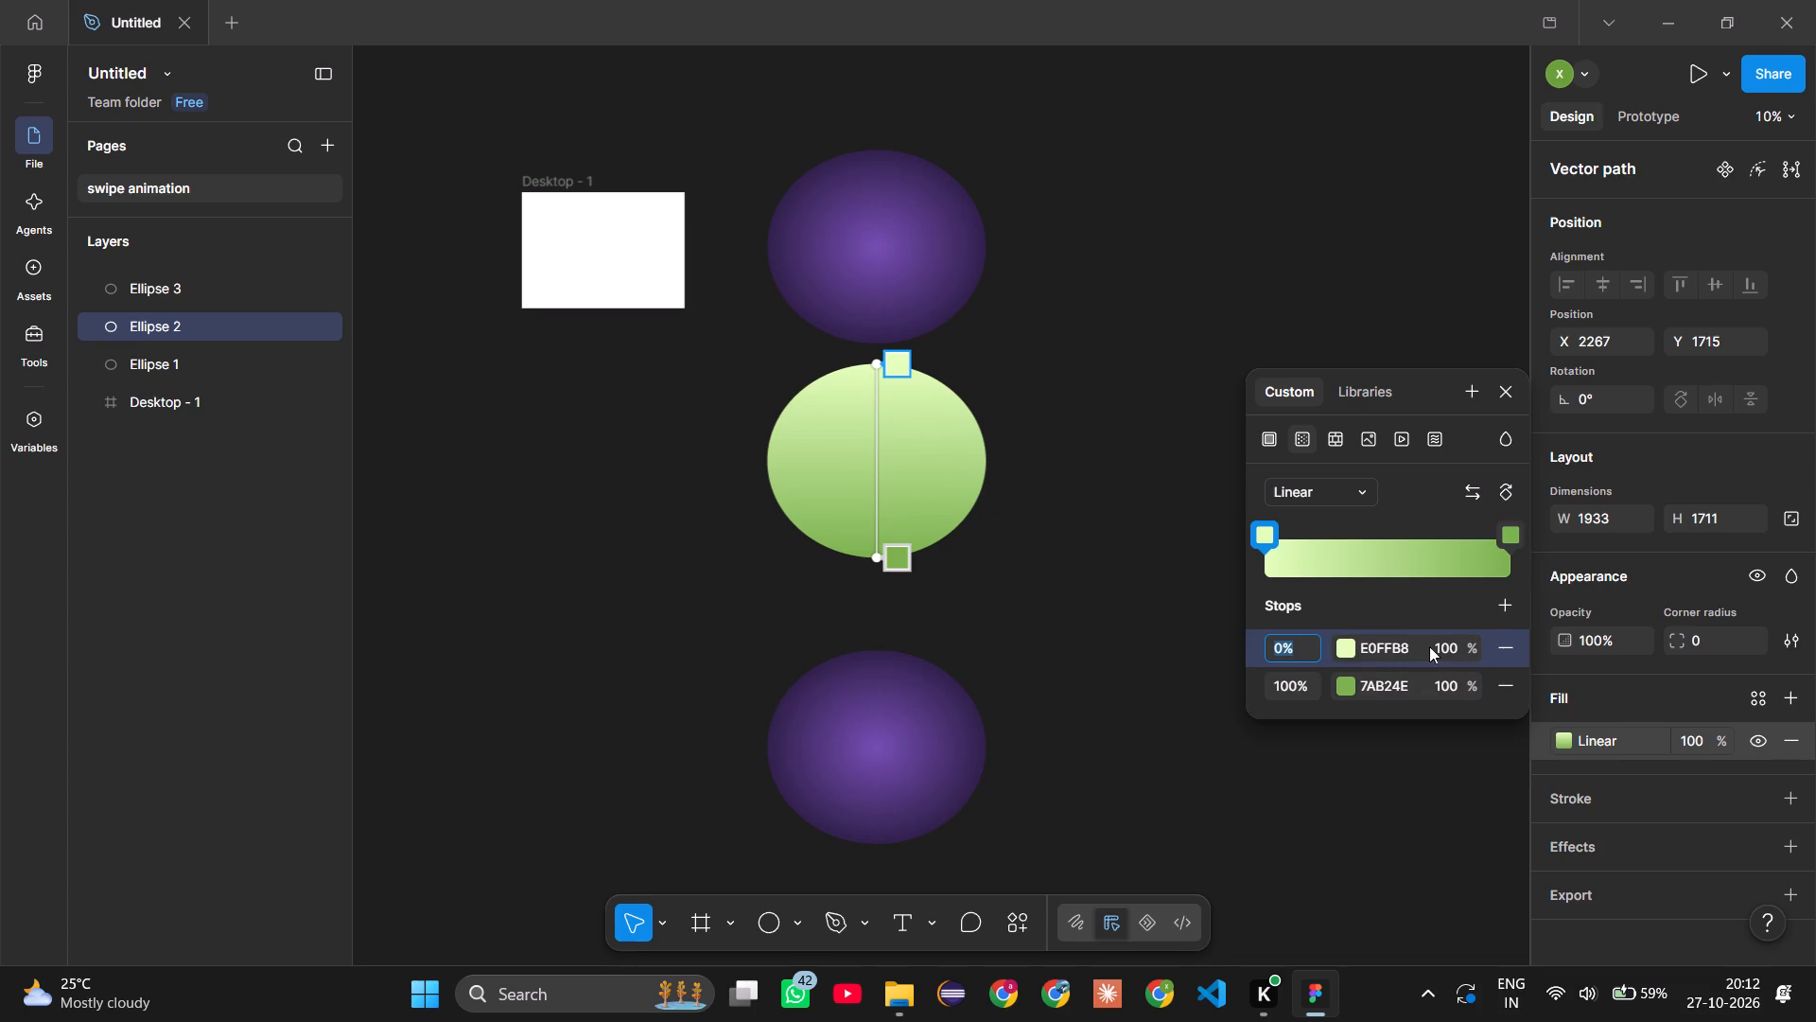
click(1507, 607)
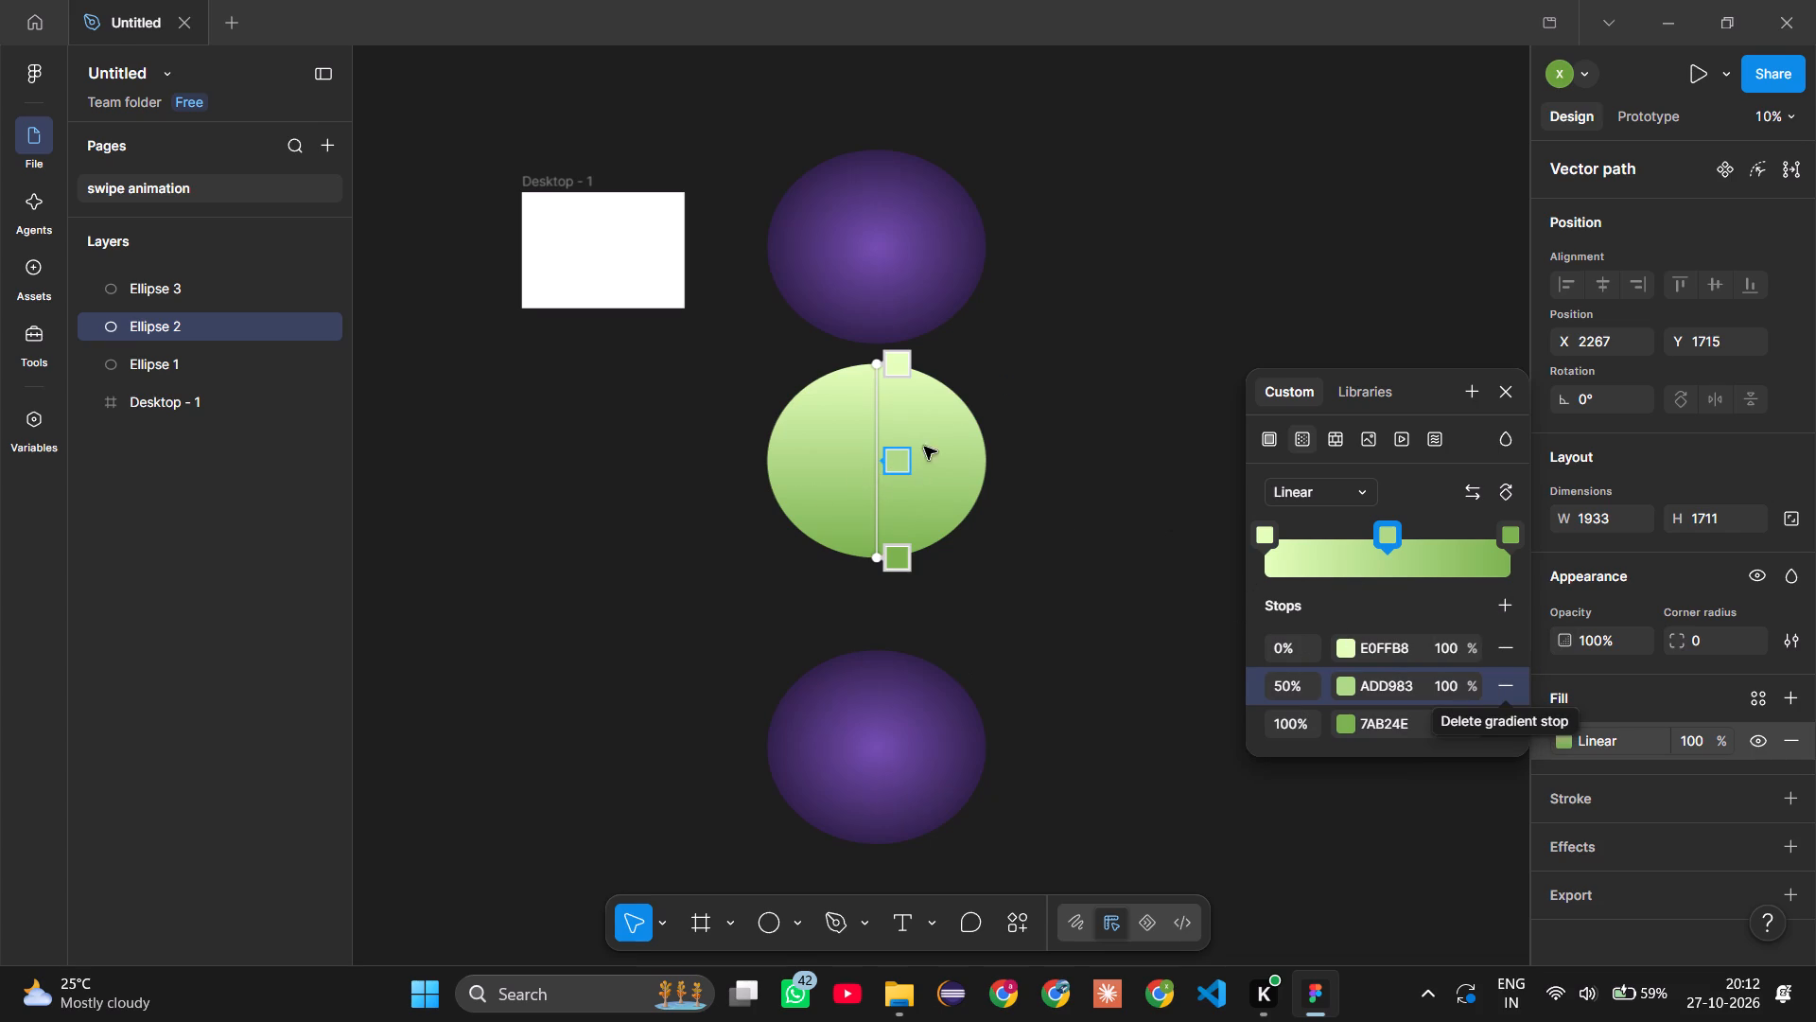
Recolour the 0% stop of the middle ellipse's gradient to a brighter green, A9EE4F.
click(1511, 539)
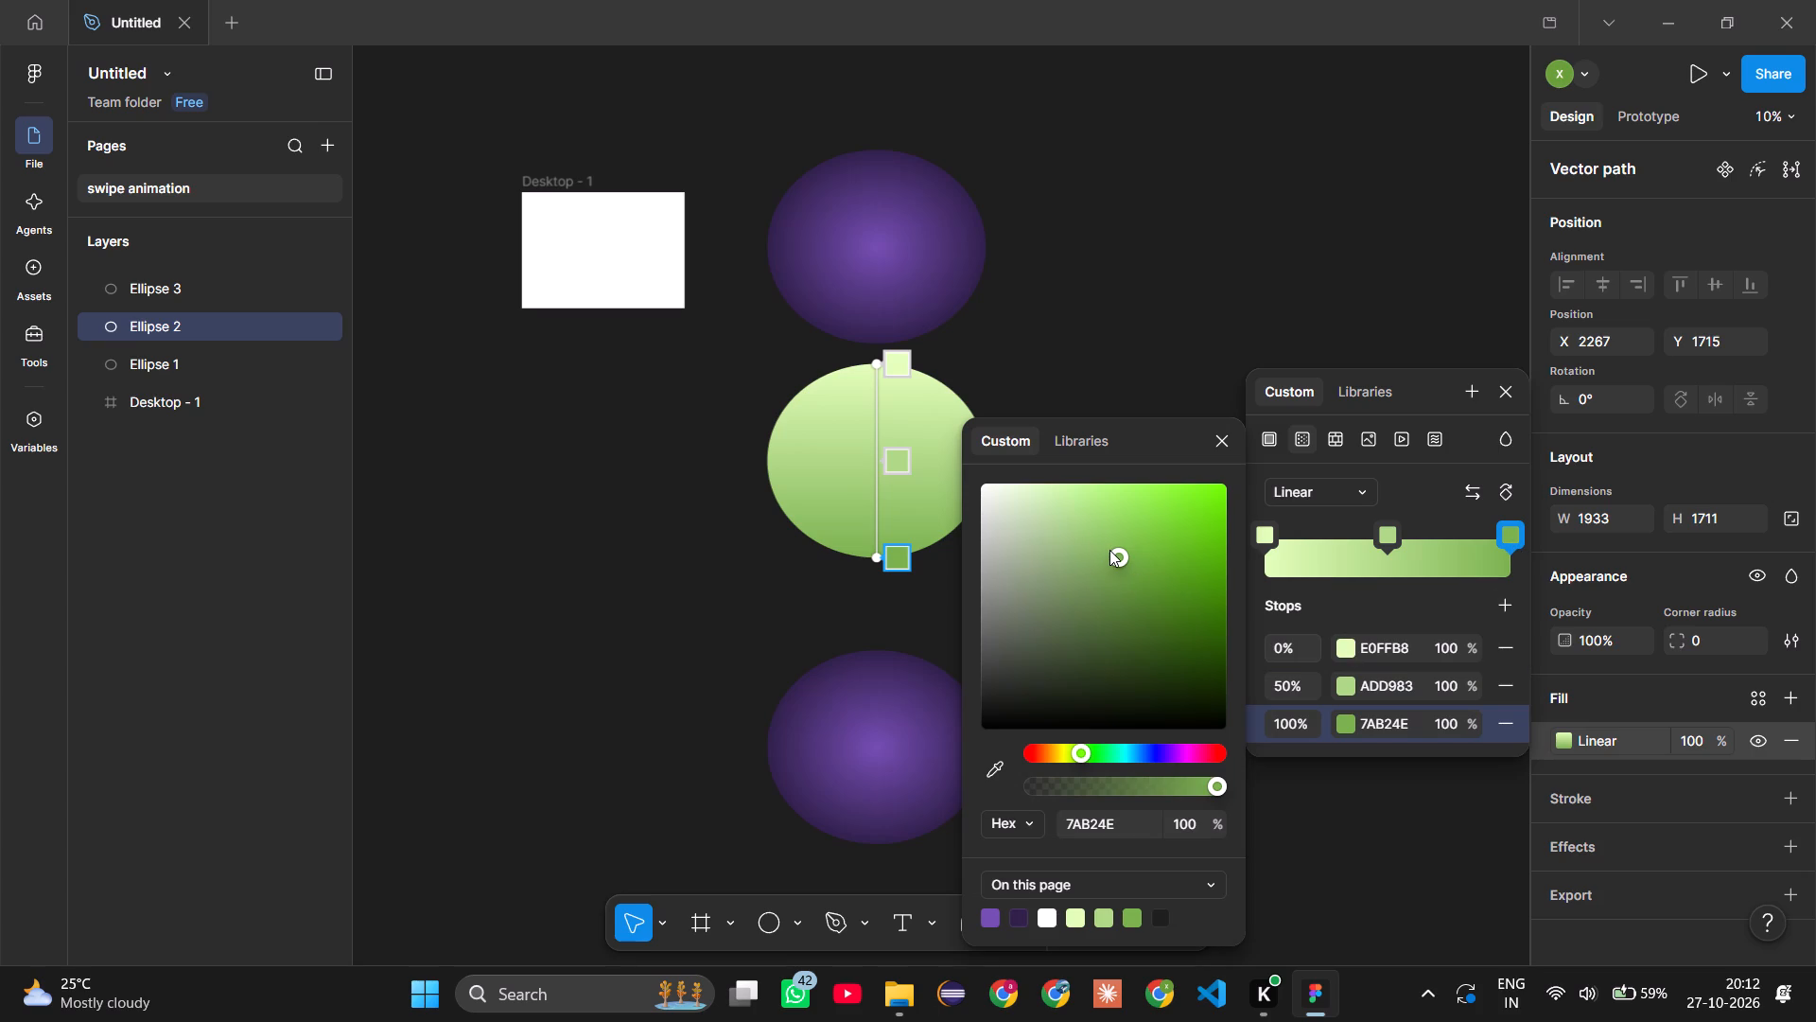
click(1257, 536)
drag(1055, 485, 1152, 519)
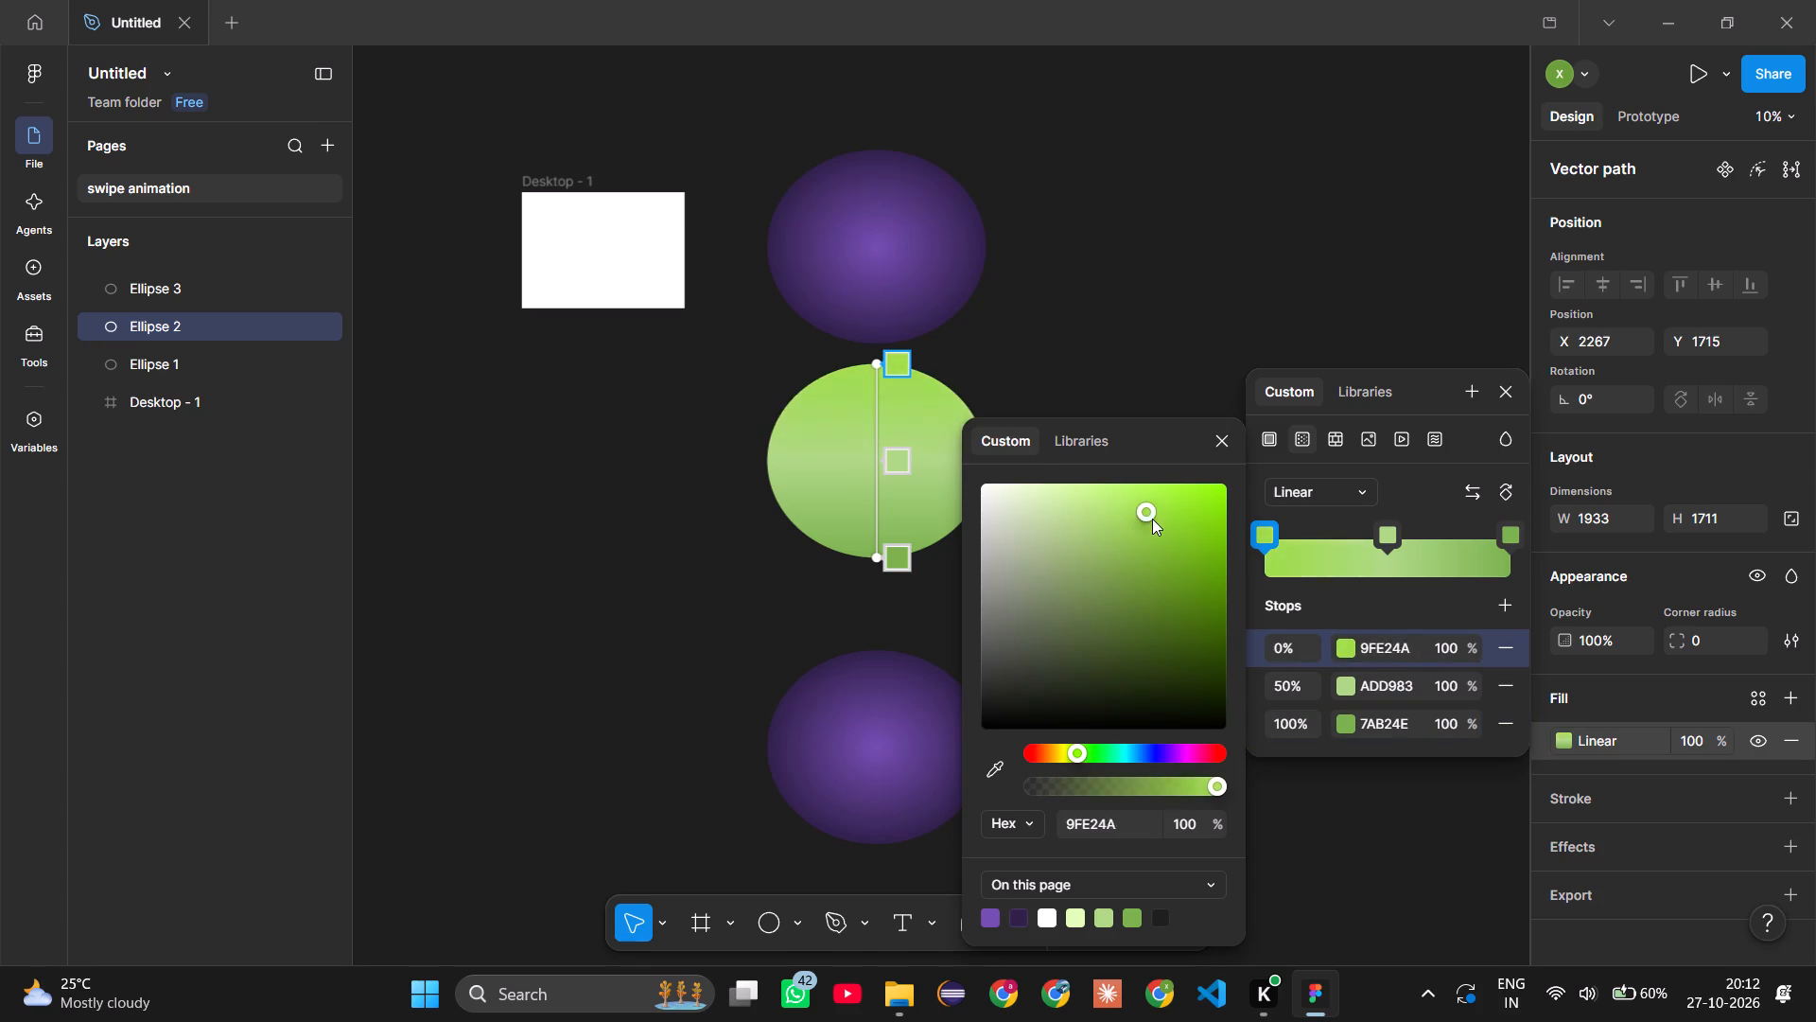
drag(1152, 519, 1145, 499)
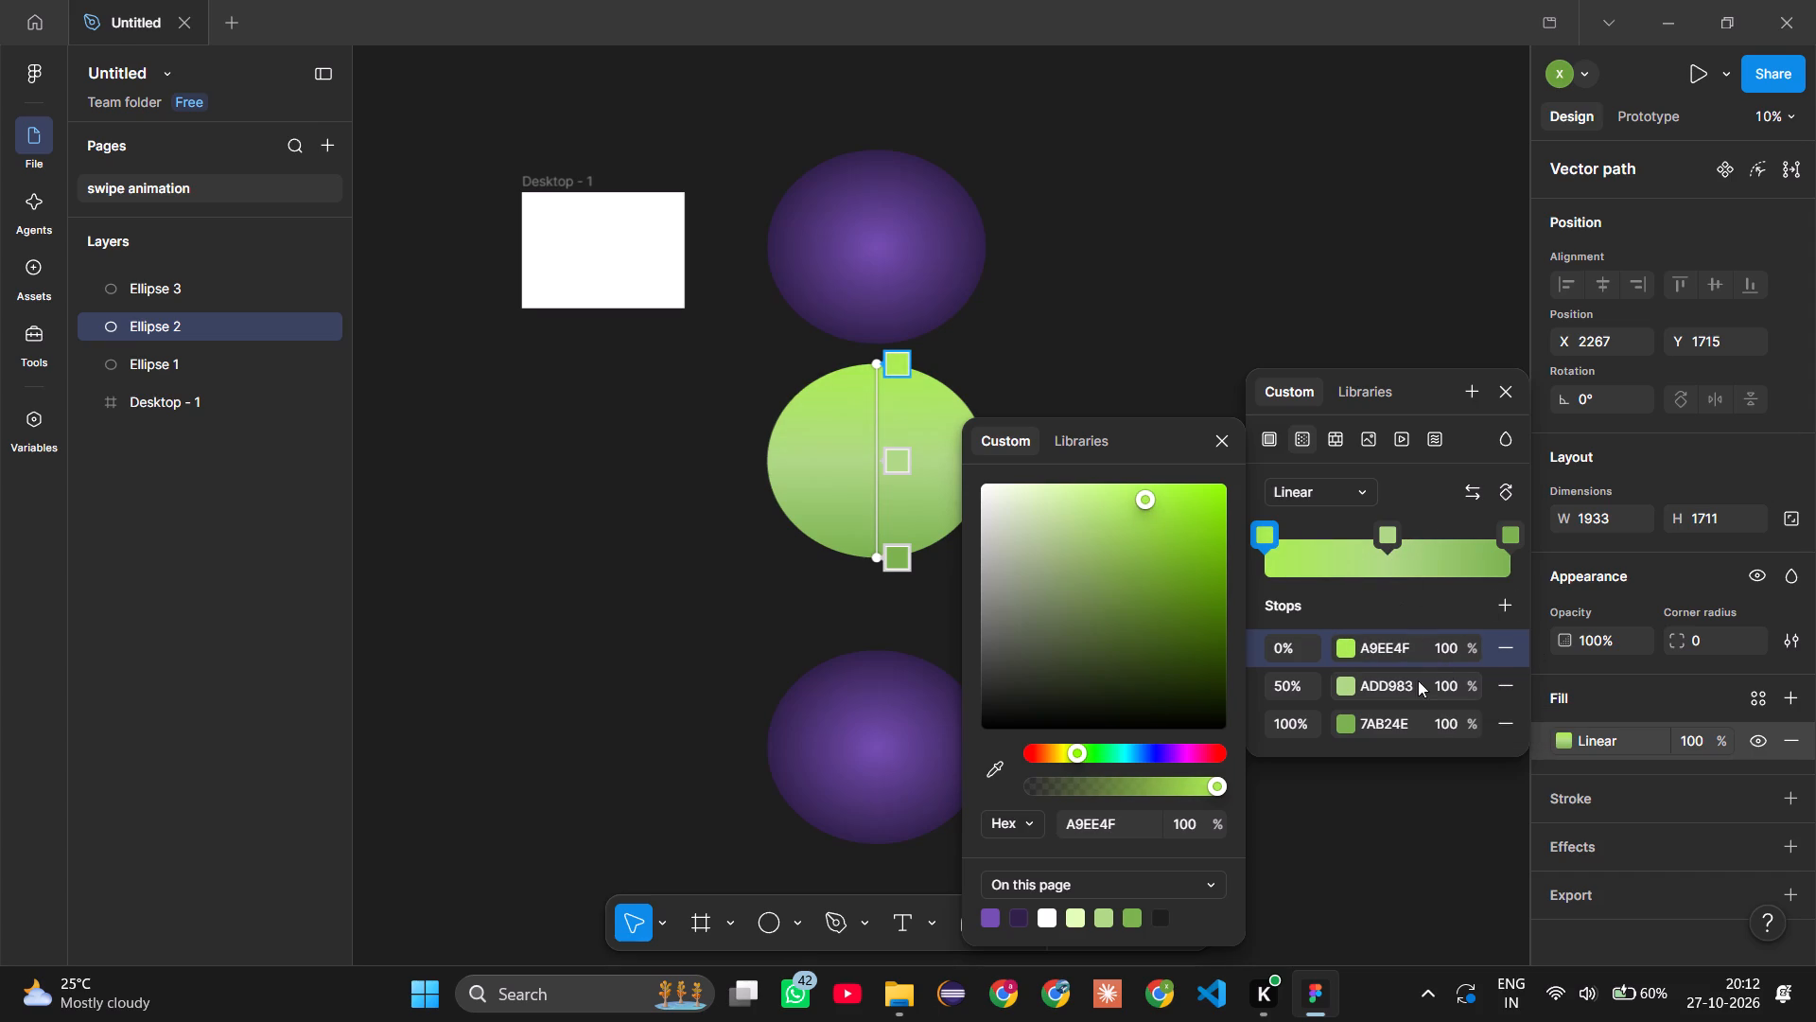
Recolour the 50% stop of the middle ellipse's gradient to a muted green, A0BE83.
click(1347, 681)
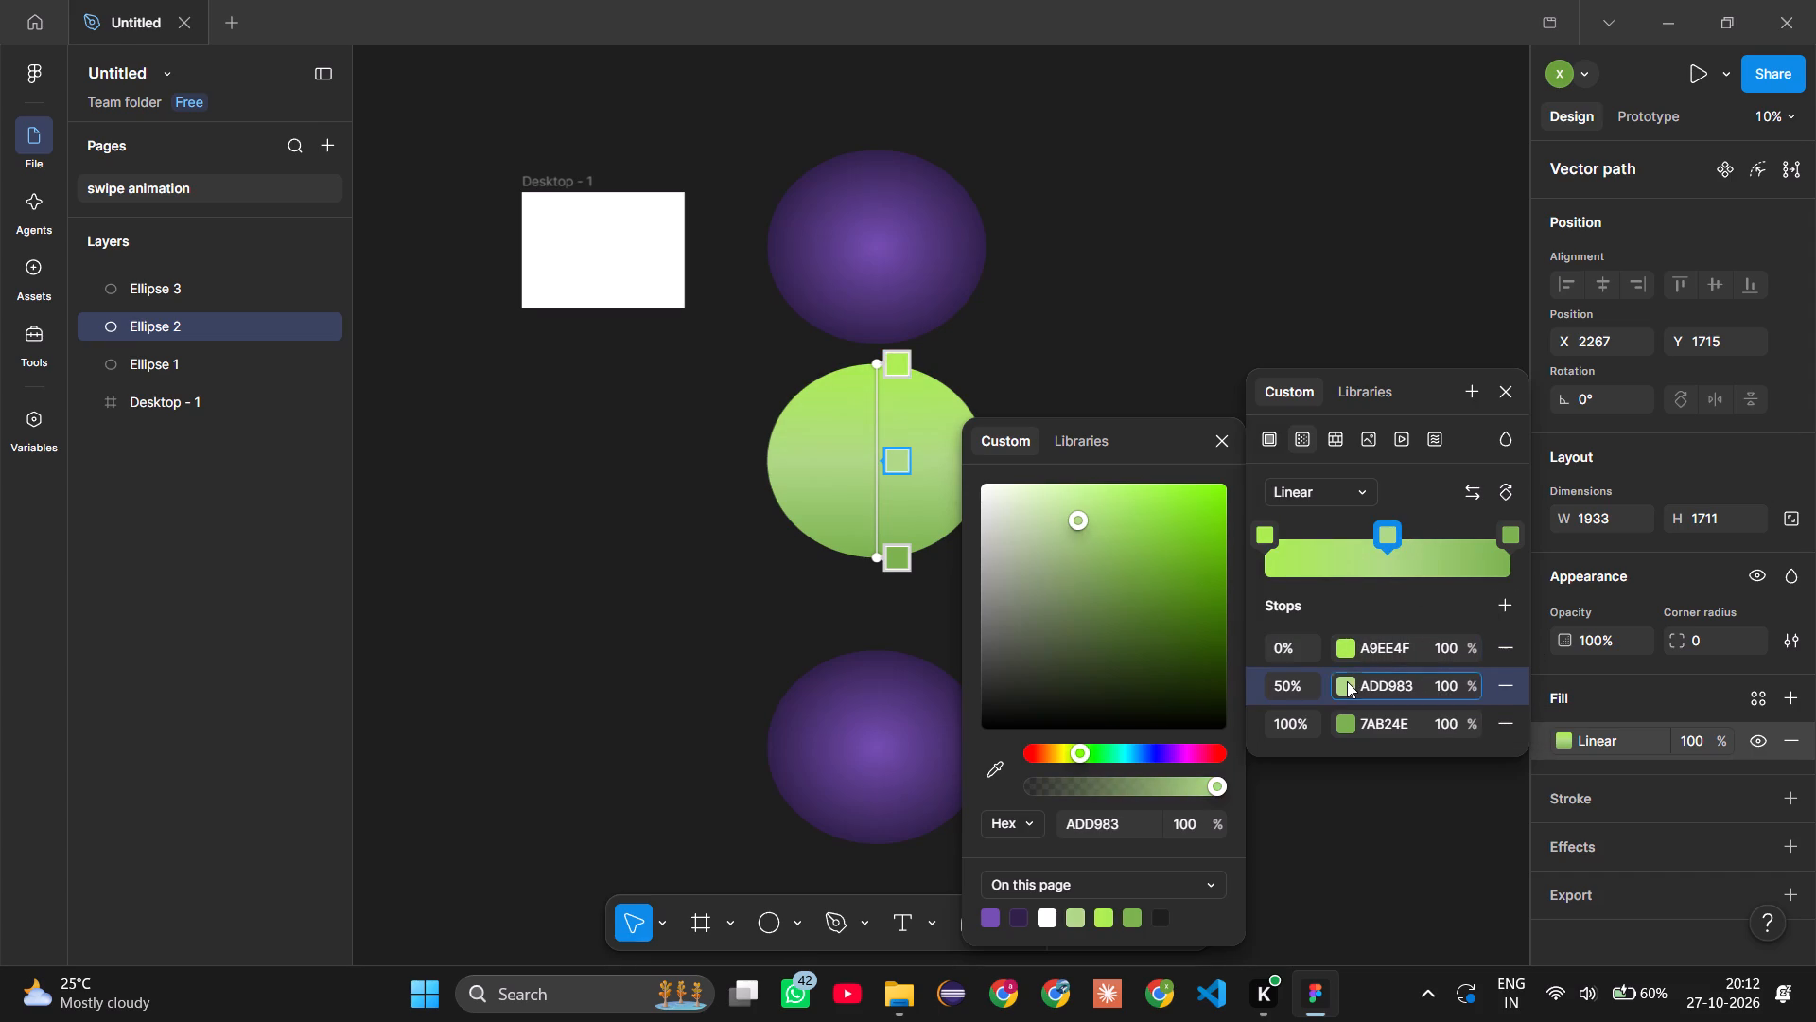
drag(1077, 520, 1116, 547)
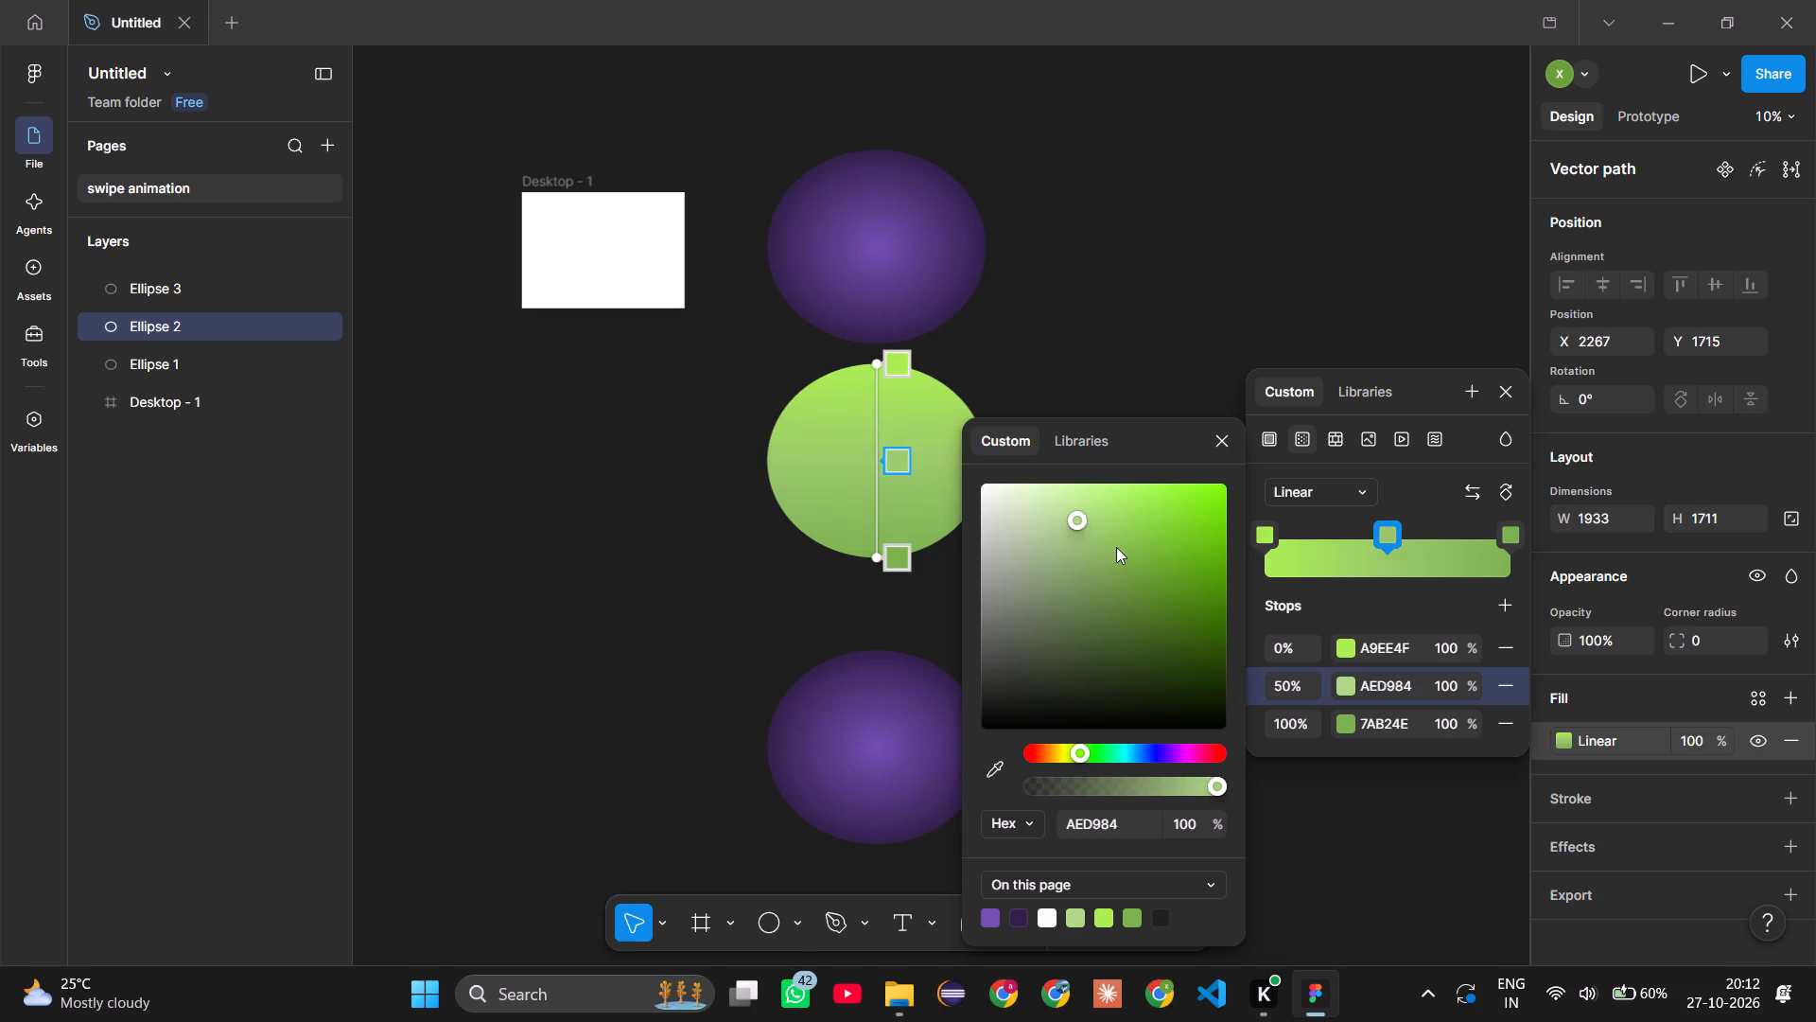
drag(1116, 547, 1125, 518)
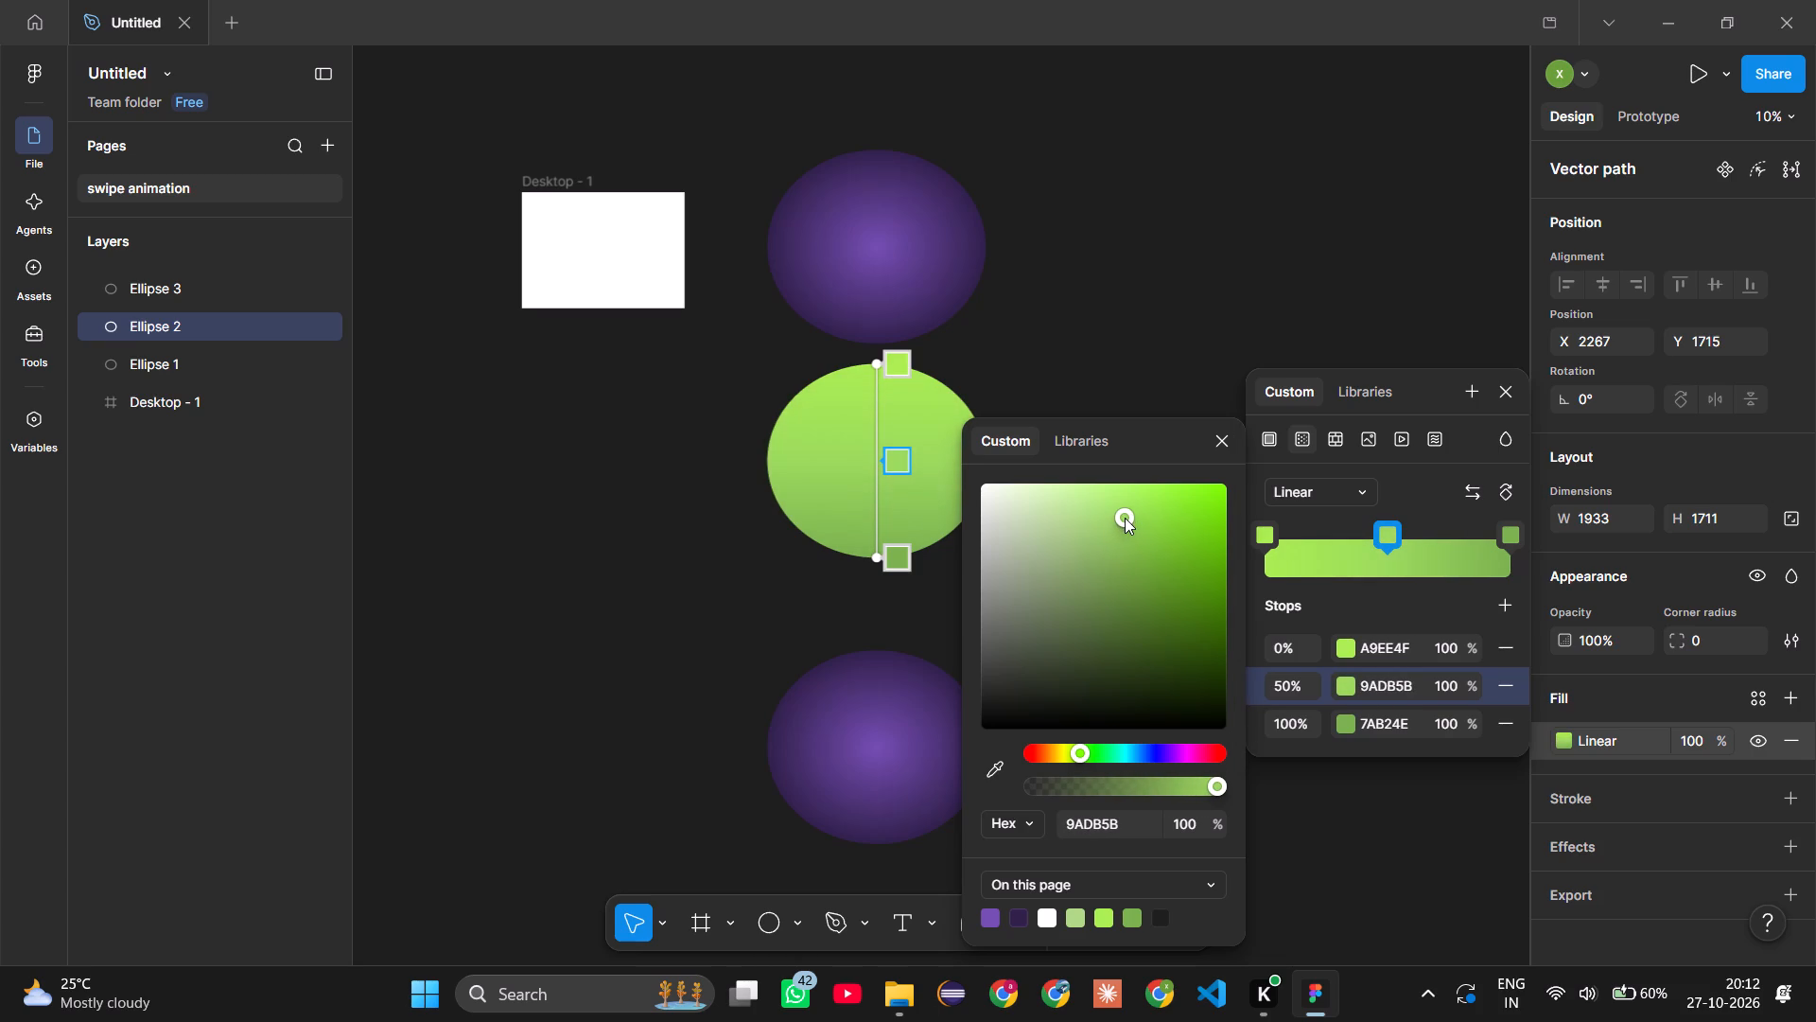
drag(1125, 518, 1045, 541)
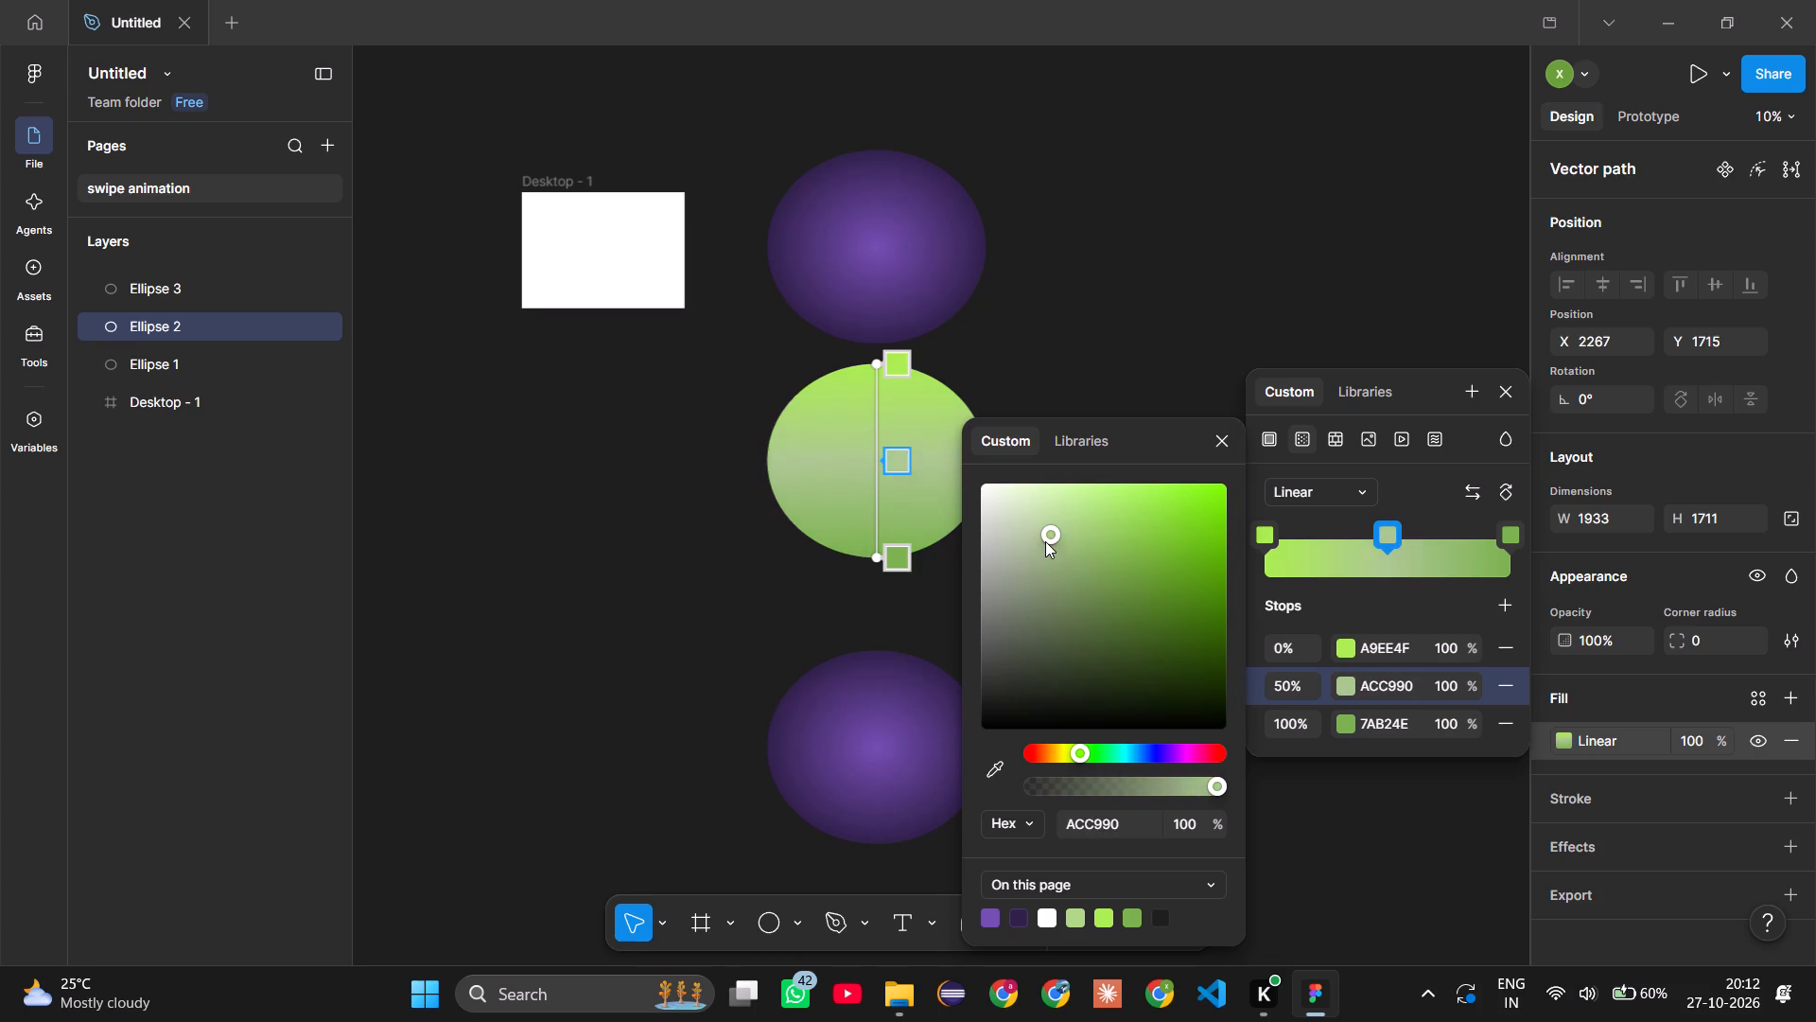
drag(1045, 541, 1057, 545)
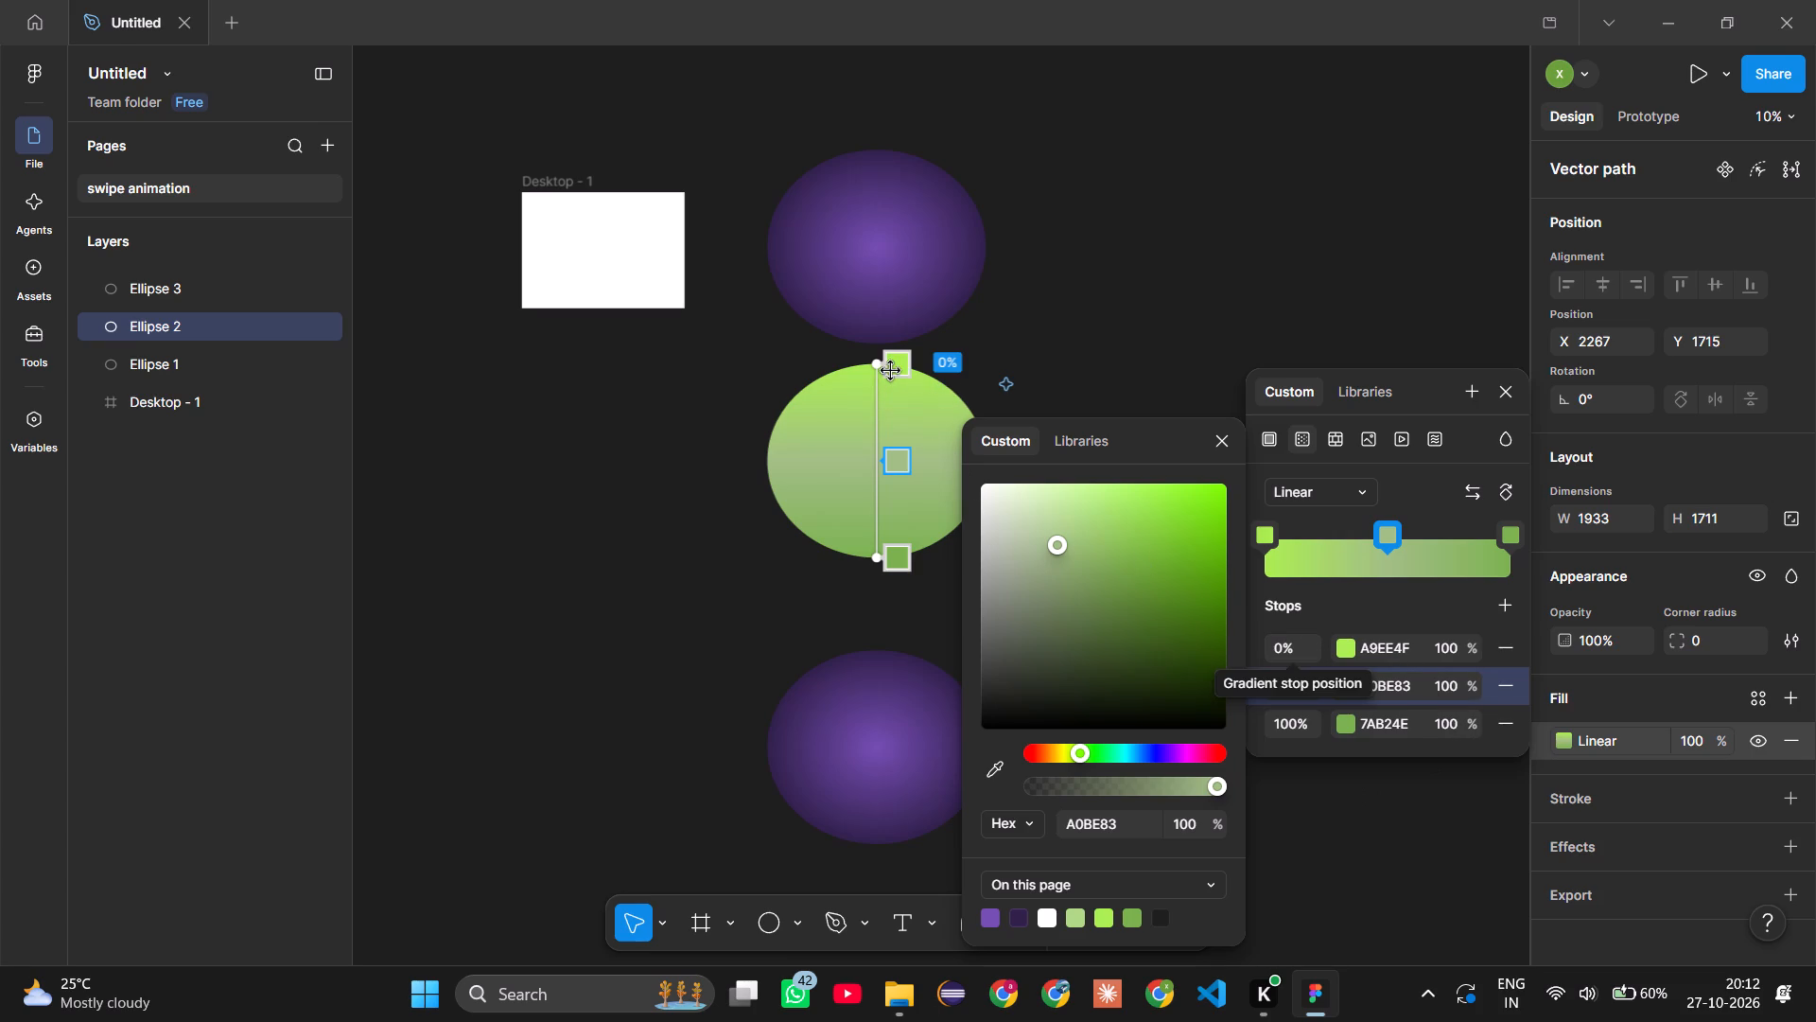
Move the A9EE4F stop along the middle ellipse's gradient to 52%, just past the A0BE83 stop, and close the fill settings.
drag(892, 369, 892, 414)
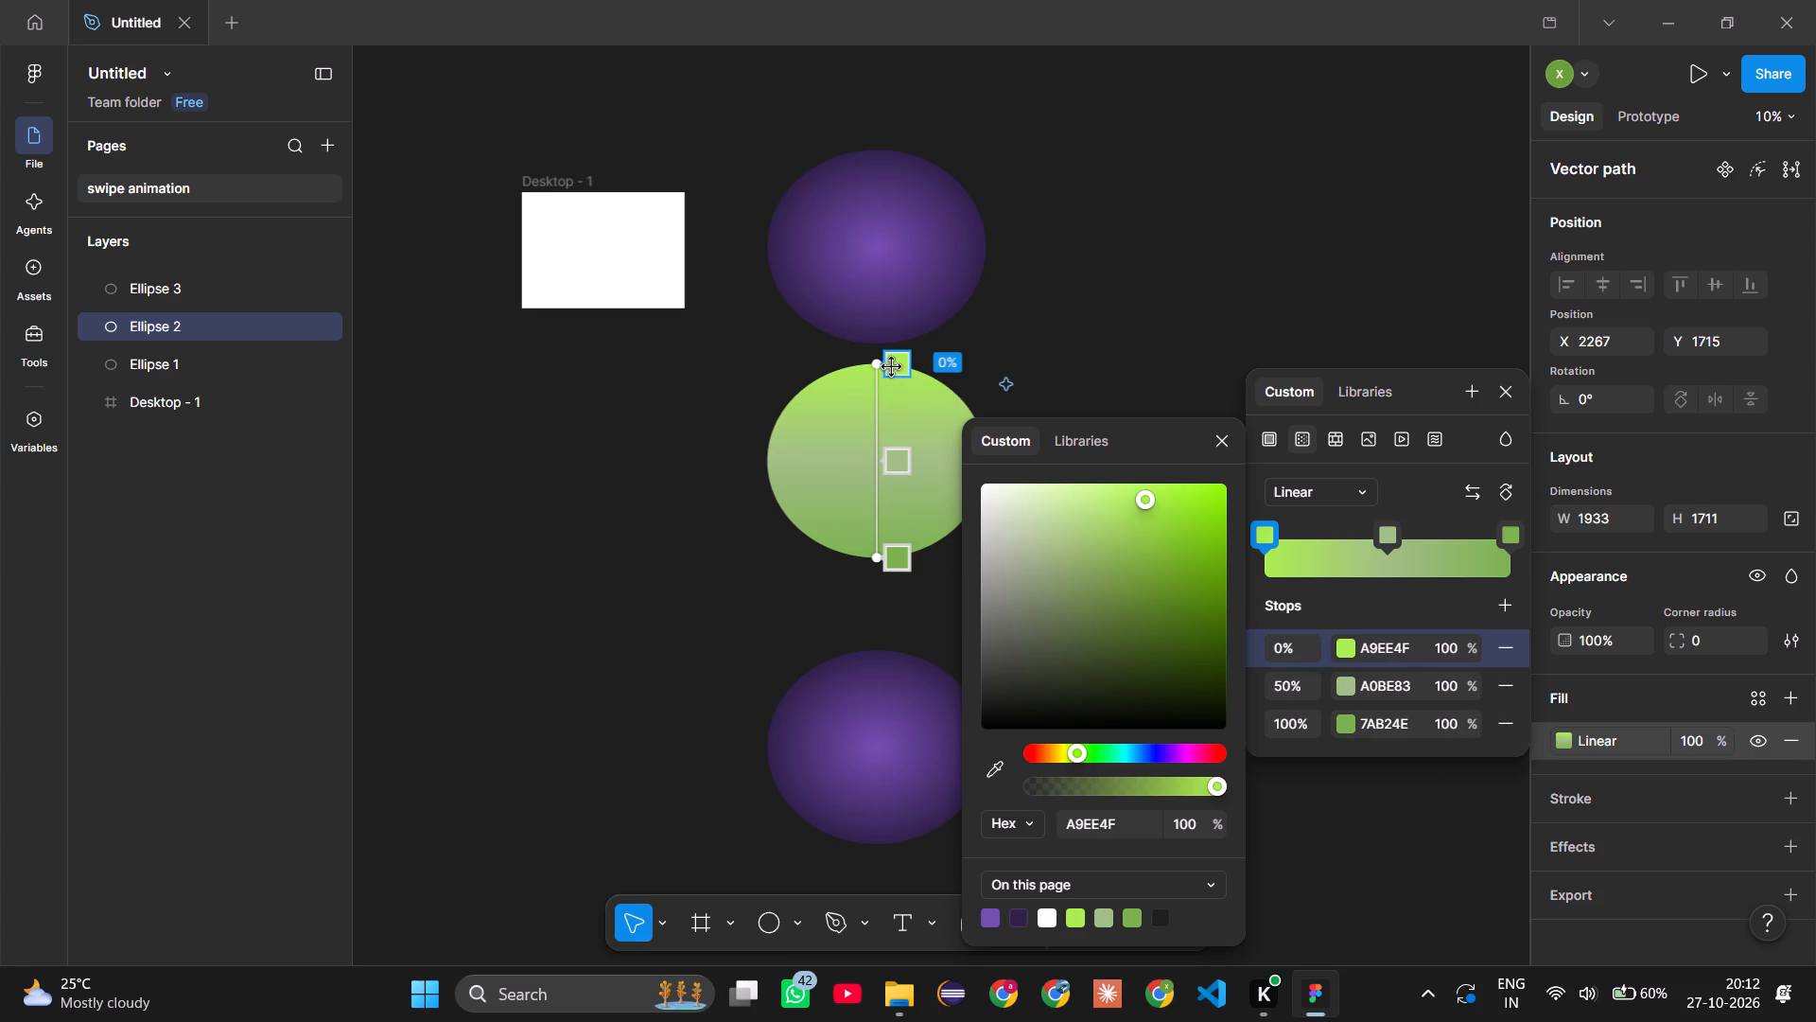
drag(900, 365, 898, 439)
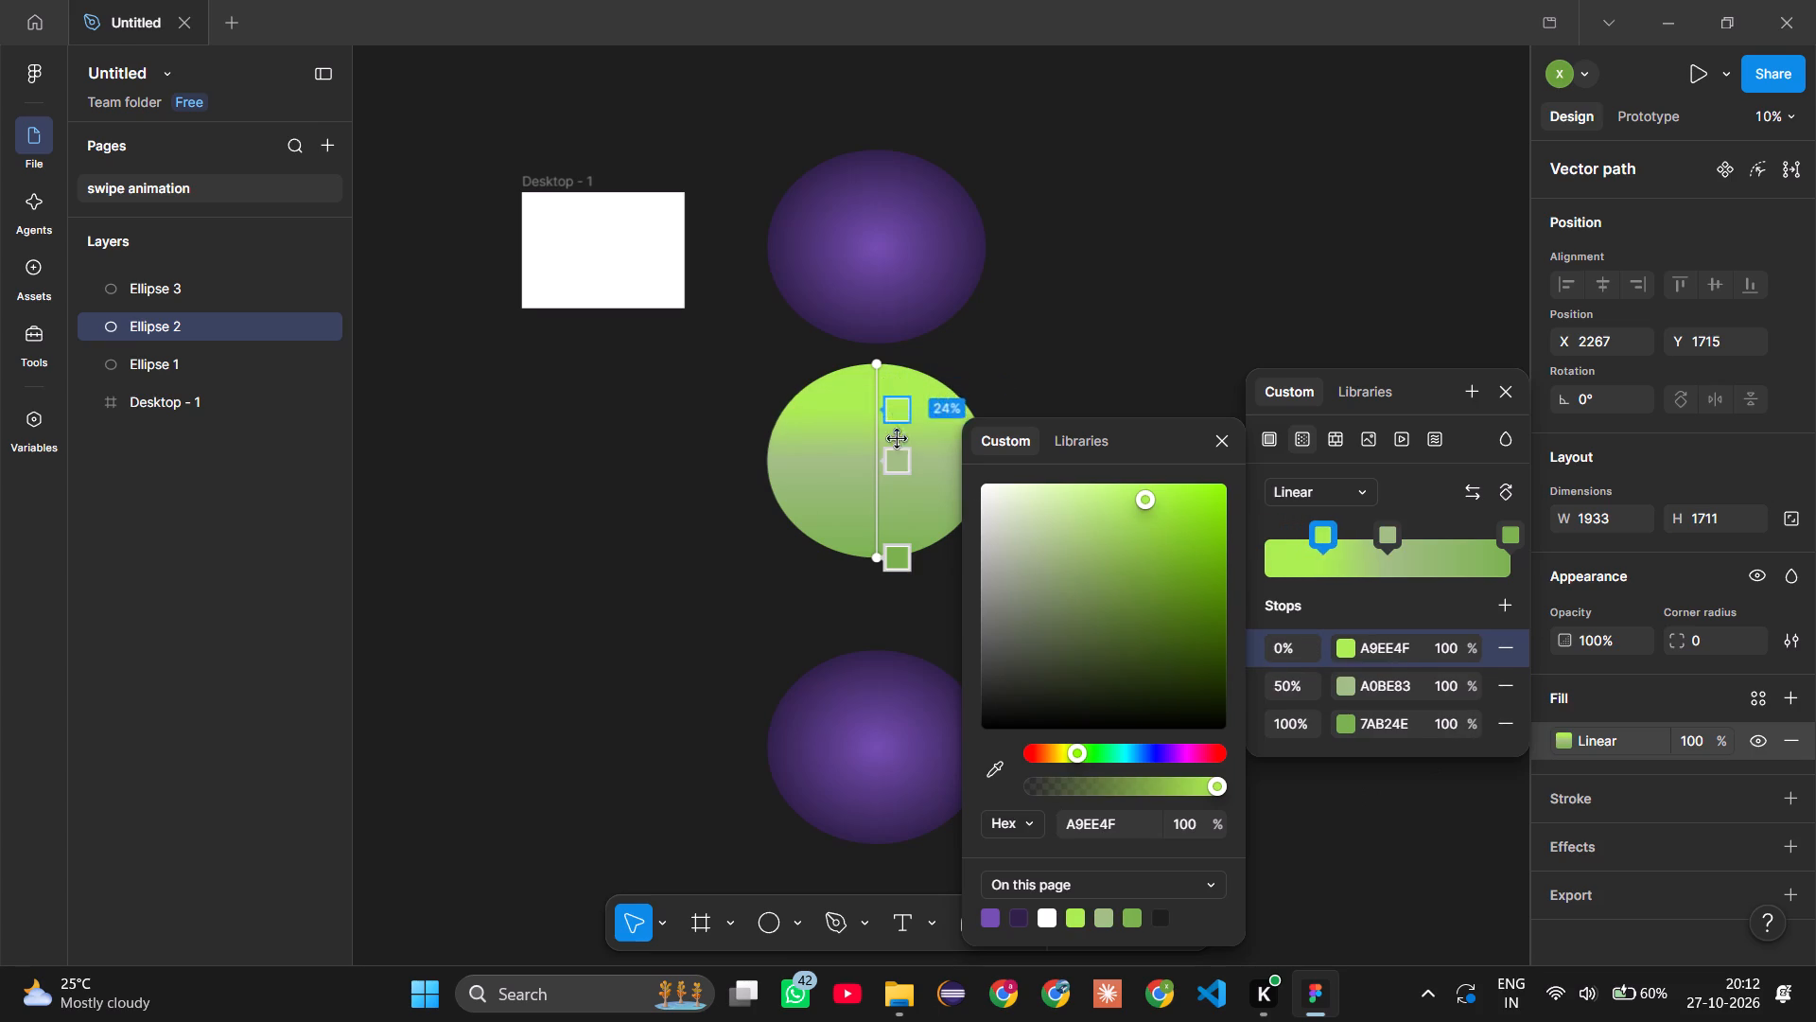
drag(898, 439, 900, 469)
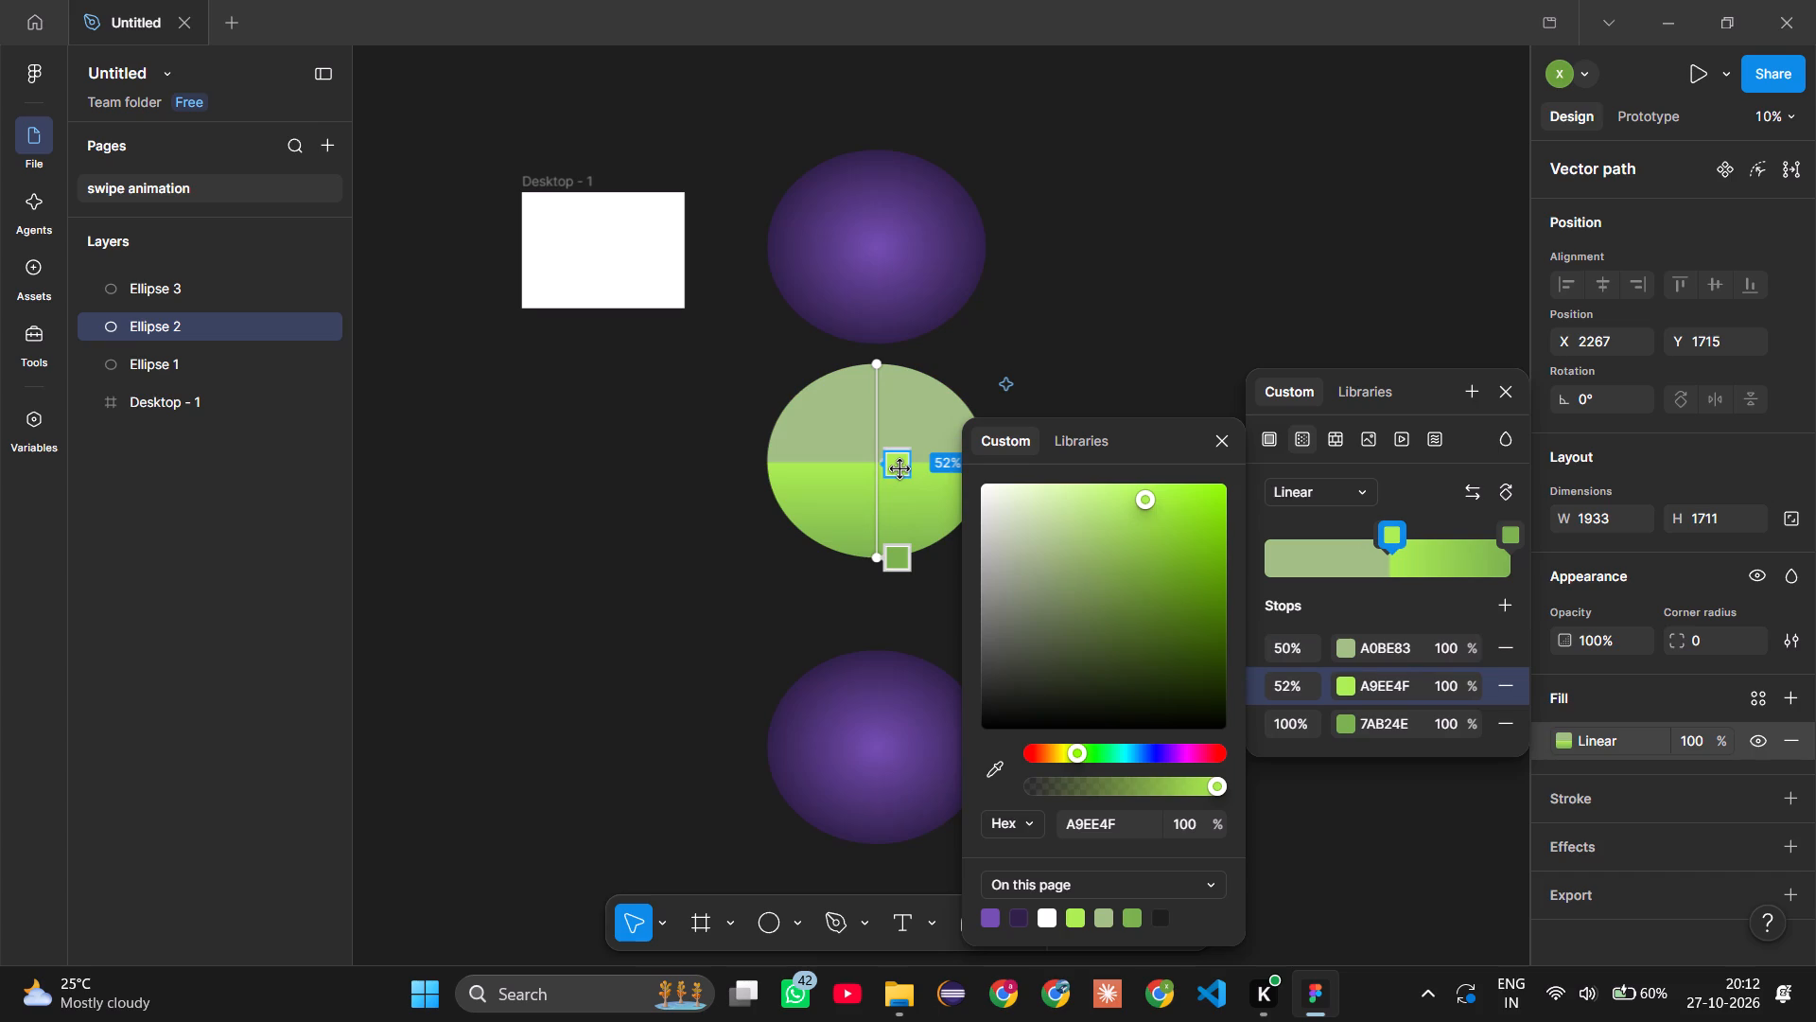
click(900, 469)
click(918, 429)
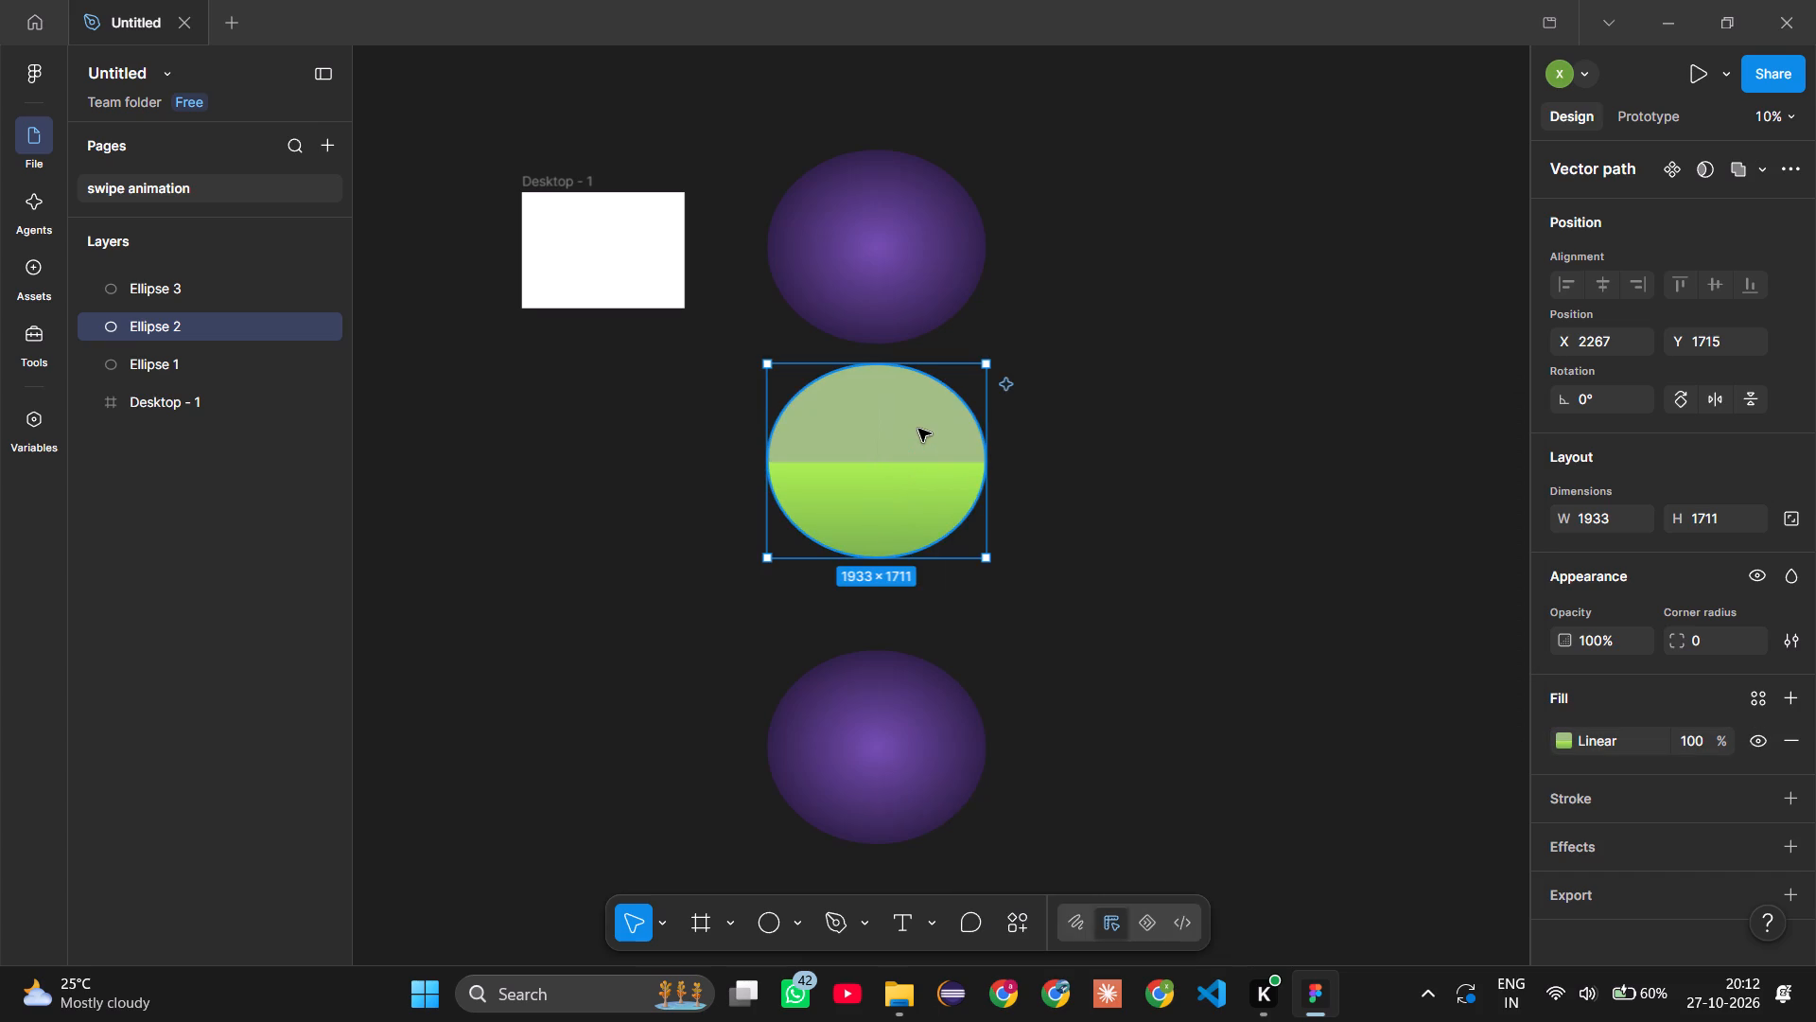
click(918, 429)
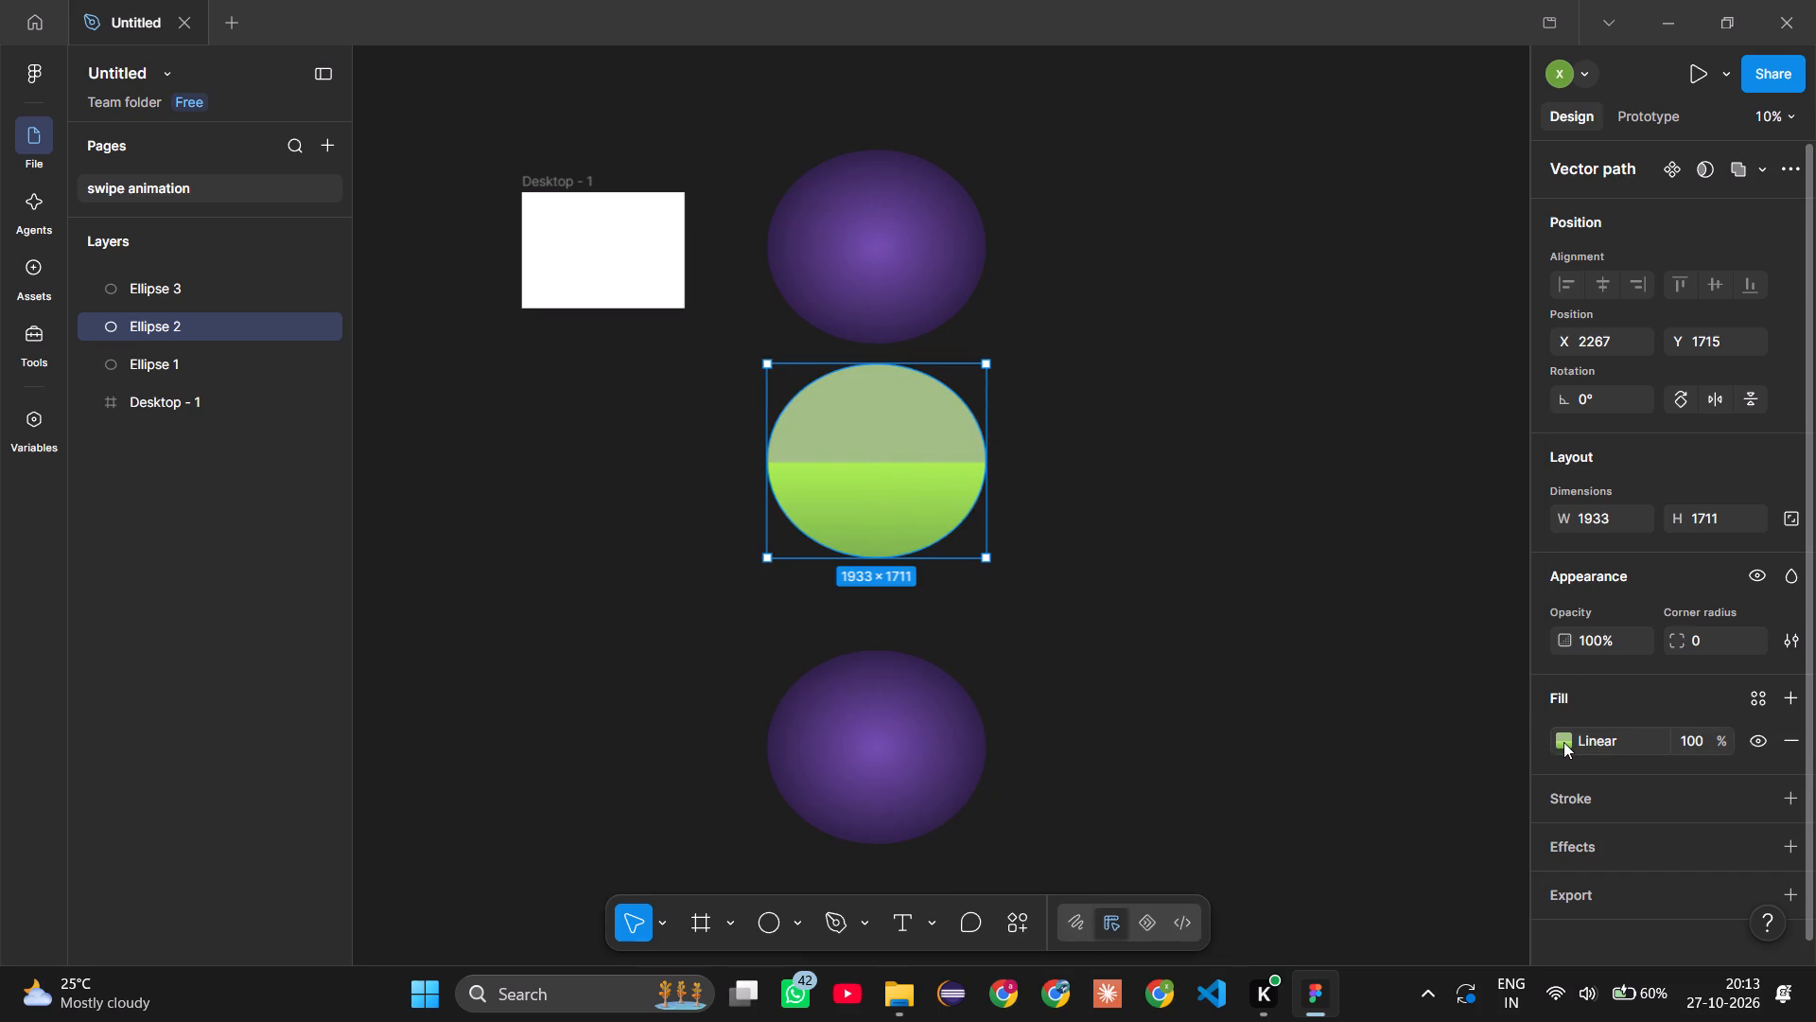
Change the middle ellipse's gradient fill type to Radial.
click(1563, 742)
click(1365, 681)
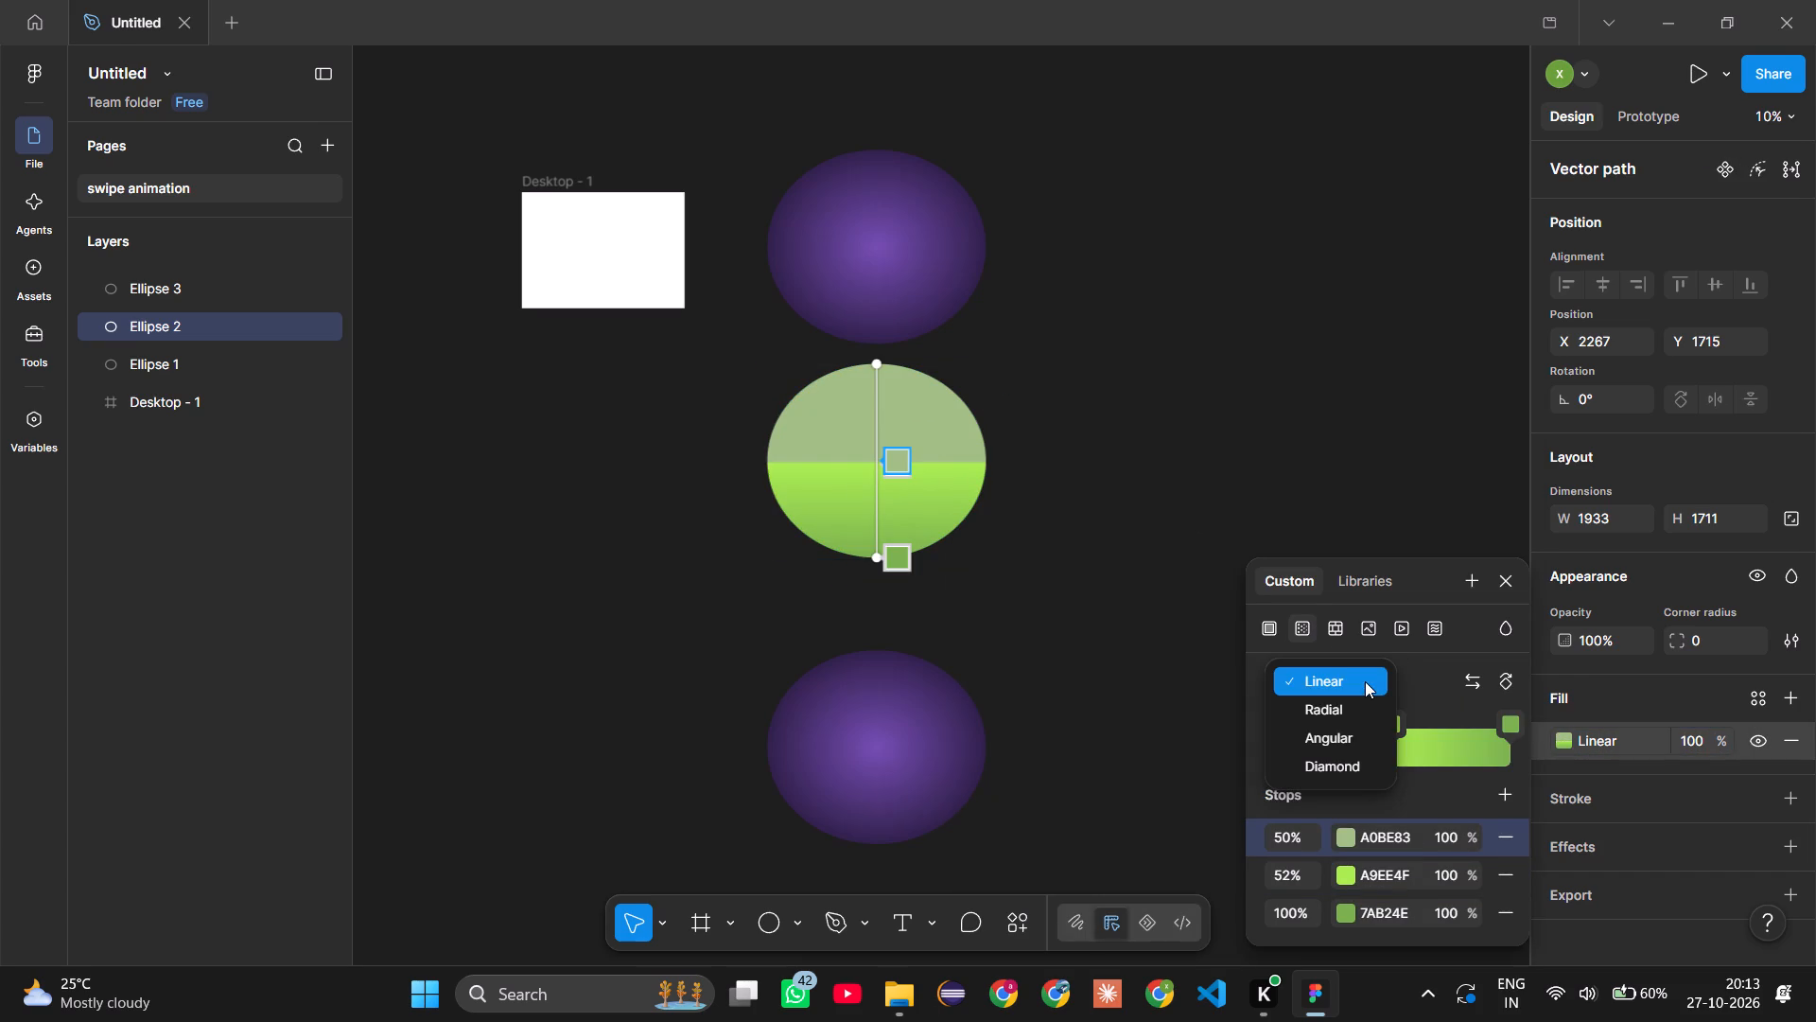
click(1338, 705)
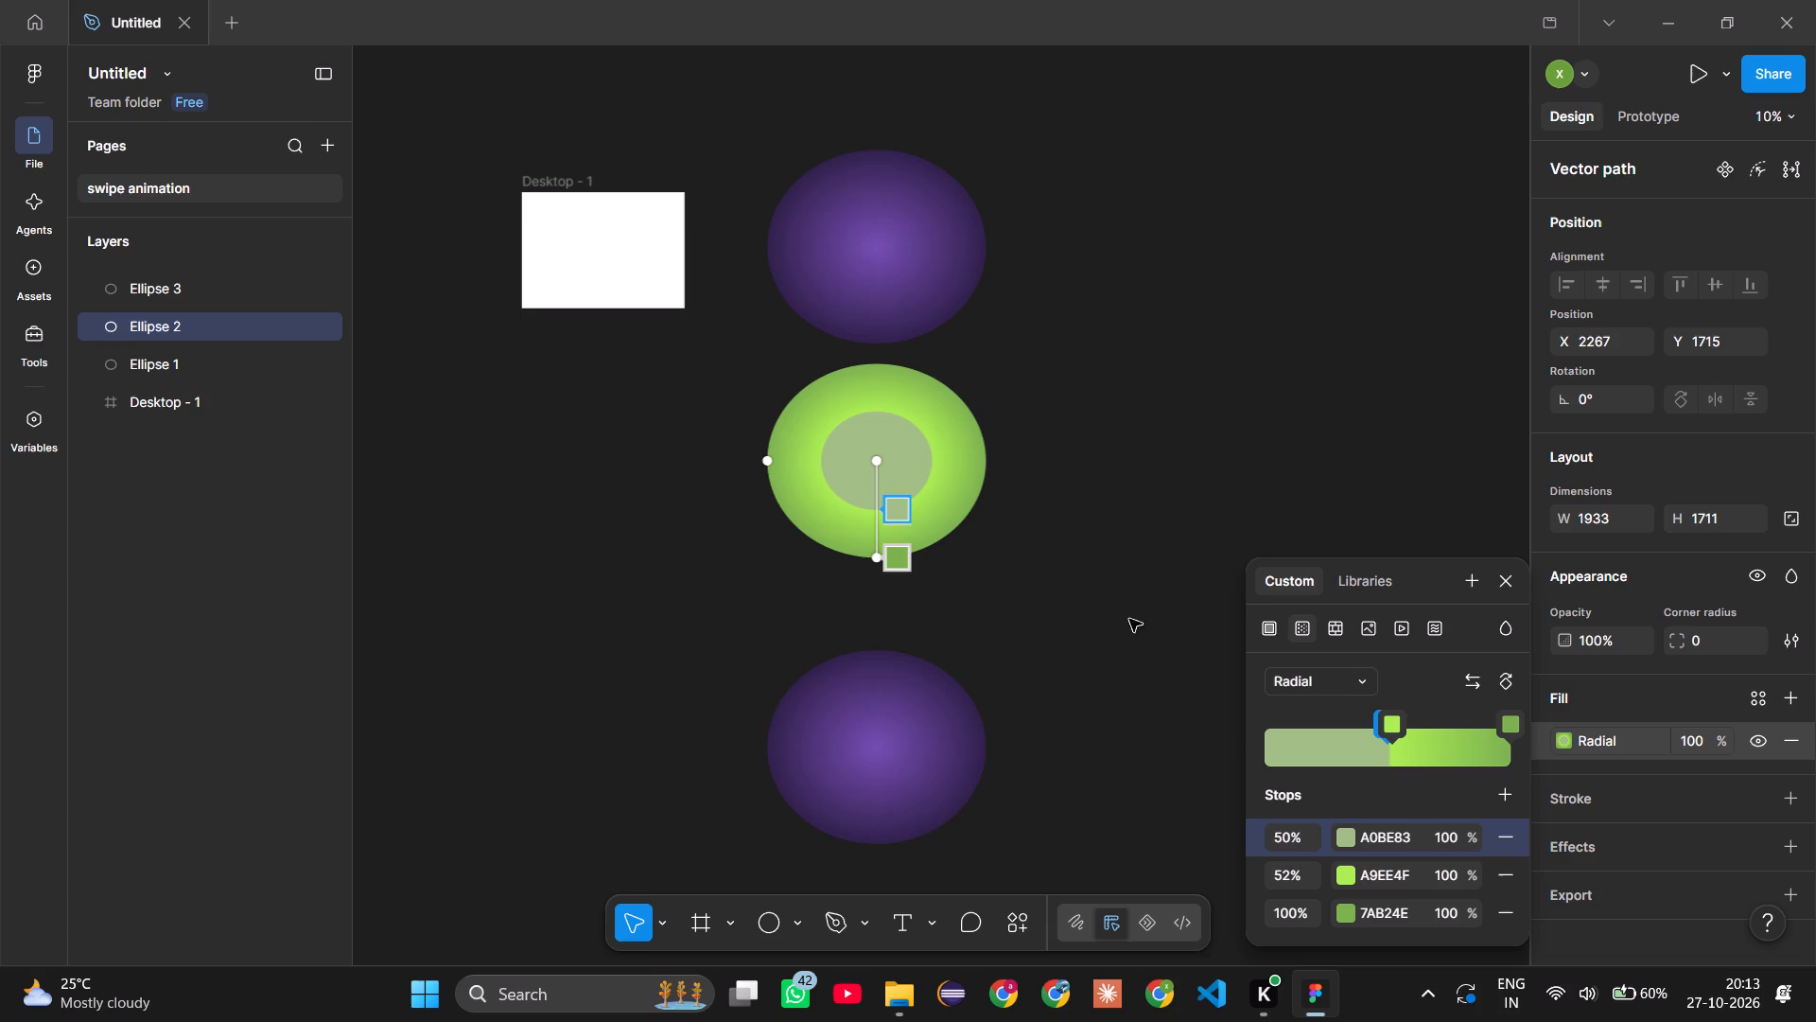
Remove the A9EE4F stop from the middle ellipse's radial gradient and move the A0BE83 stop to 1%, near the centre.
click(1500, 875)
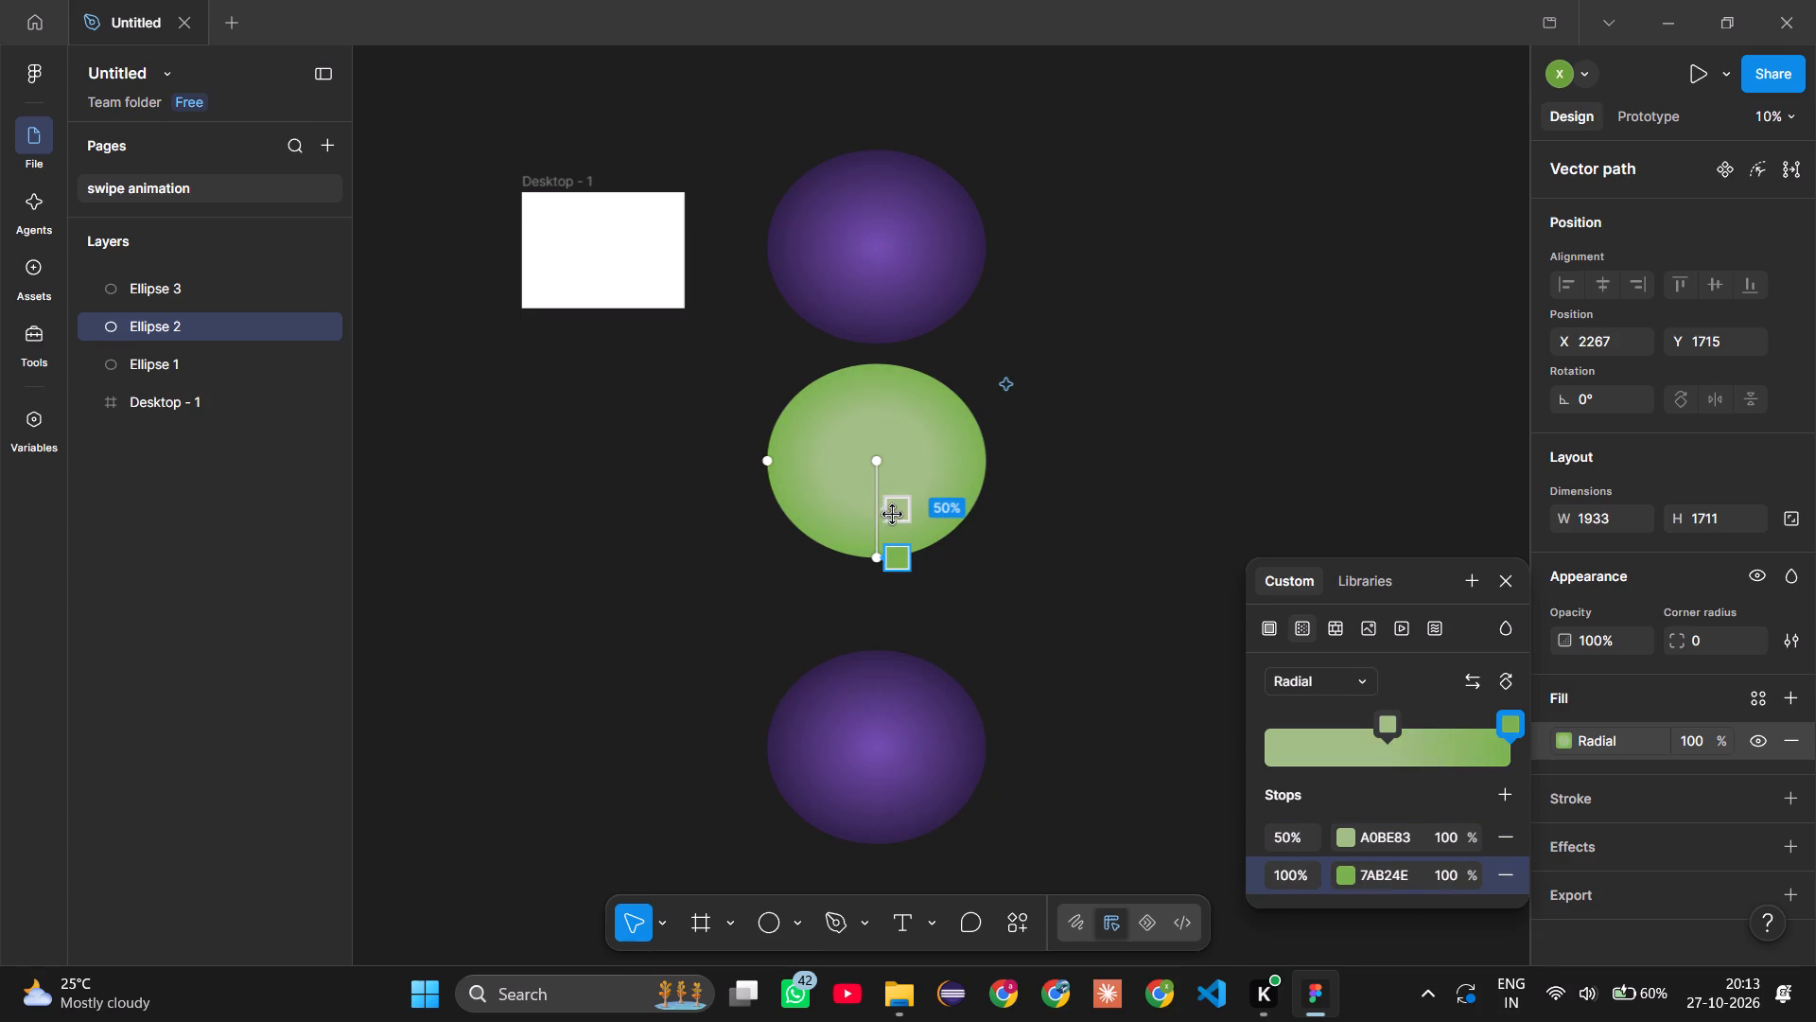
drag(893, 515, 881, 465)
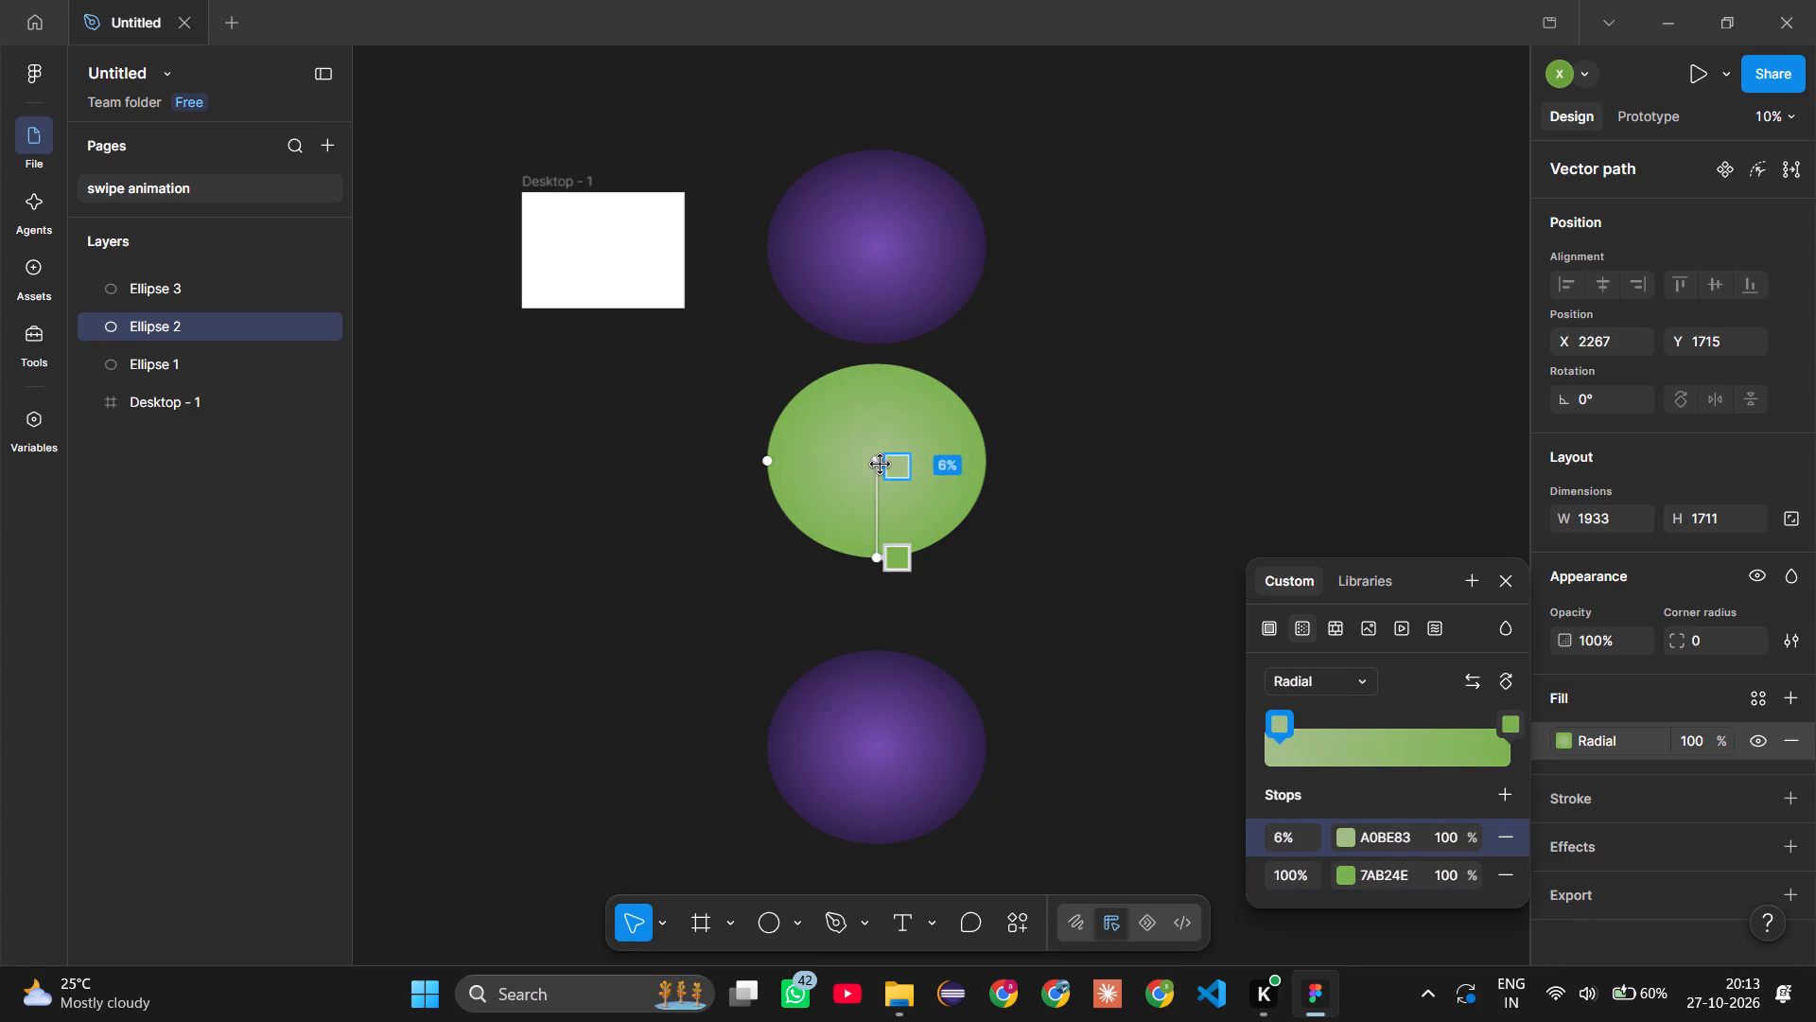
drag(881, 465, 880, 462)
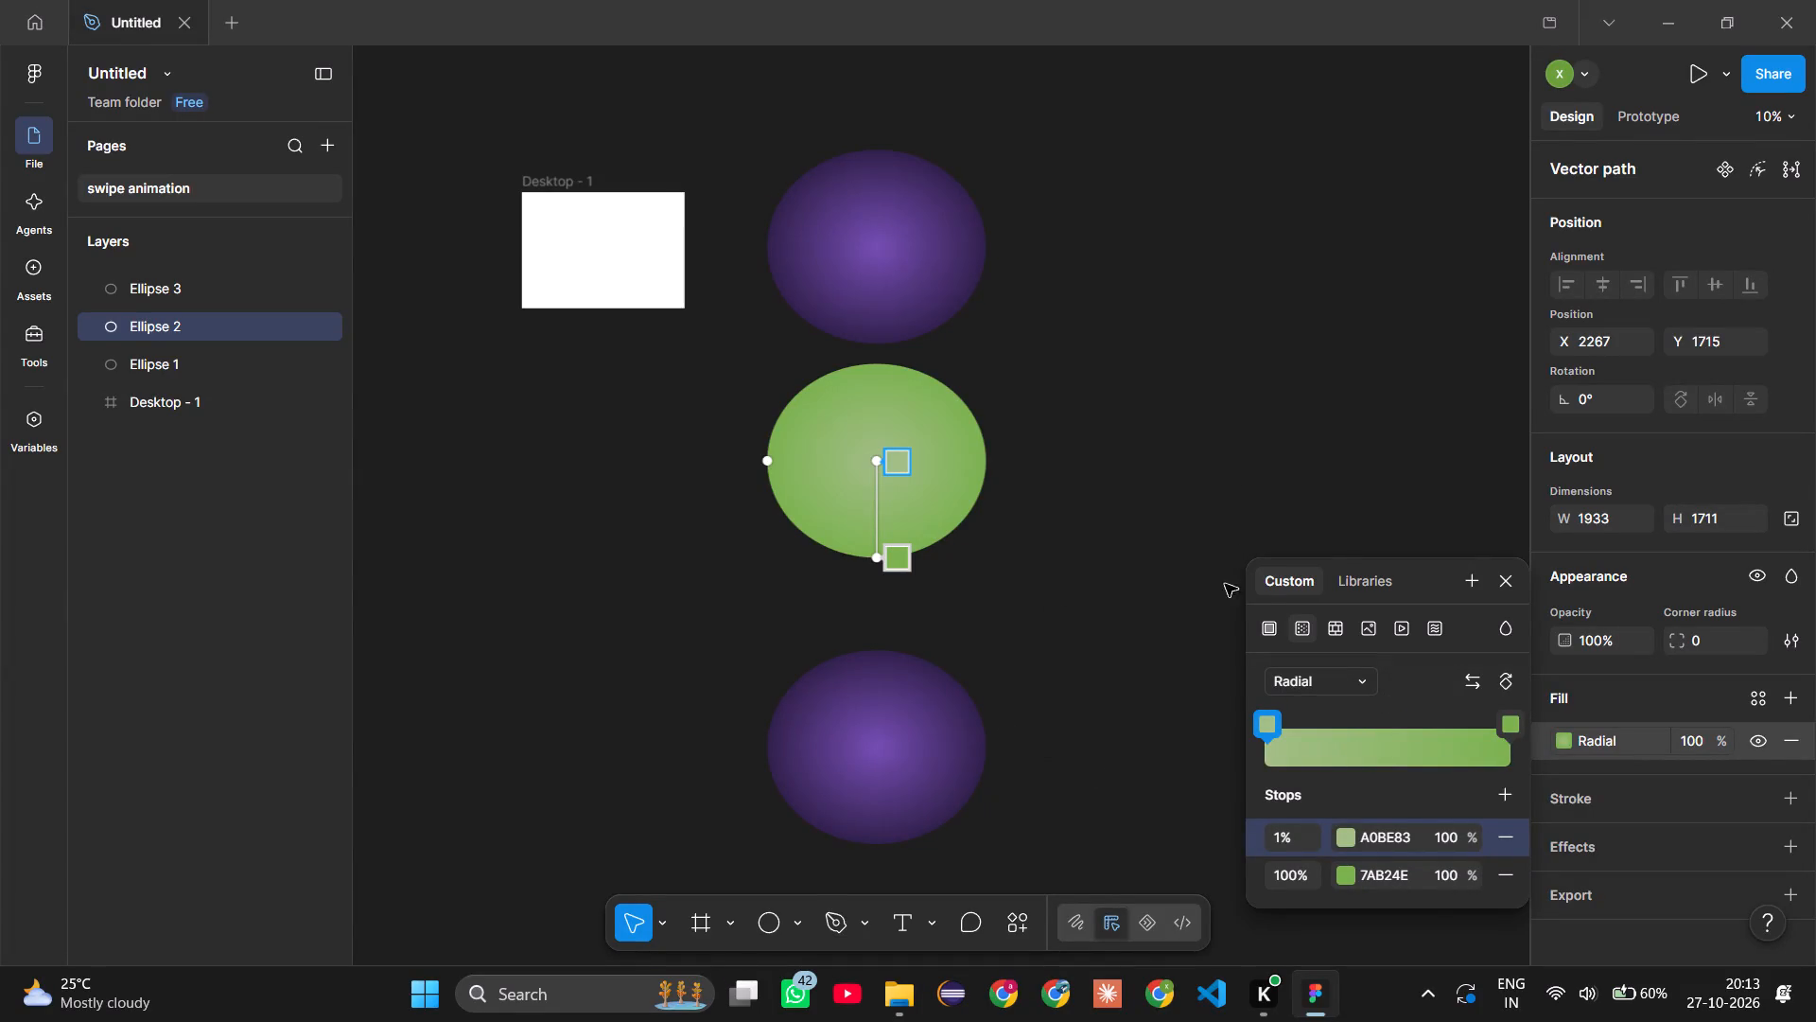
Recolour the 1% stop of the middle ellipse's gradient to a light green, CAF89E, and close the fill settings.
click(1267, 721)
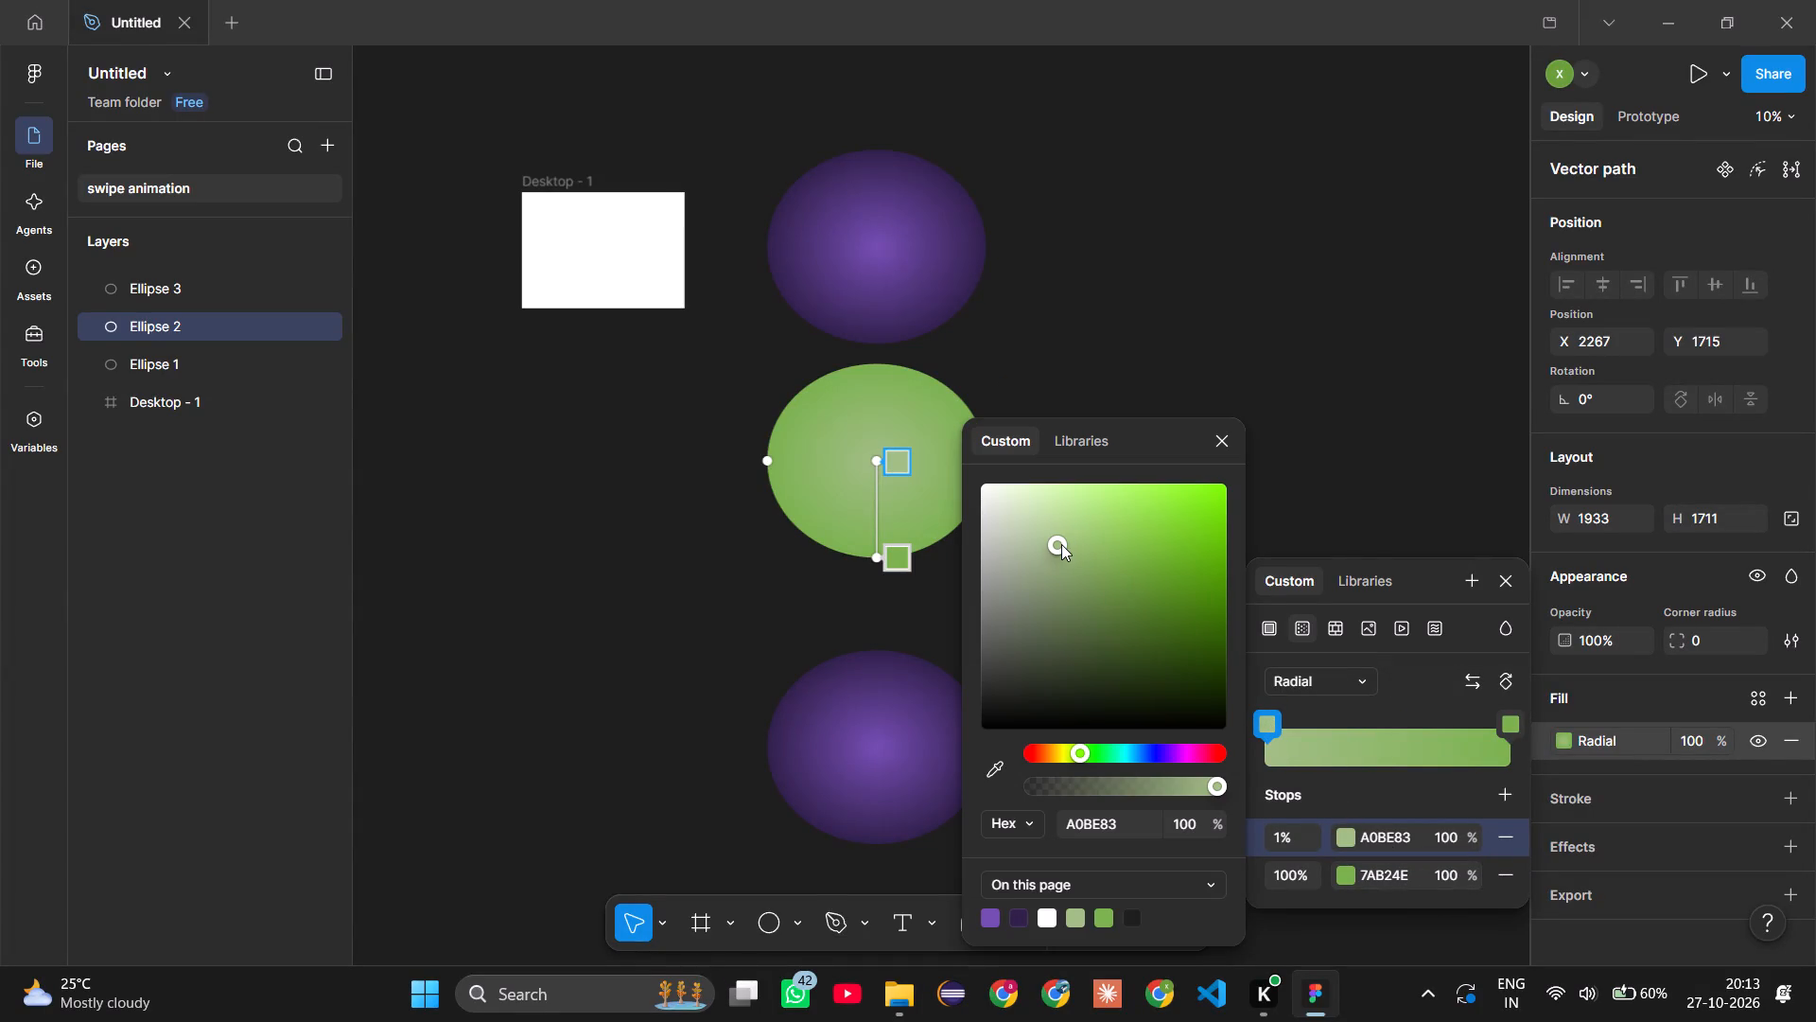
drag(1061, 544, 1071, 489)
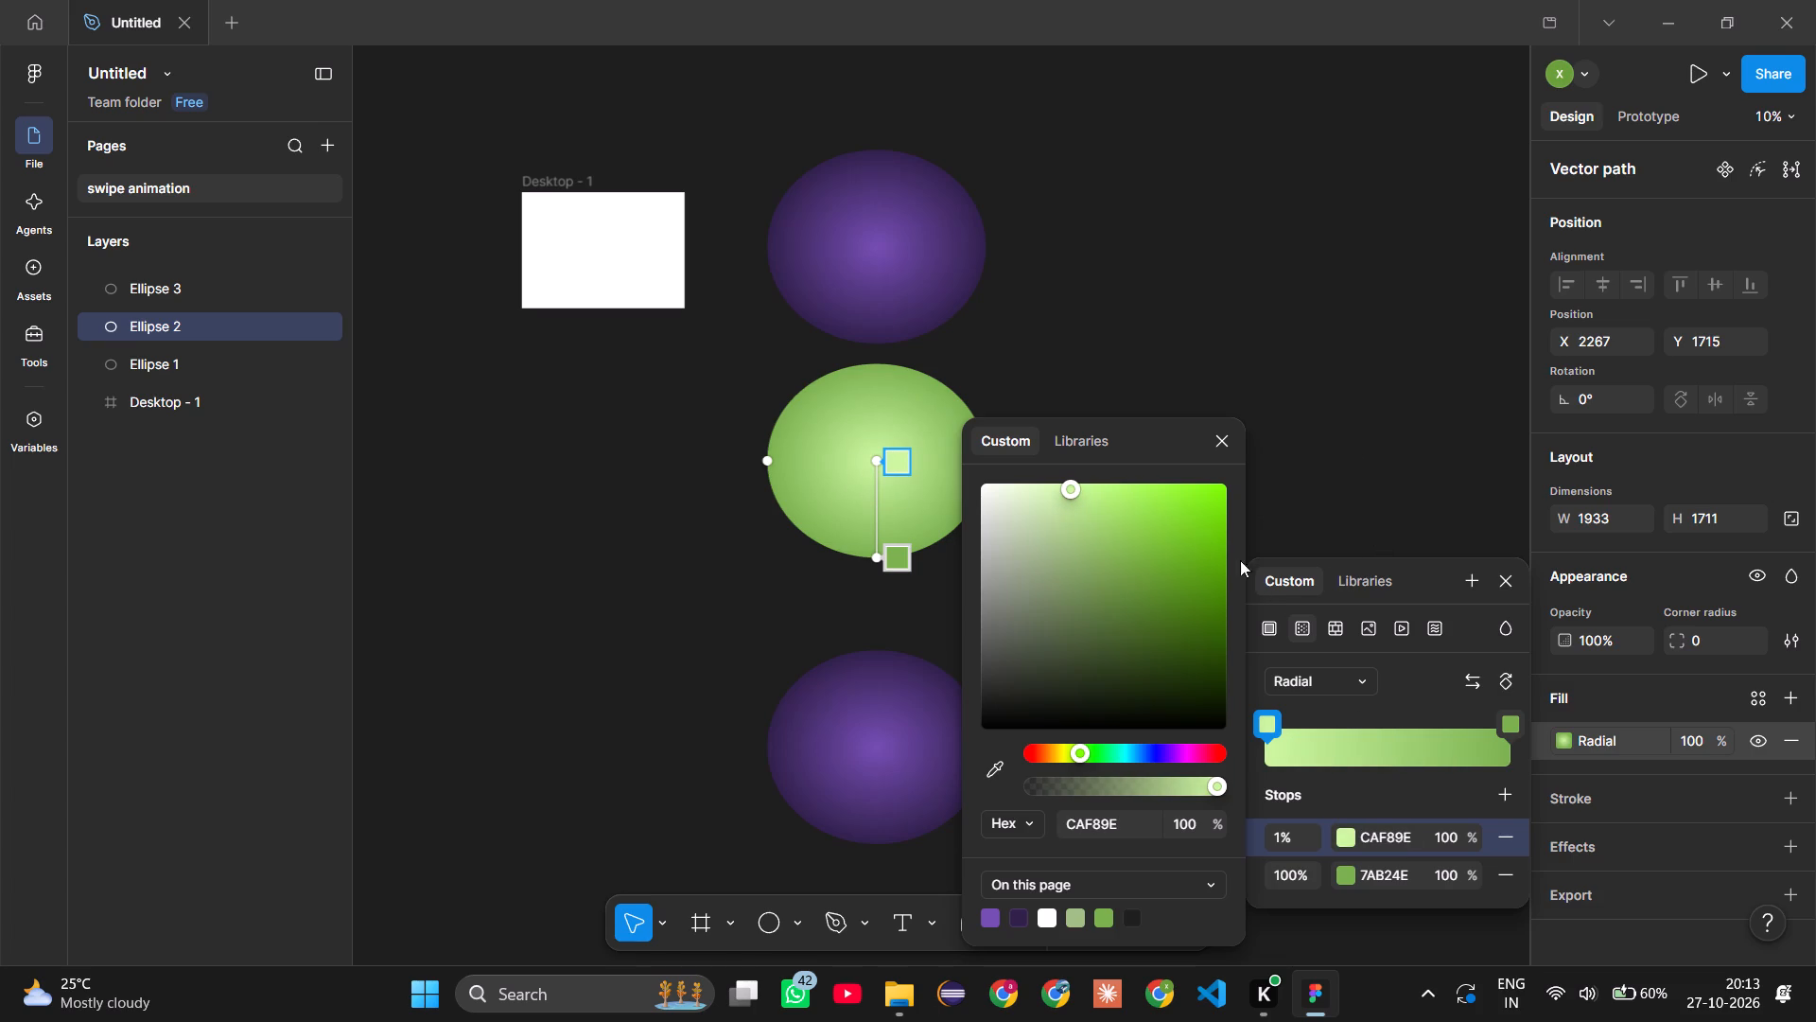
click(1394, 461)
Move the bottom ellipse up closer to the middle ellipse, to about Y 3898.
drag(848, 745, 854, 706)
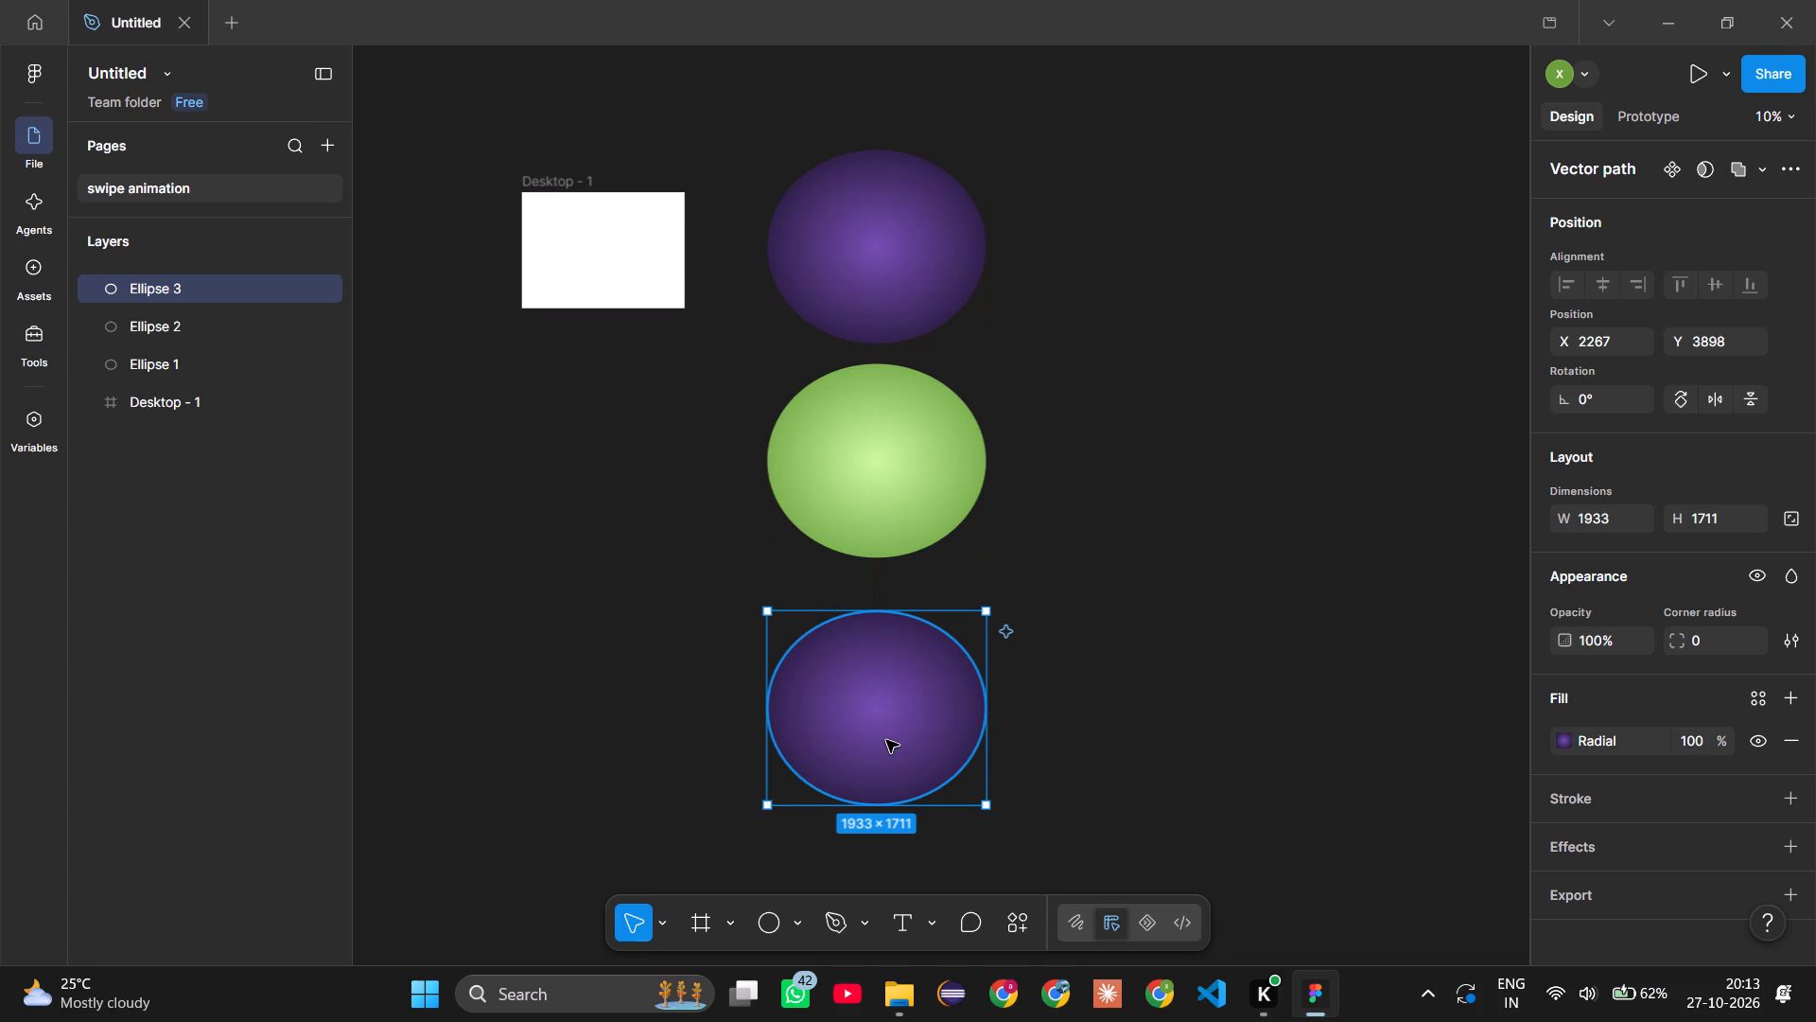
Recolour the 0% stop of the bottom ellipse's radial gradient to a light red, F57E7E.
click(1565, 741)
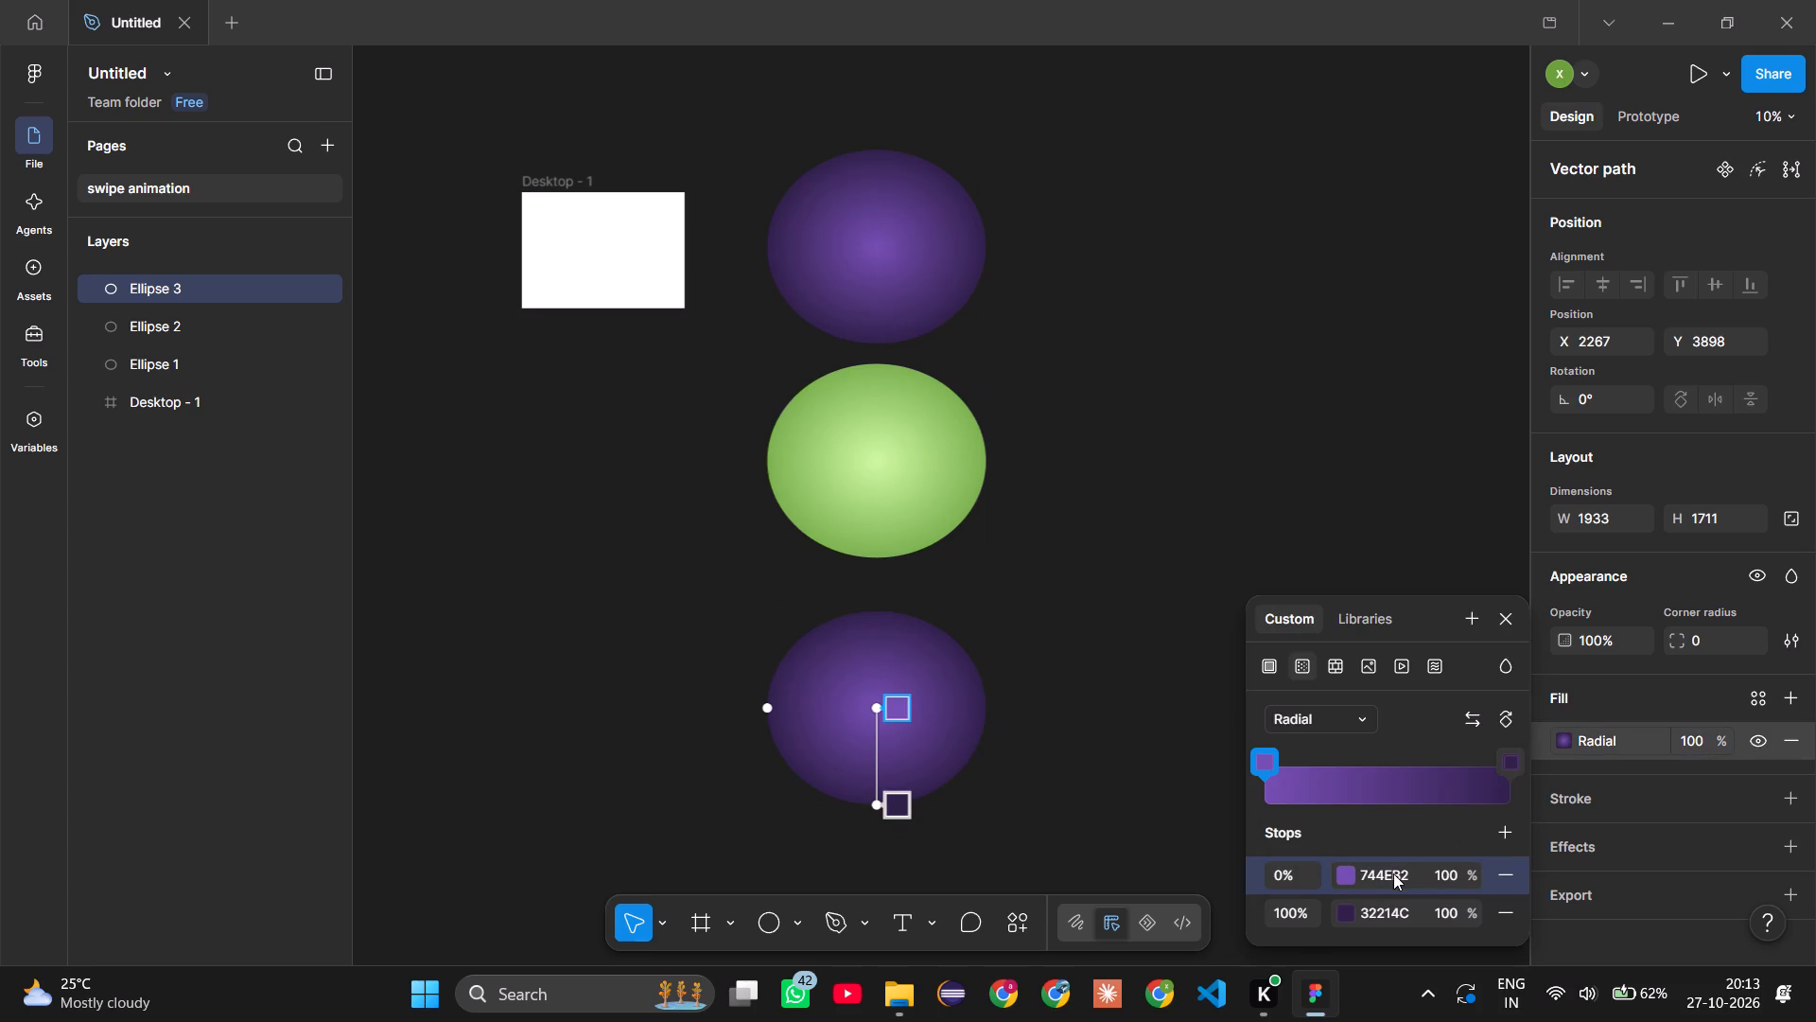
double_click(1393, 873)
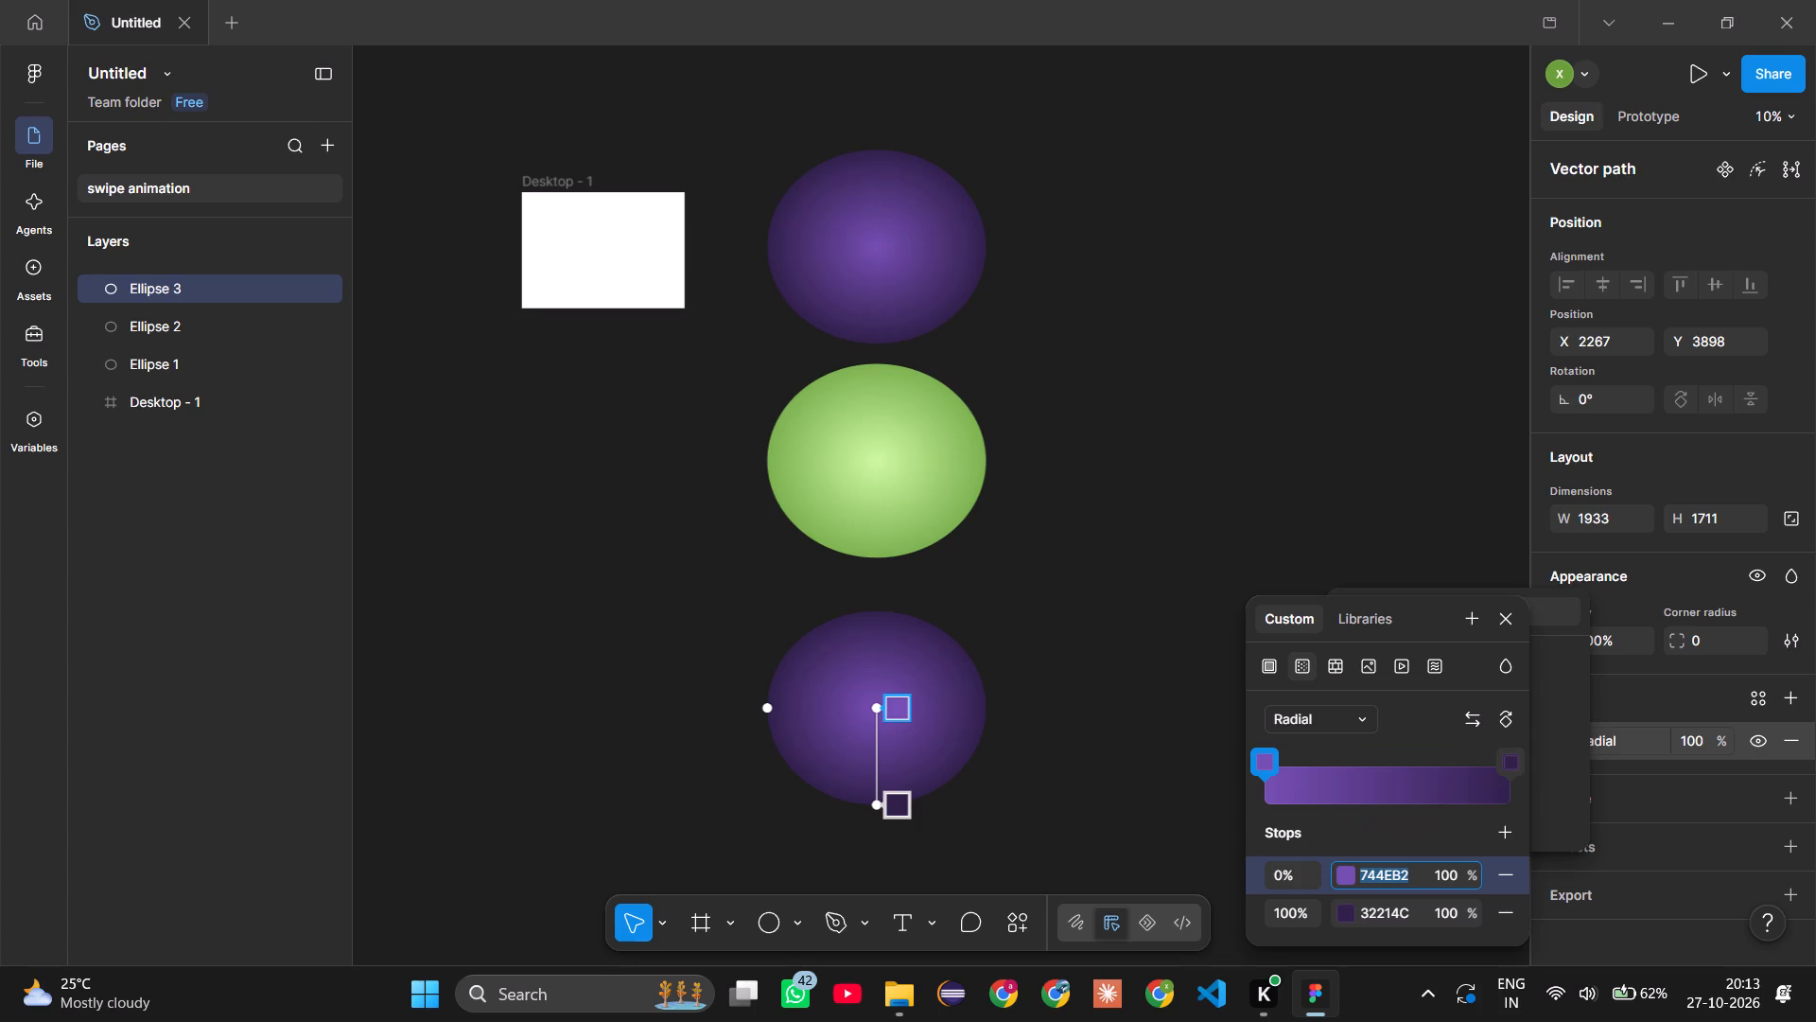
click(1343, 877)
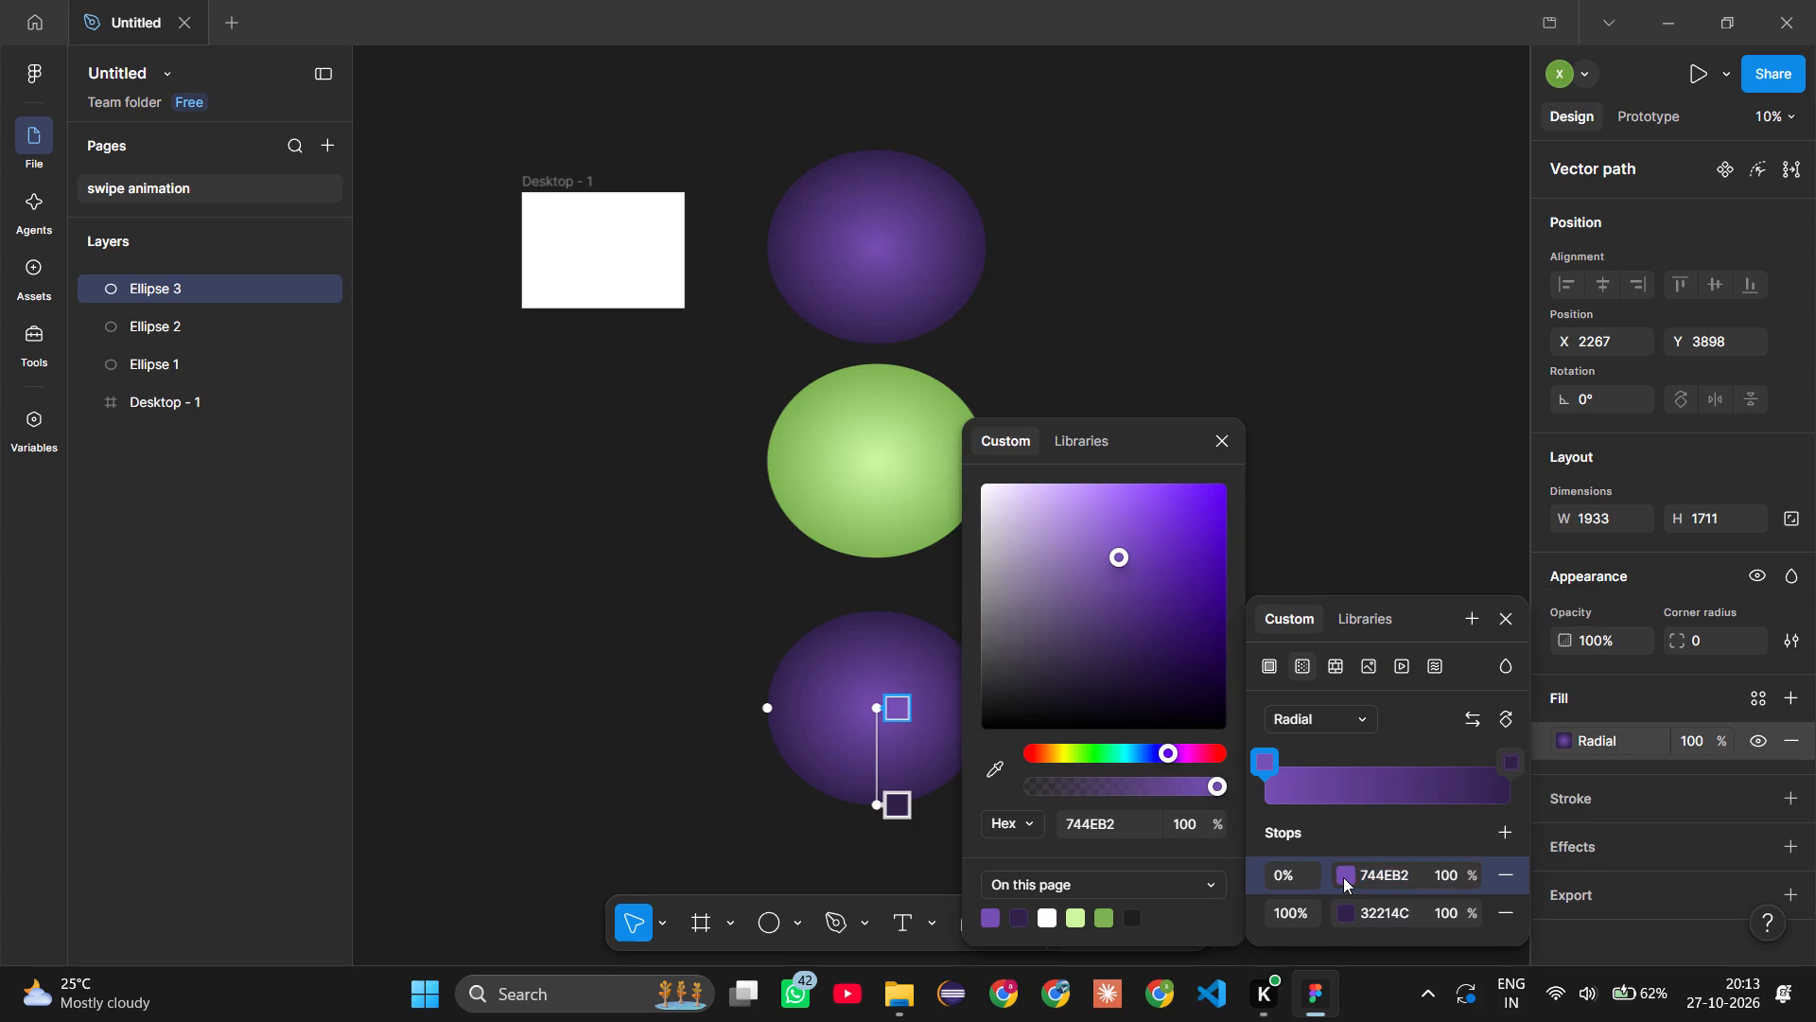
click(1032, 754)
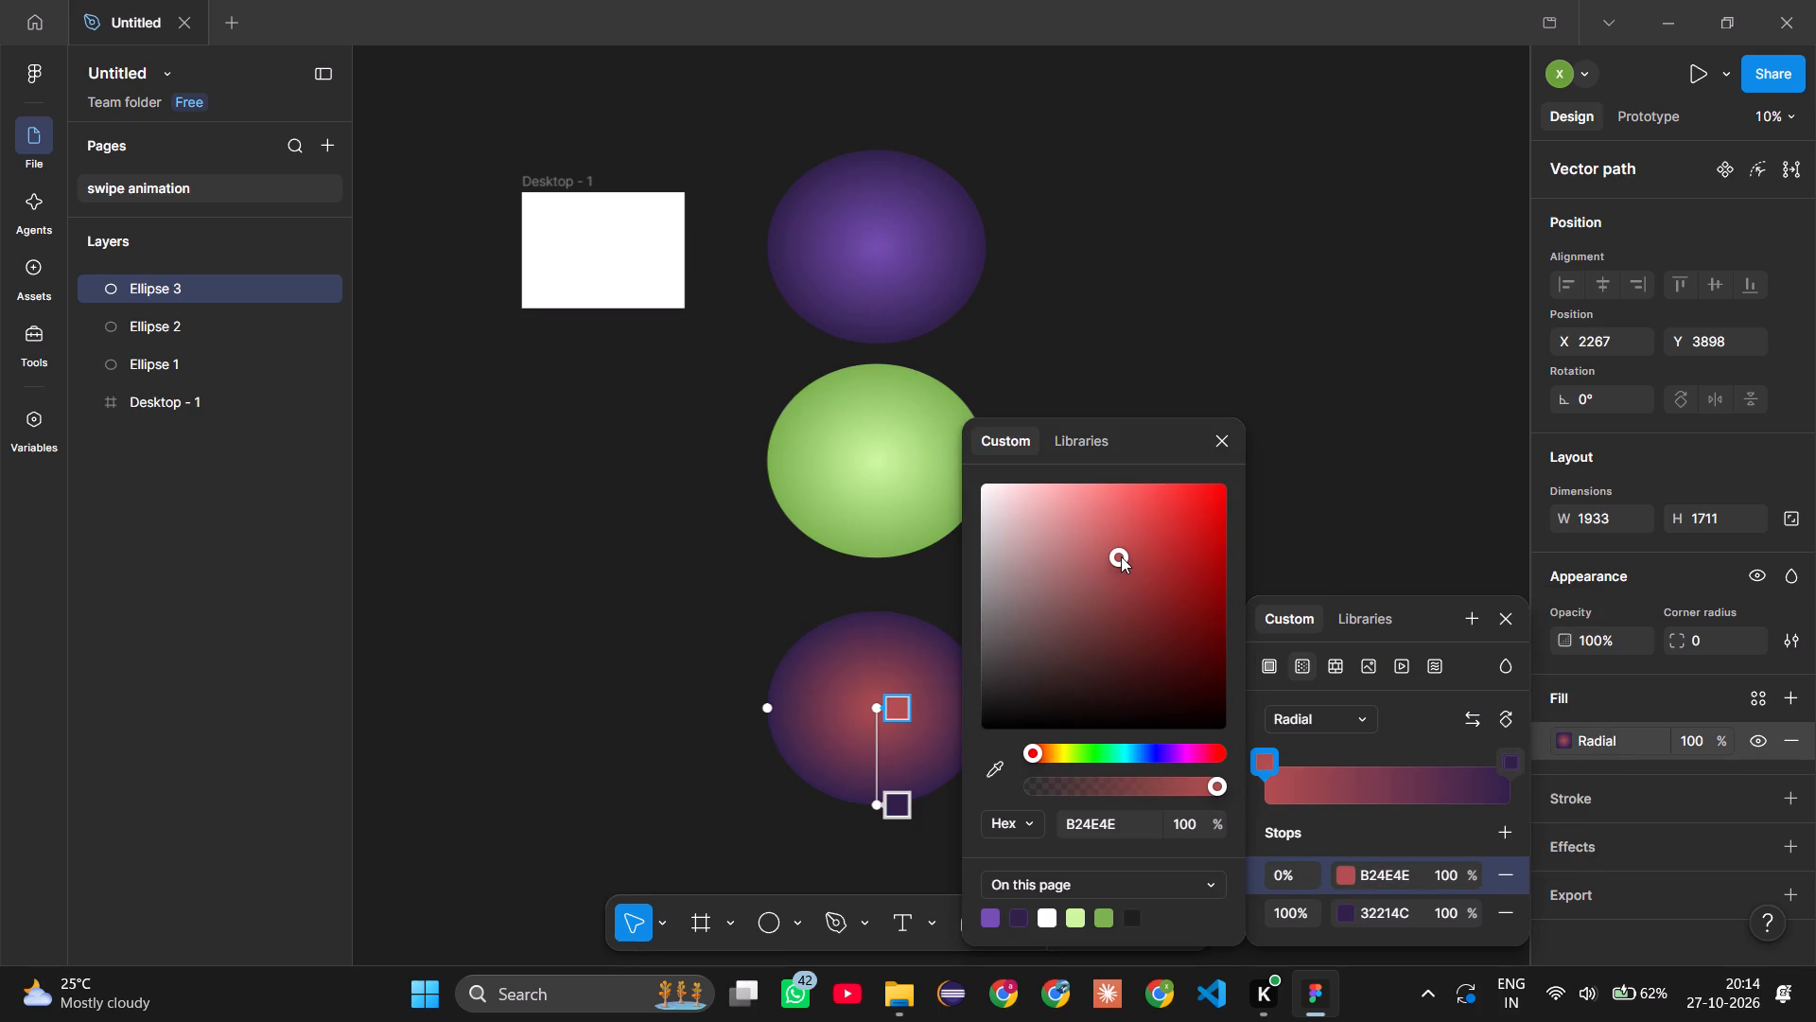
drag(1121, 555, 1172, 499)
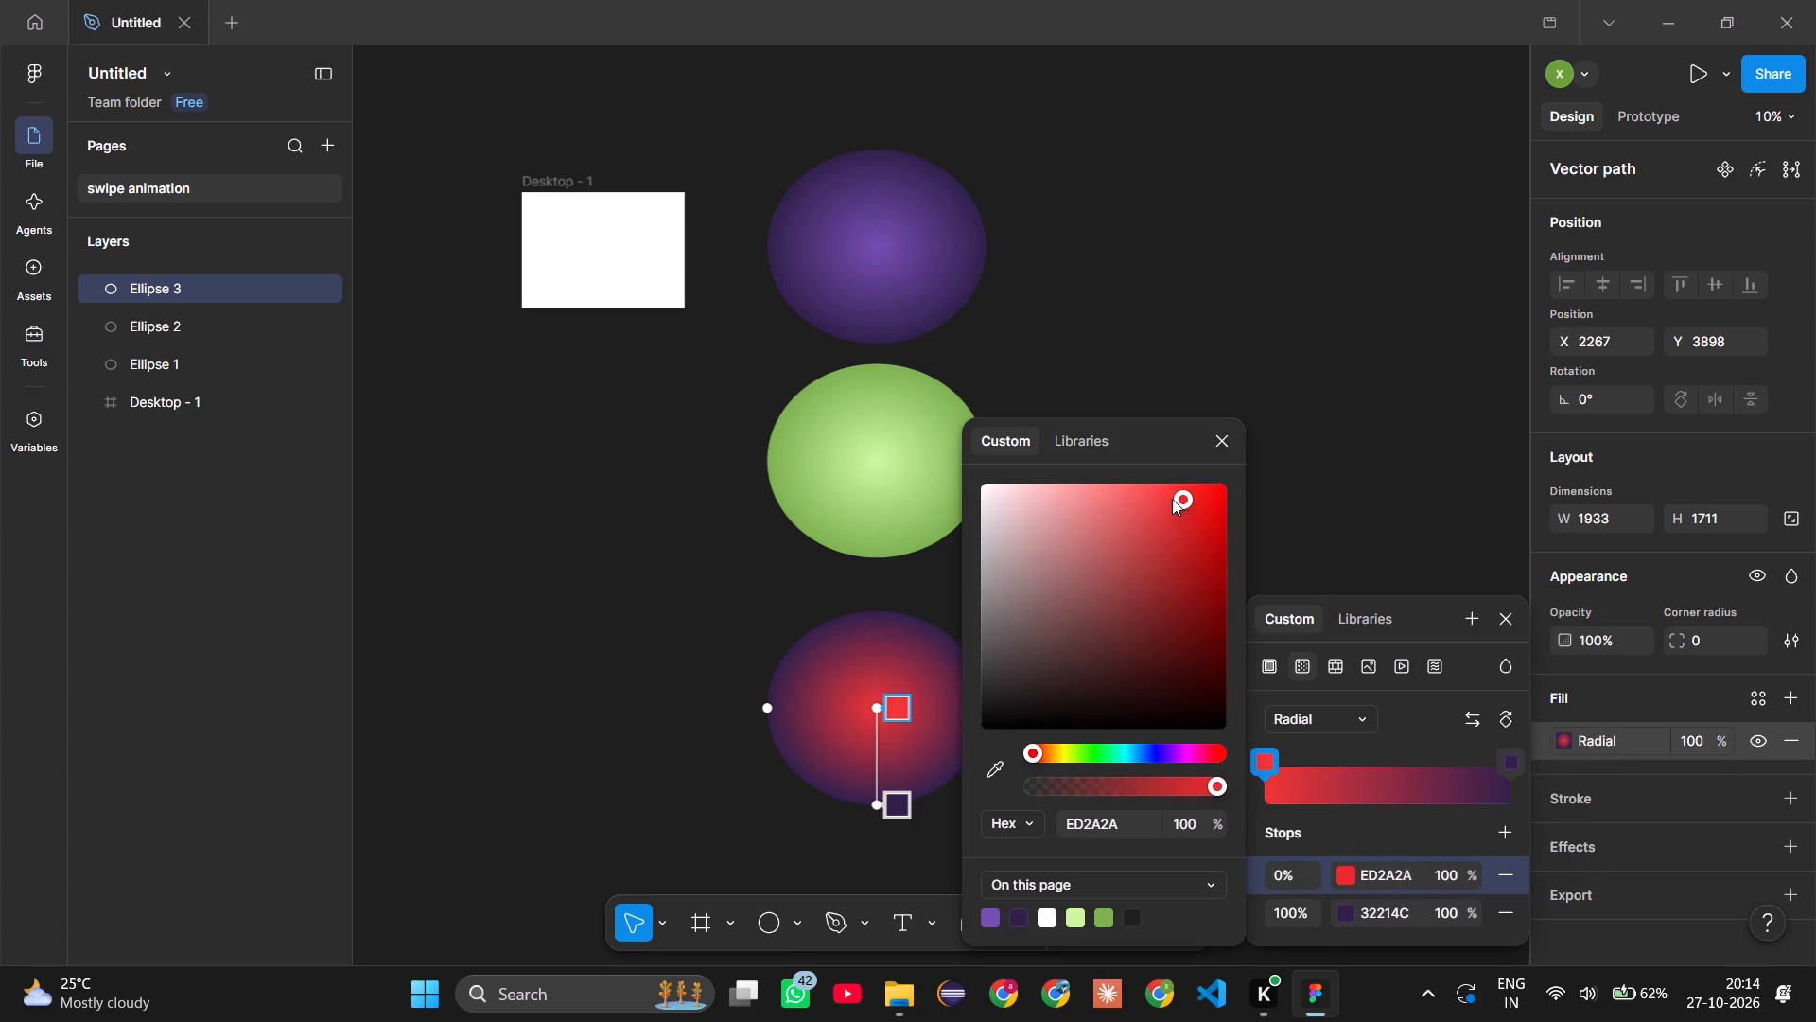
drag(1172, 499, 1124, 498)
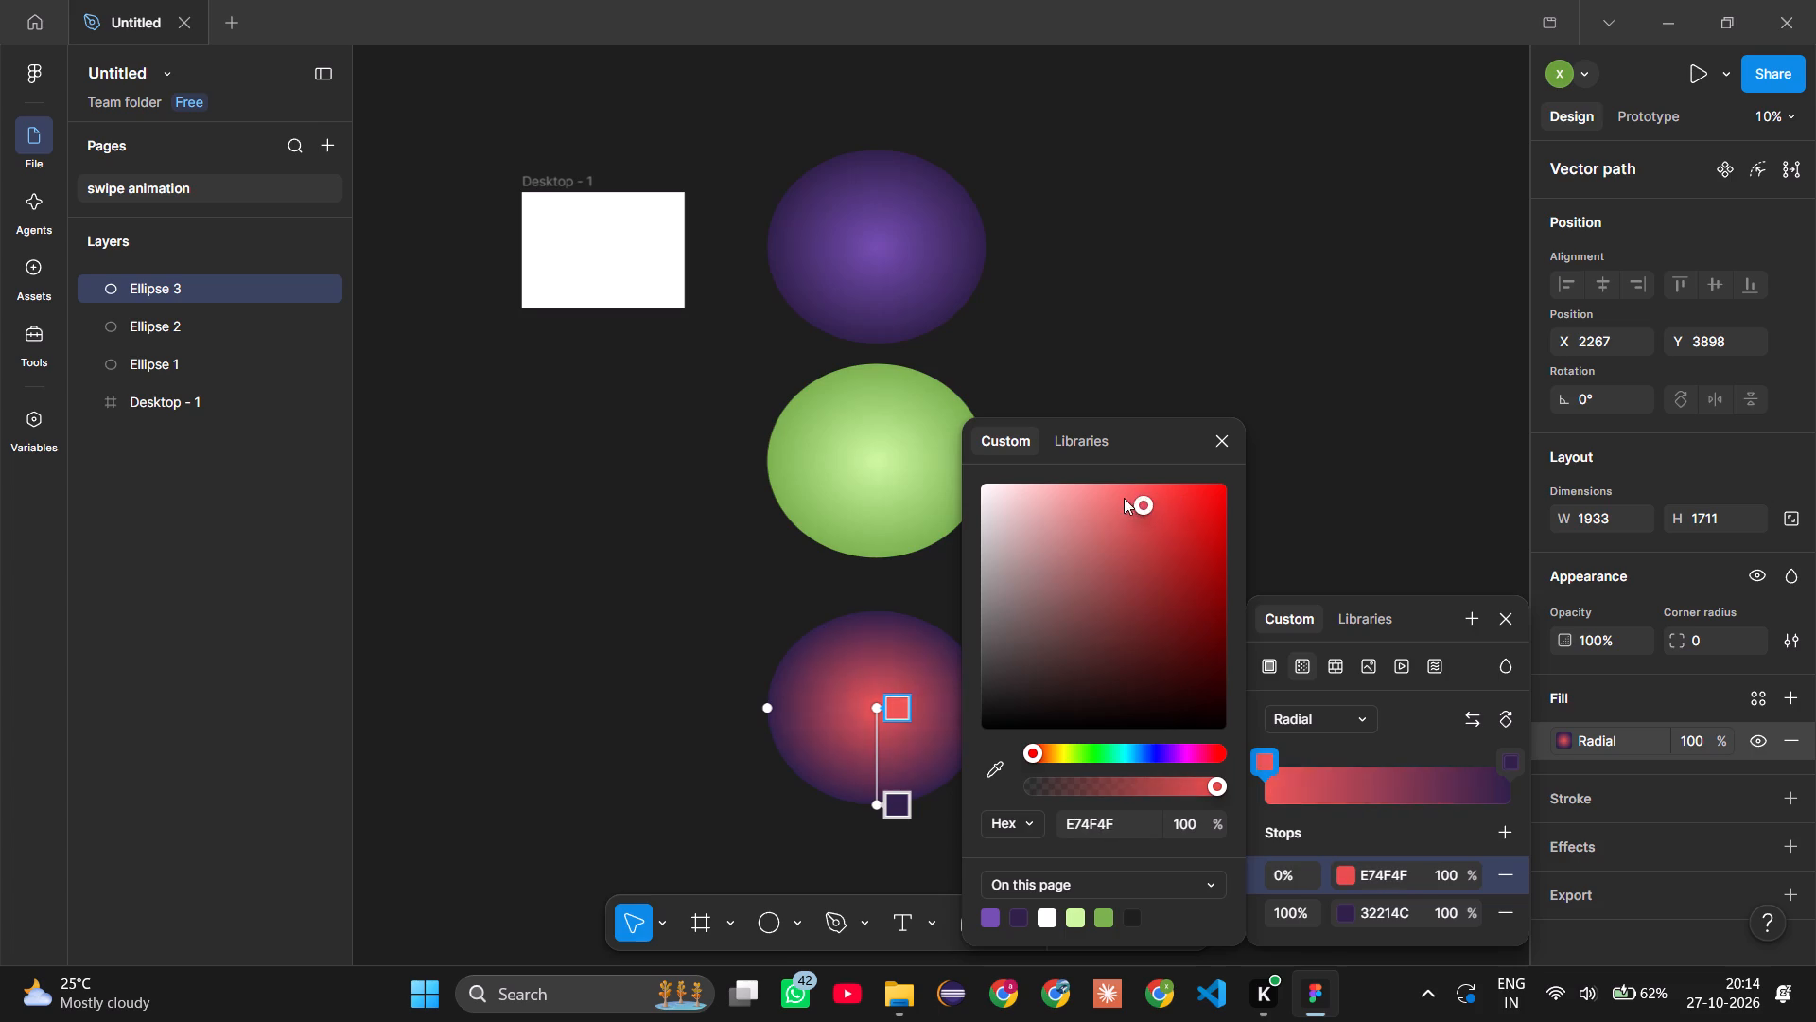
drag(1124, 498, 1148, 506)
drag(1148, 506, 1099, 492)
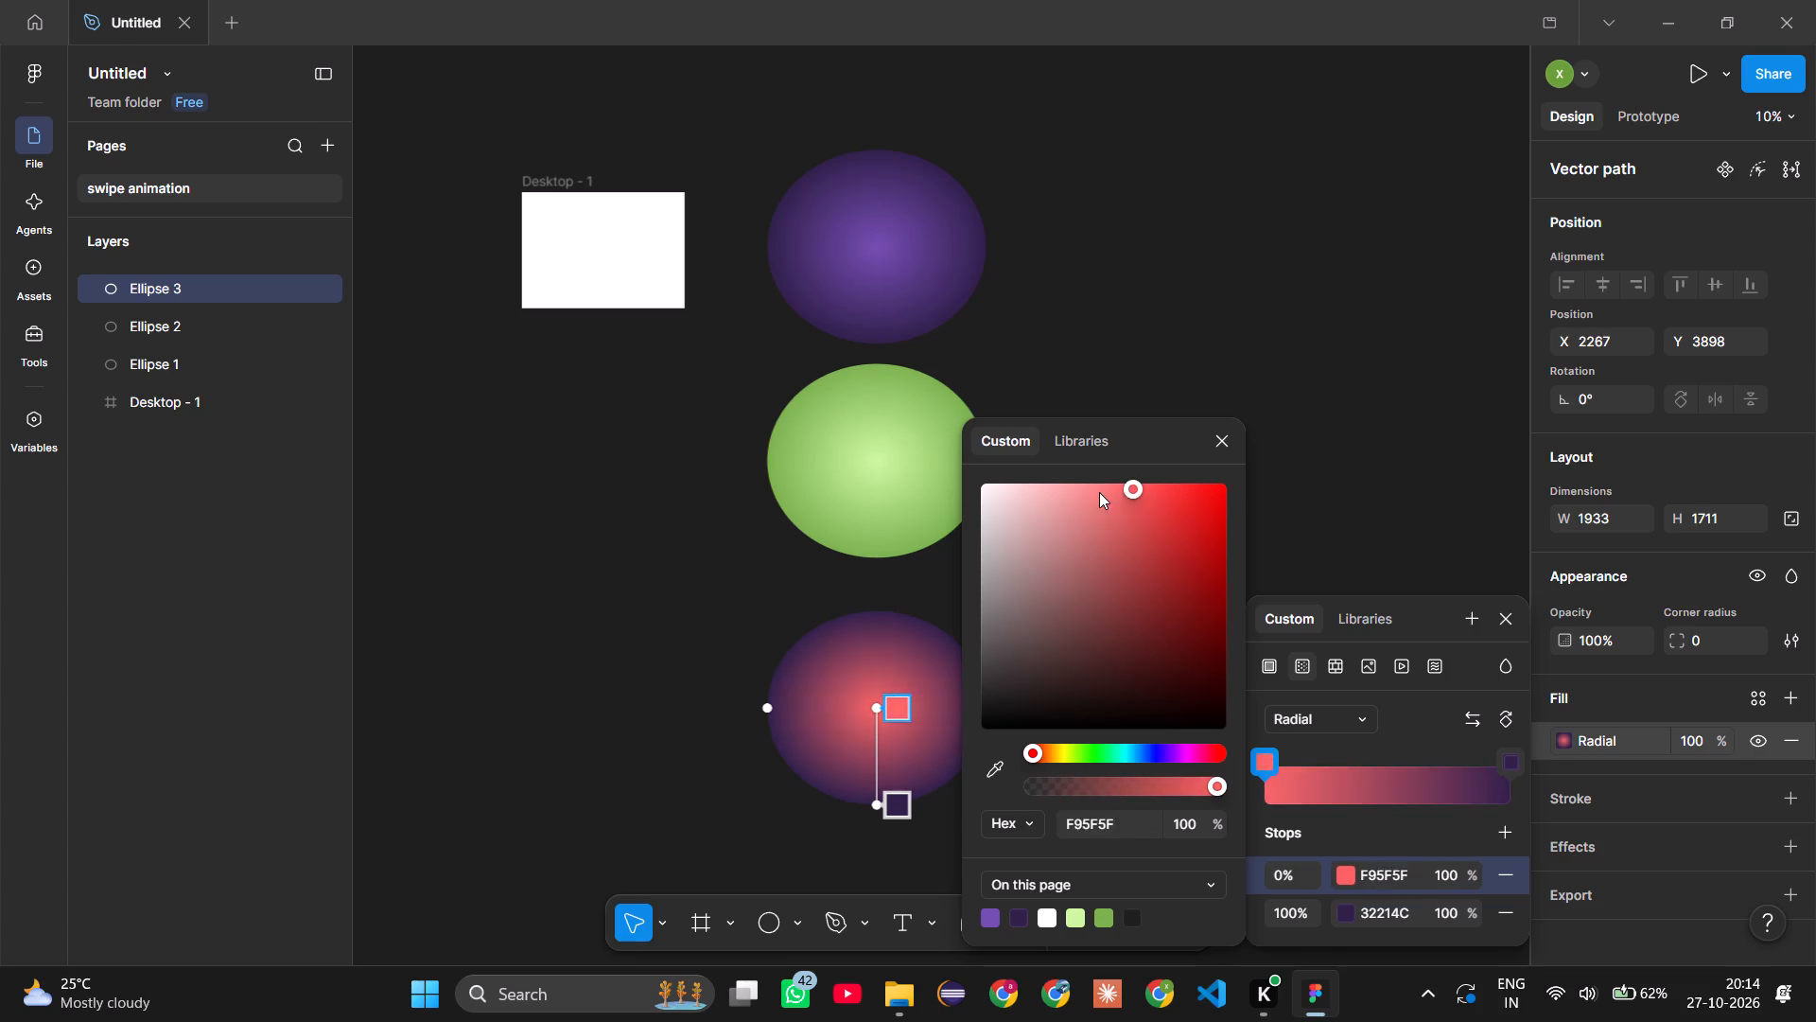
drag(1099, 492, 1101, 492)
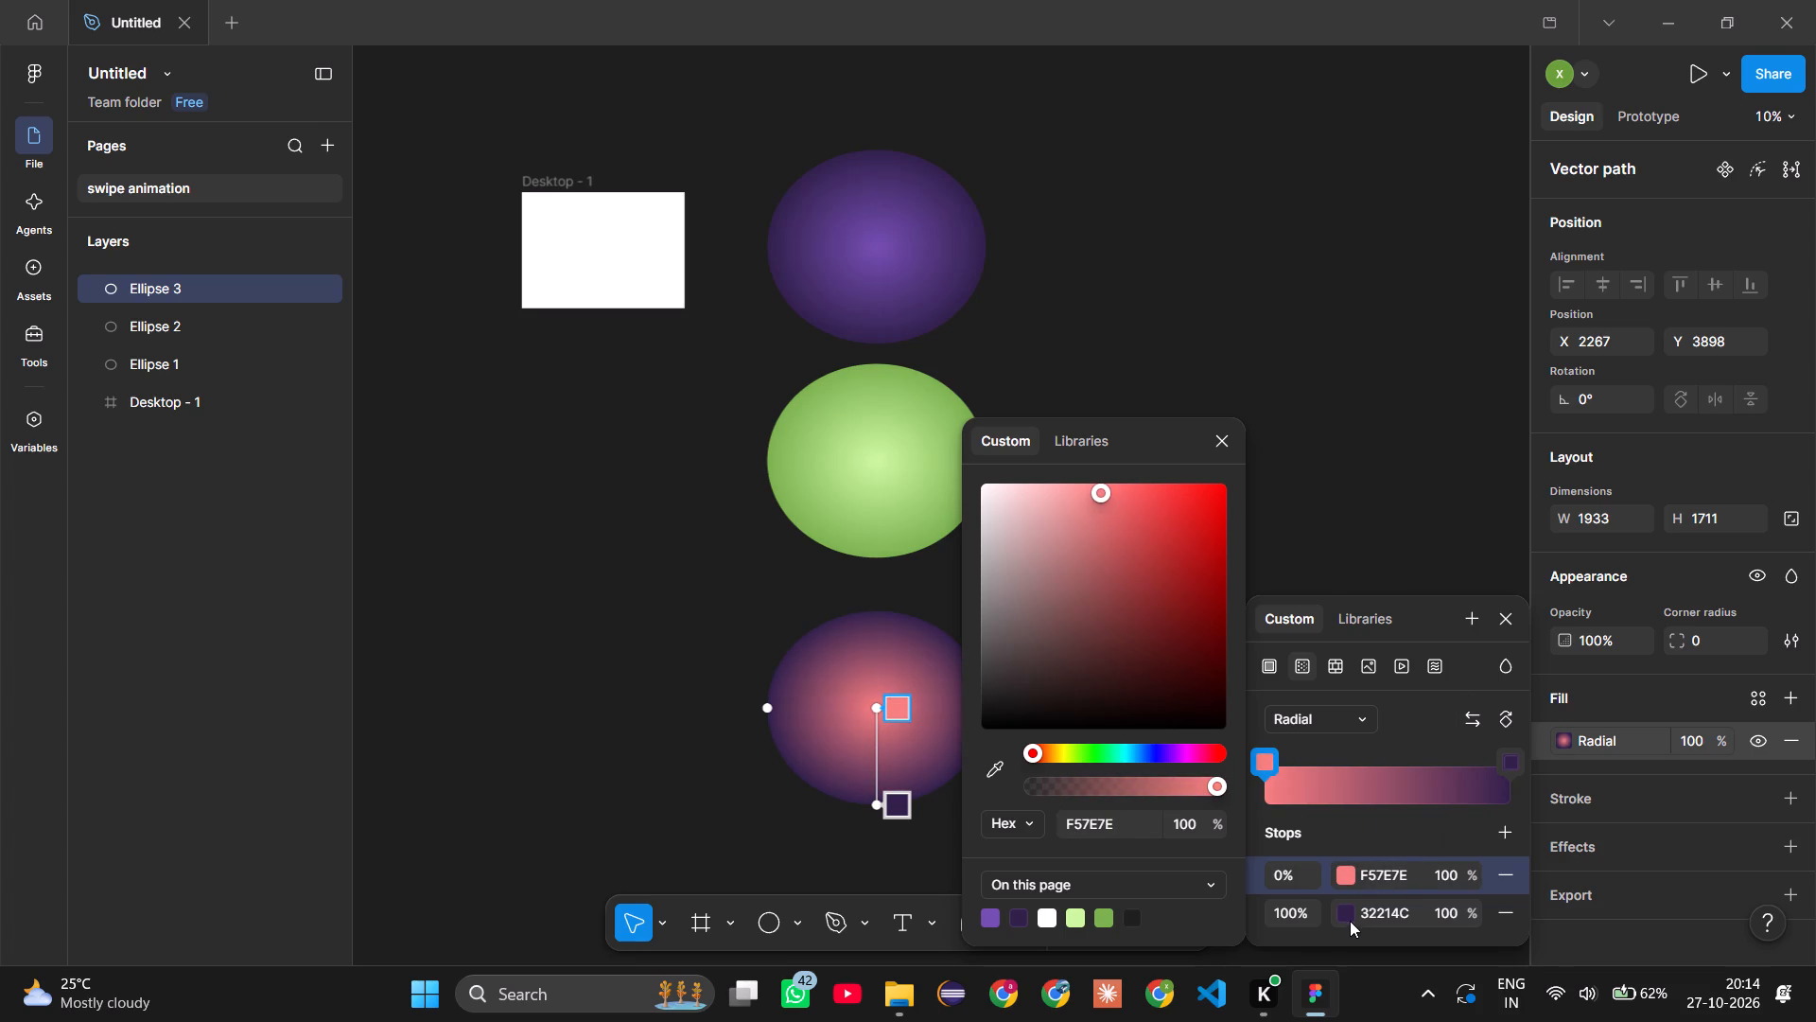
Shift the hue of the bottom ellipse's 100% gradient stop to a dark red, 4C2521, keeping its opacity at 100%.
click(1353, 916)
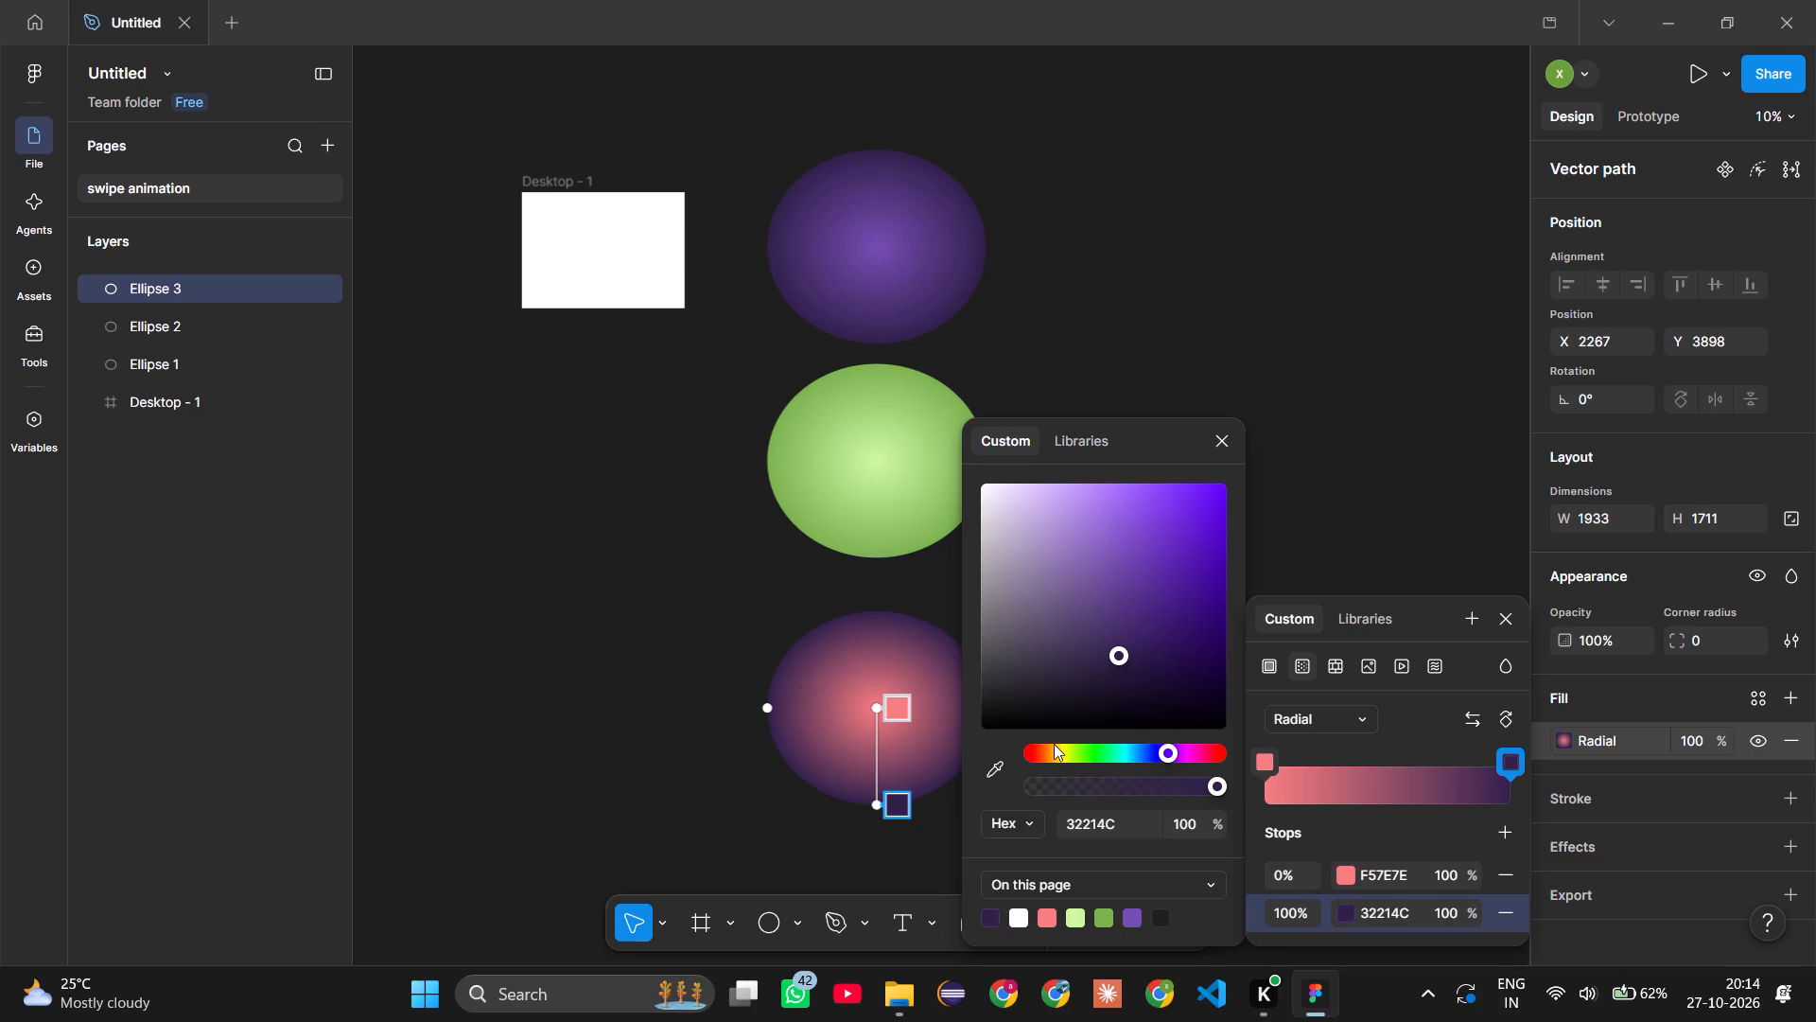
click(1057, 749)
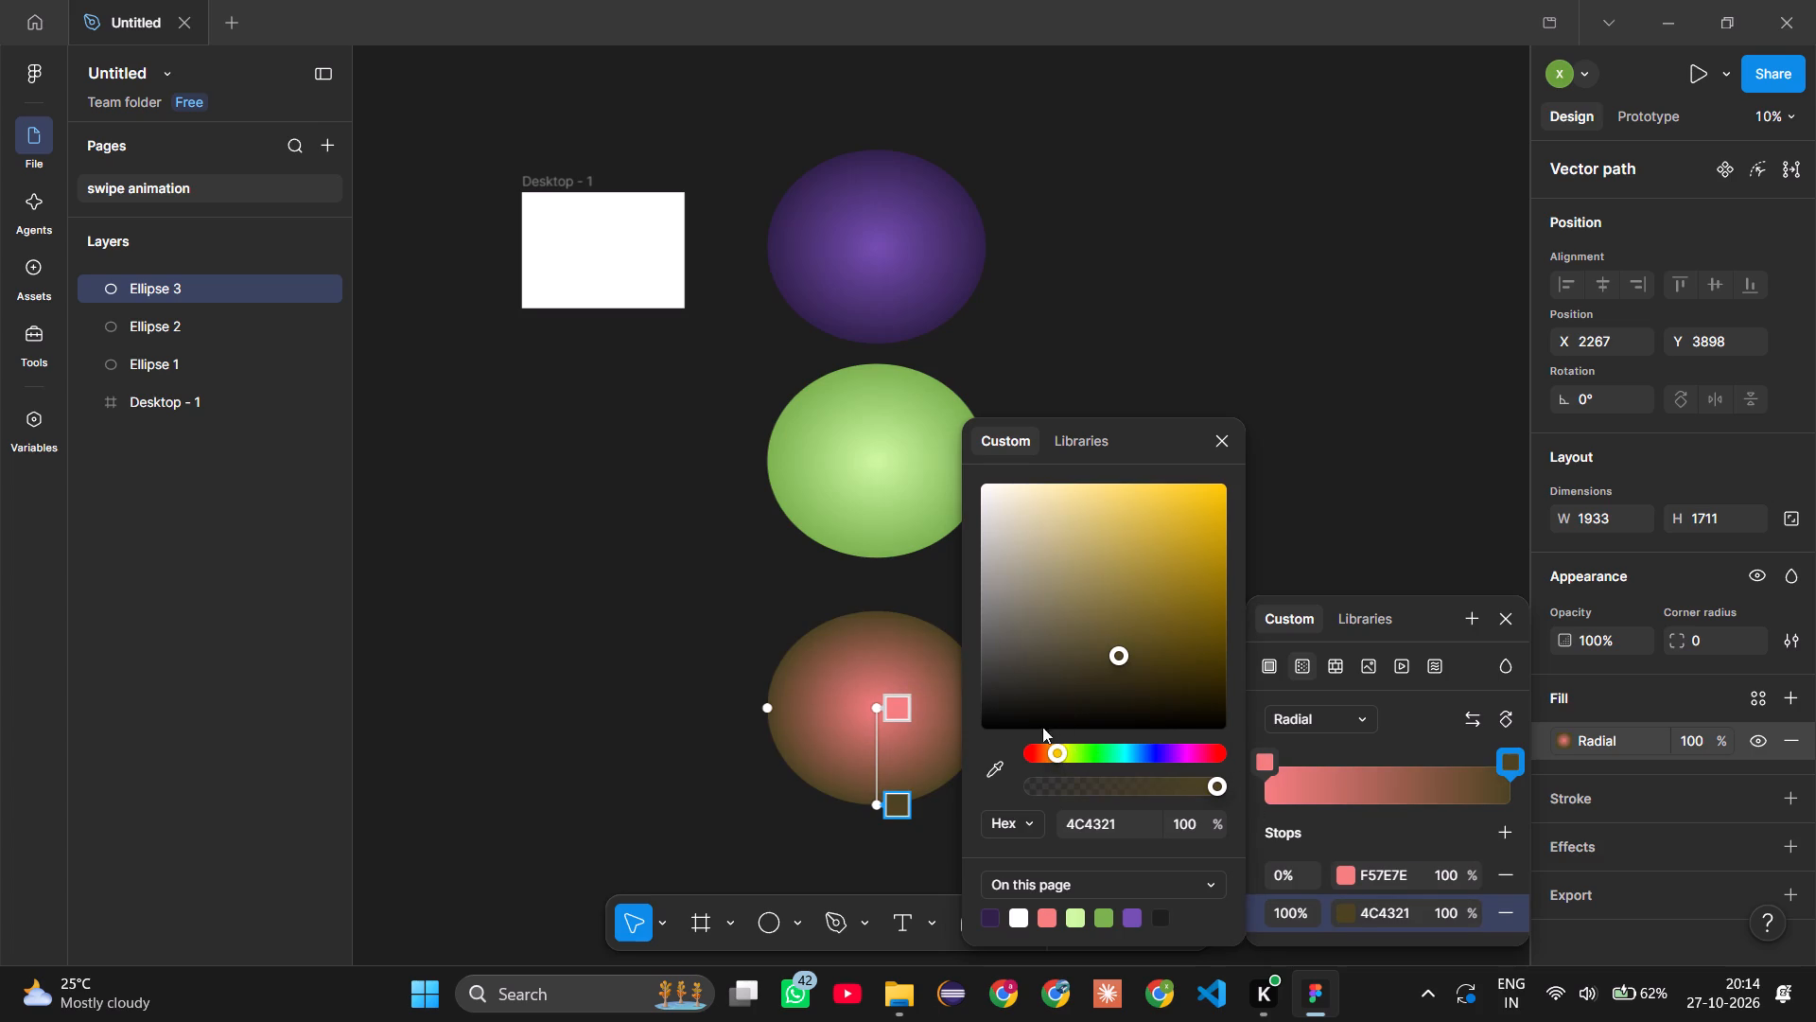
click(1044, 755)
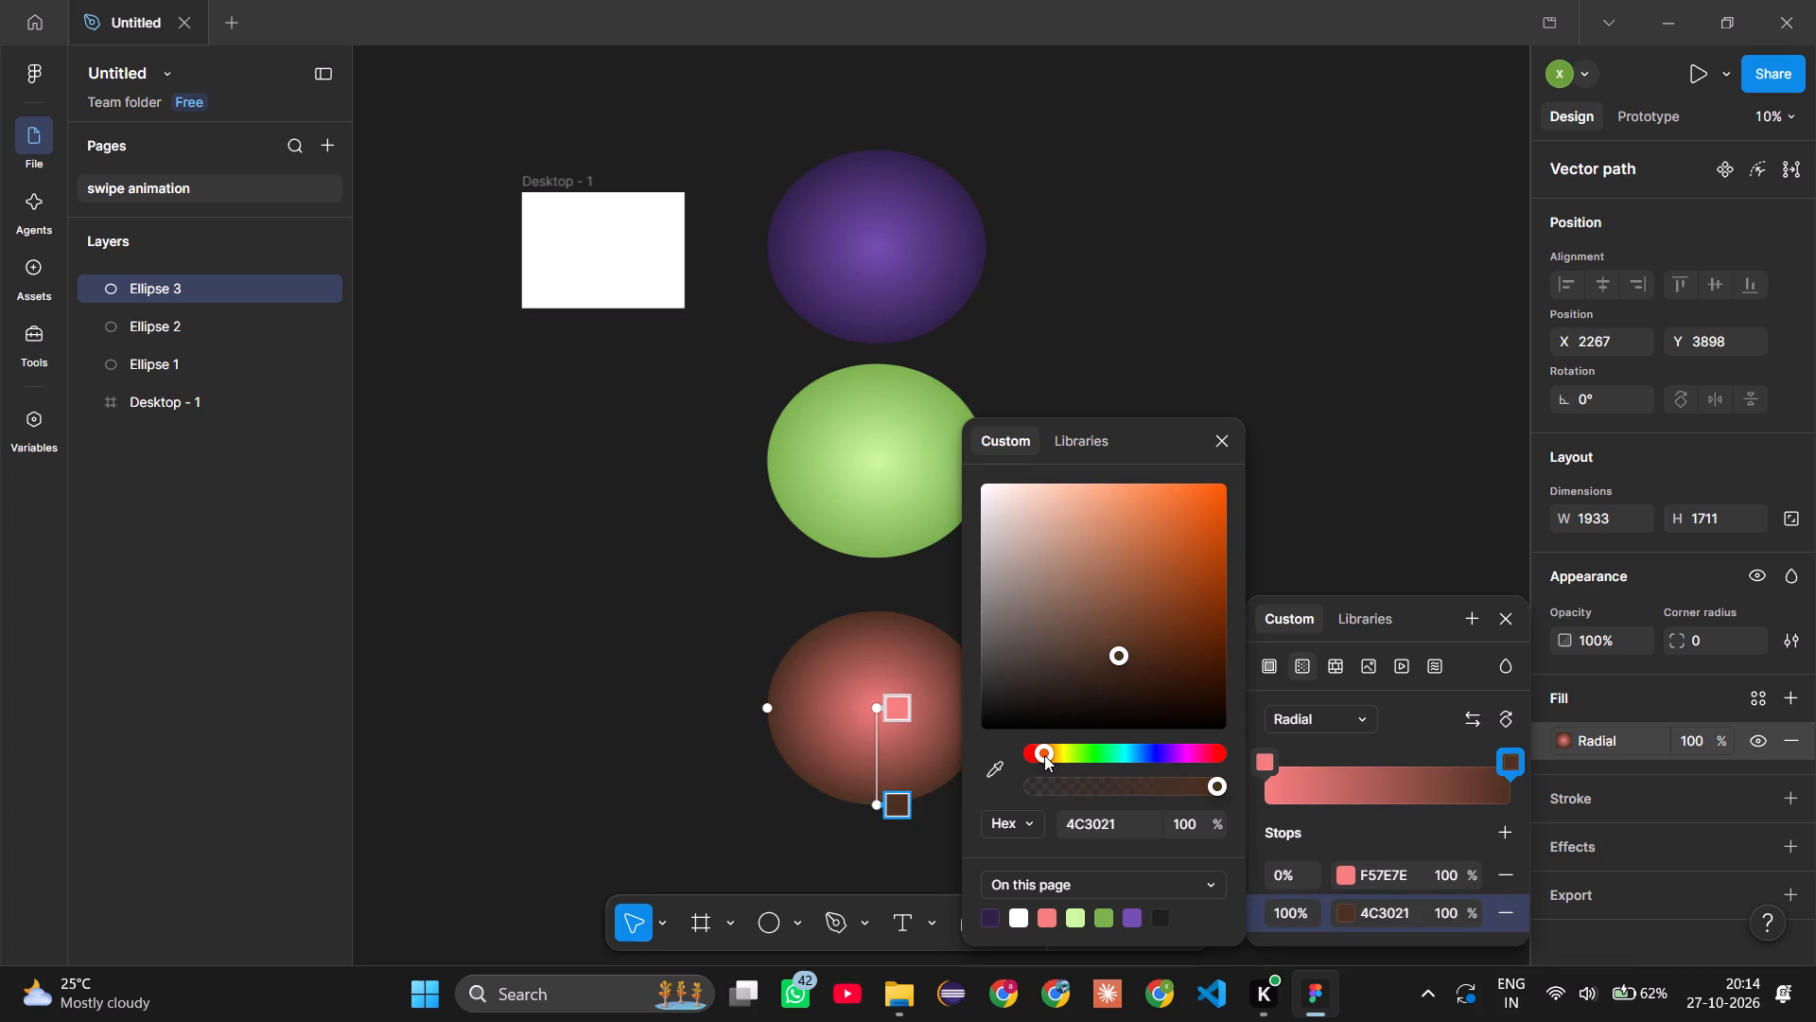
click(1037, 755)
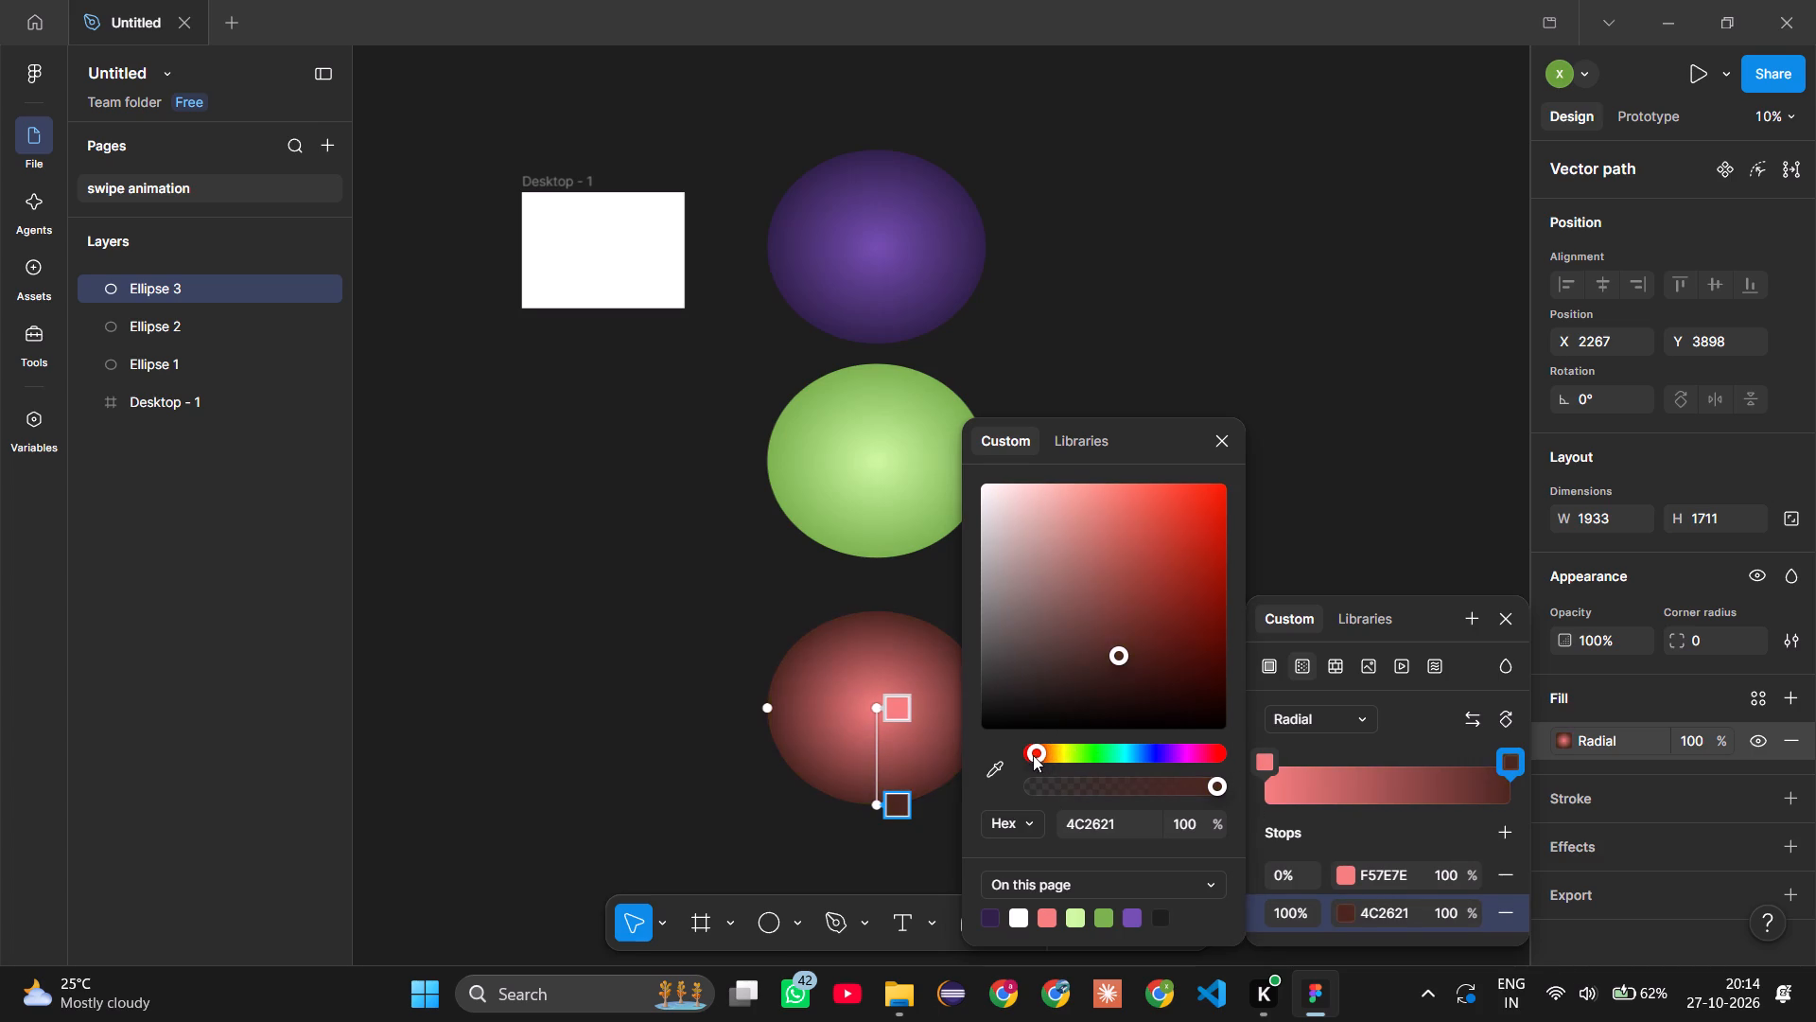
click(1030, 755)
click(1208, 754)
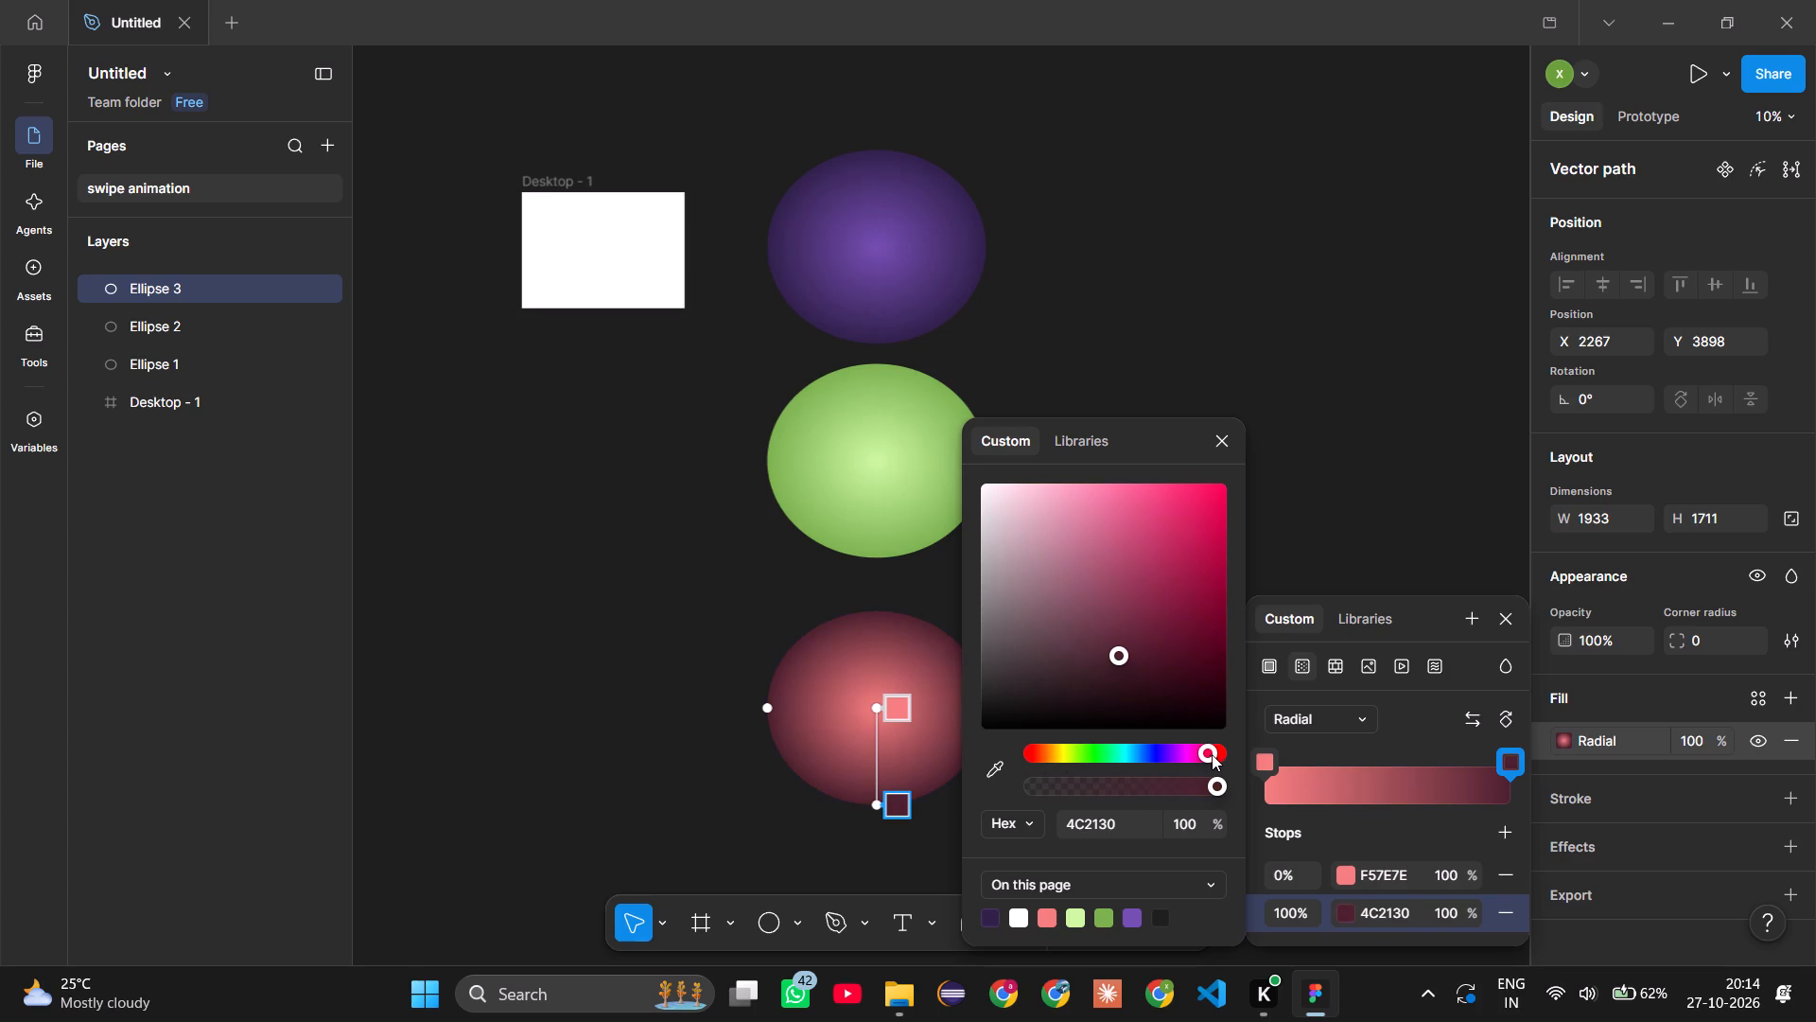
click(1216, 754)
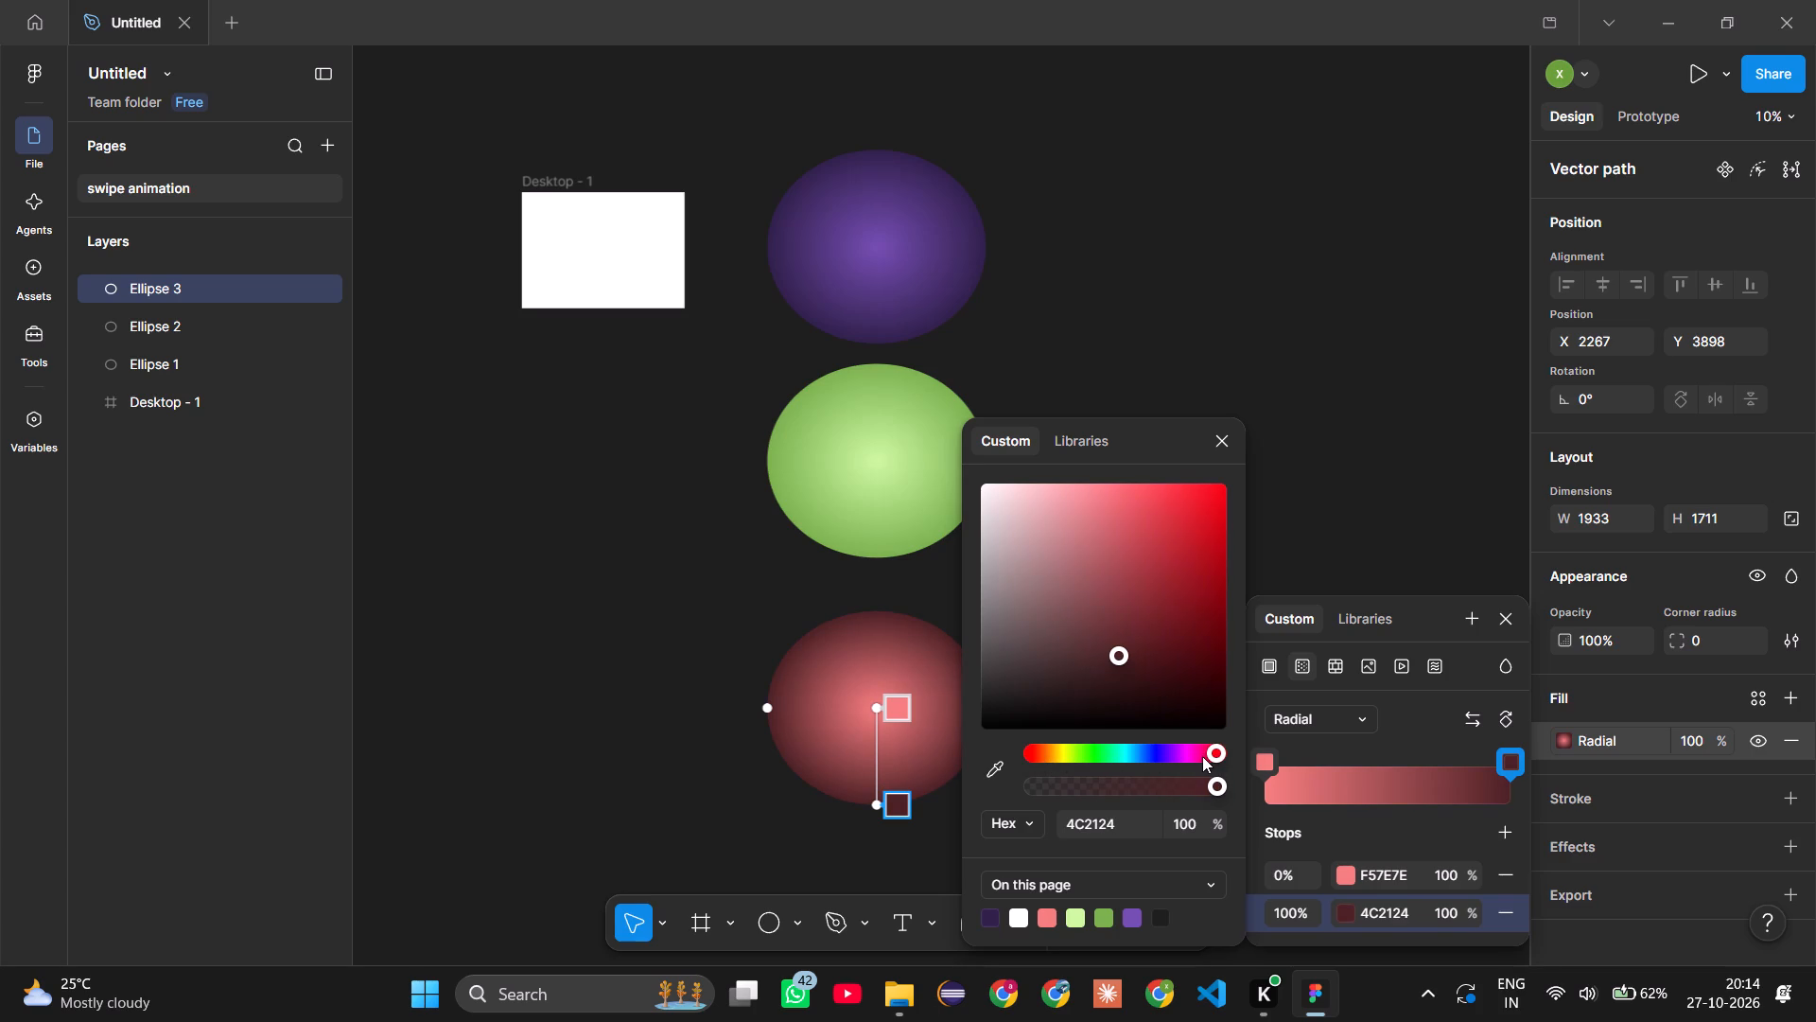
click(1202, 756)
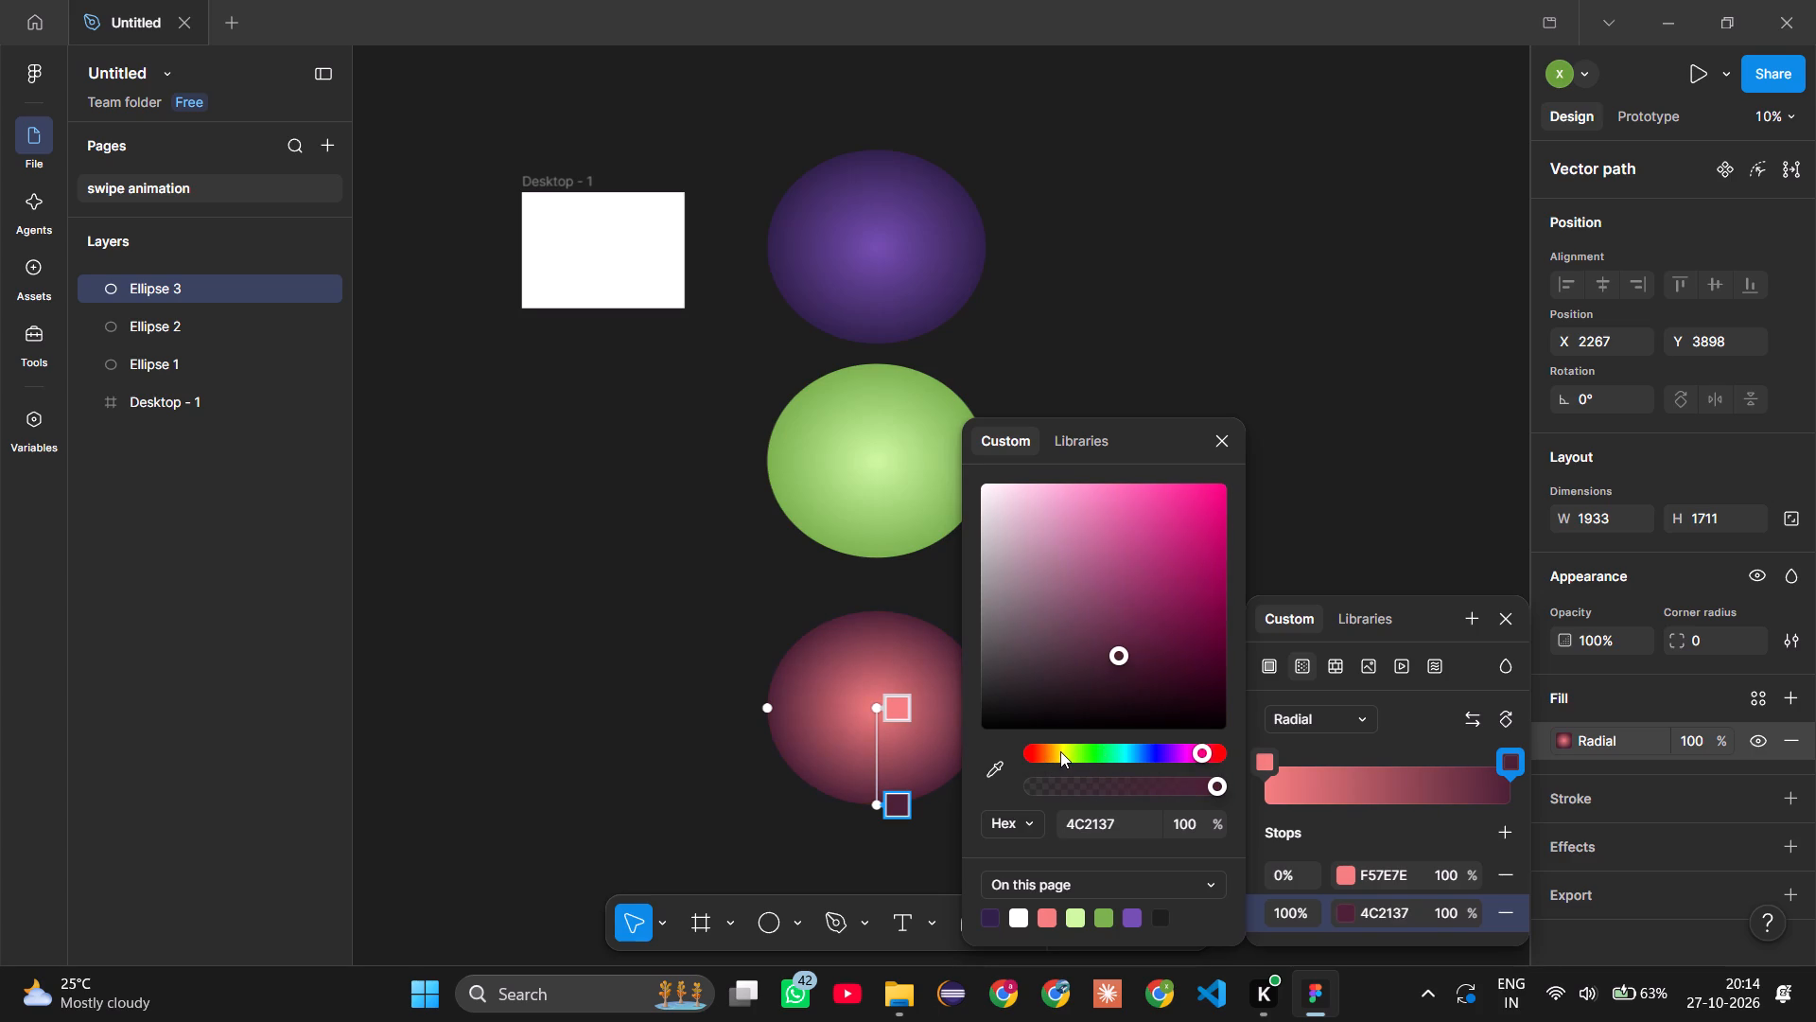
click(1060, 751)
click(1049, 751)
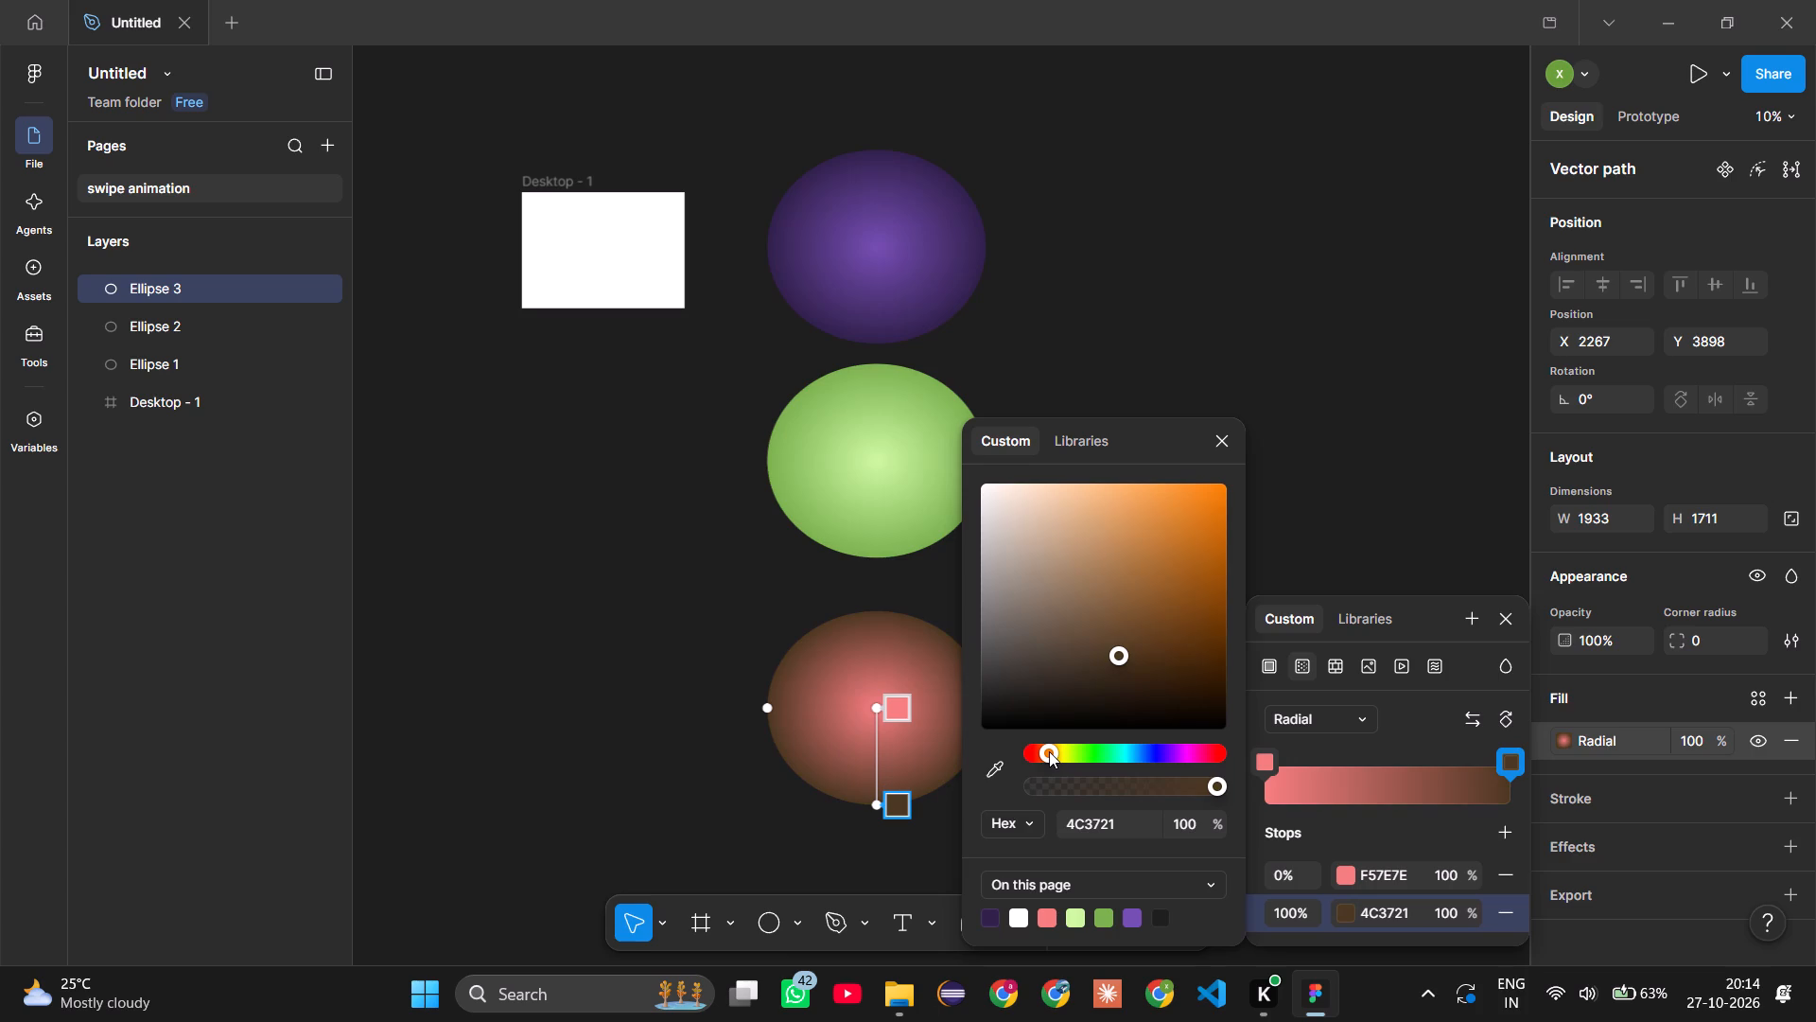
click(1040, 750)
click(1040, 750)
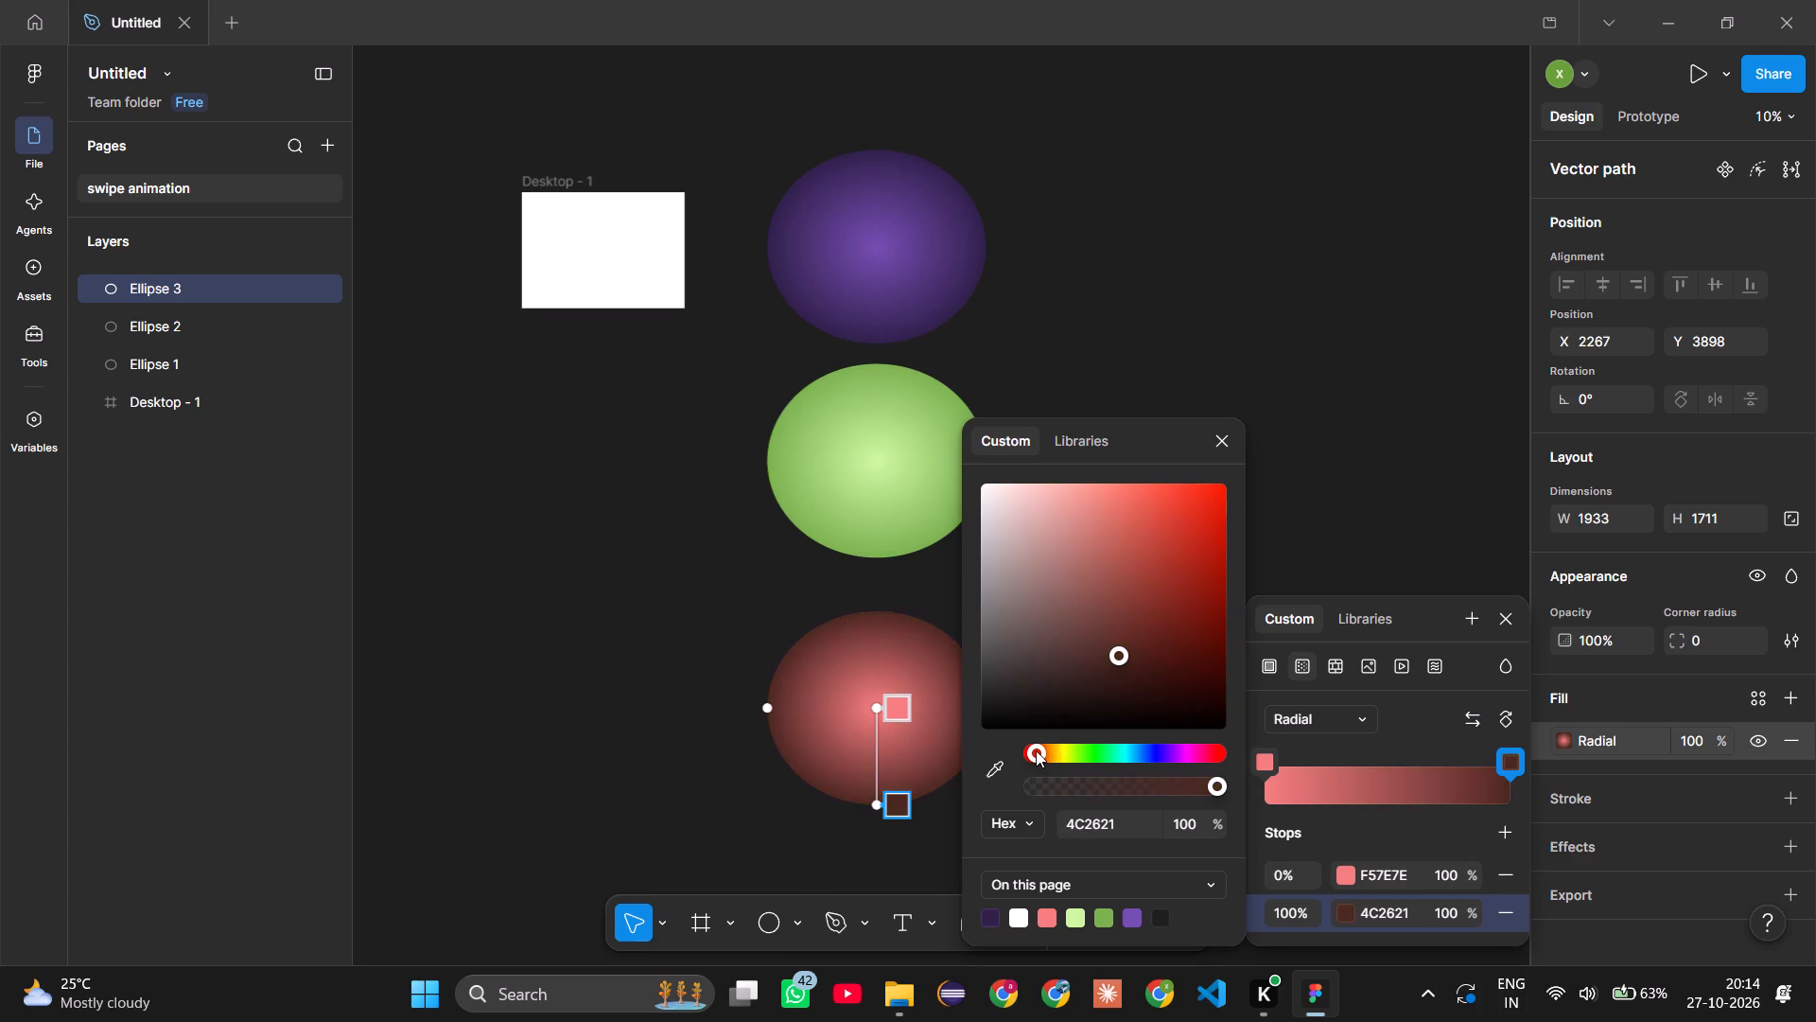
drag(1217, 785, 1150, 785)
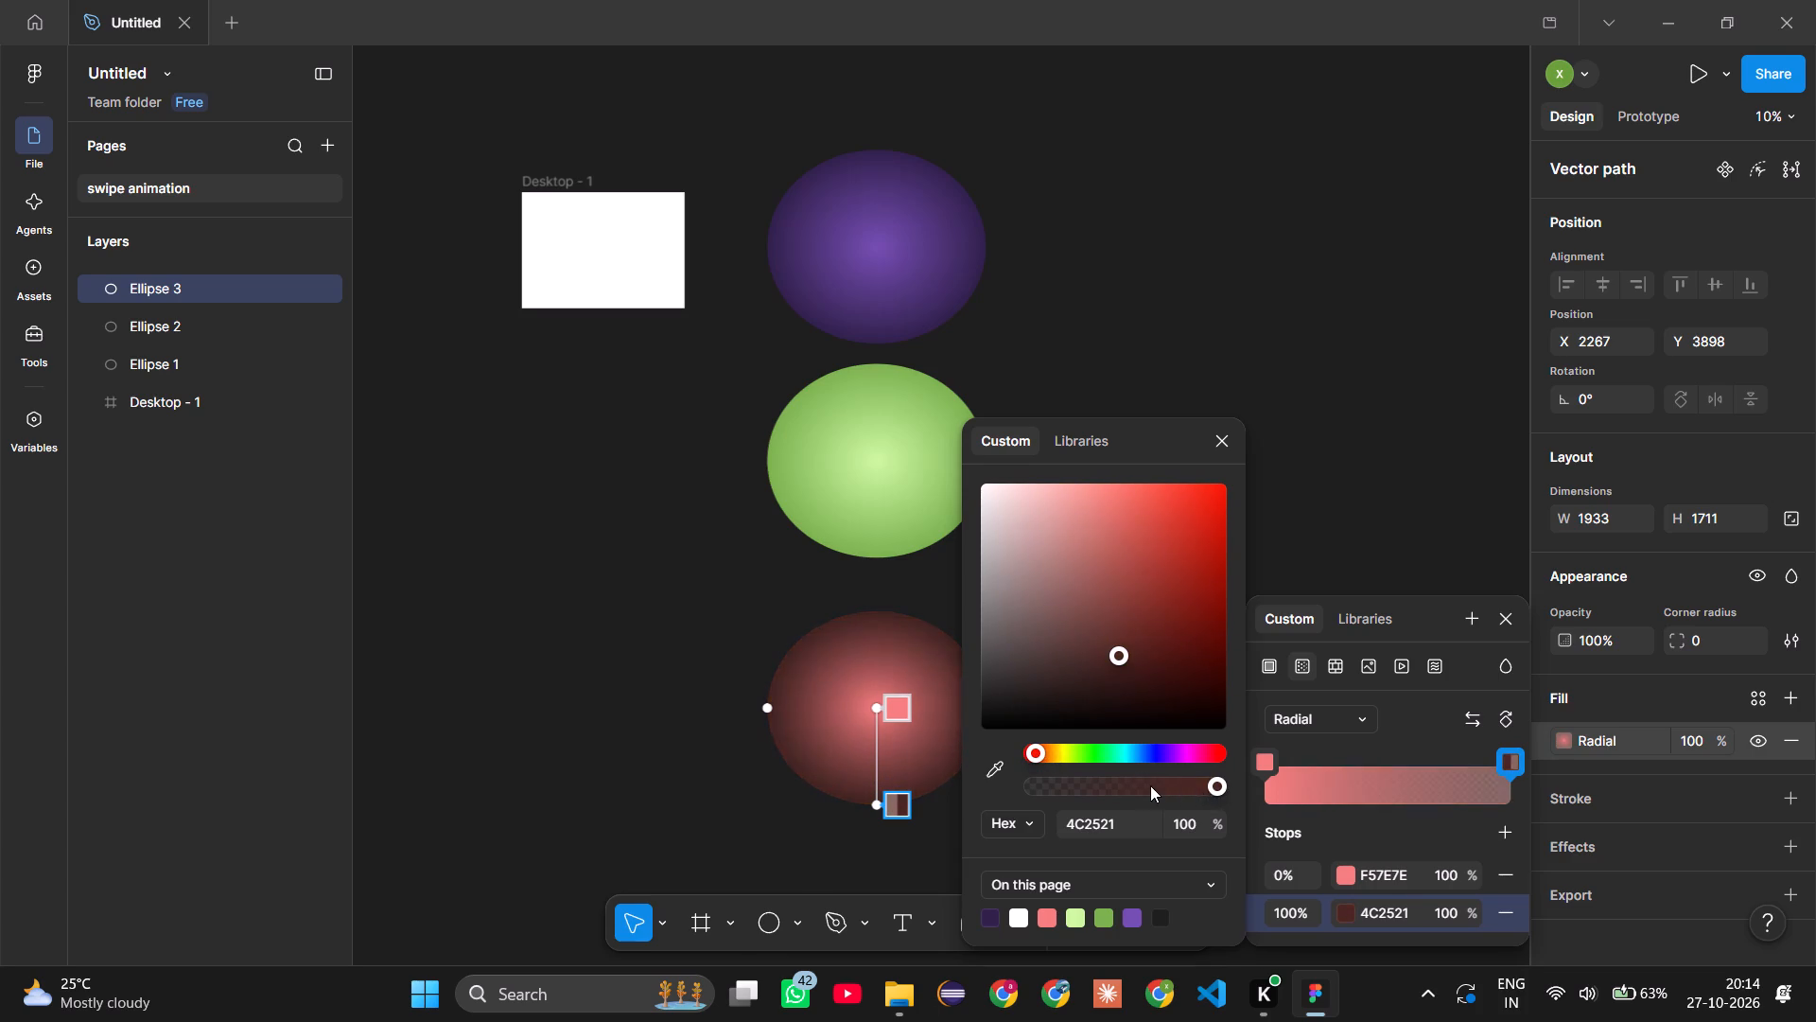
drag(1150, 785, 1228, 787)
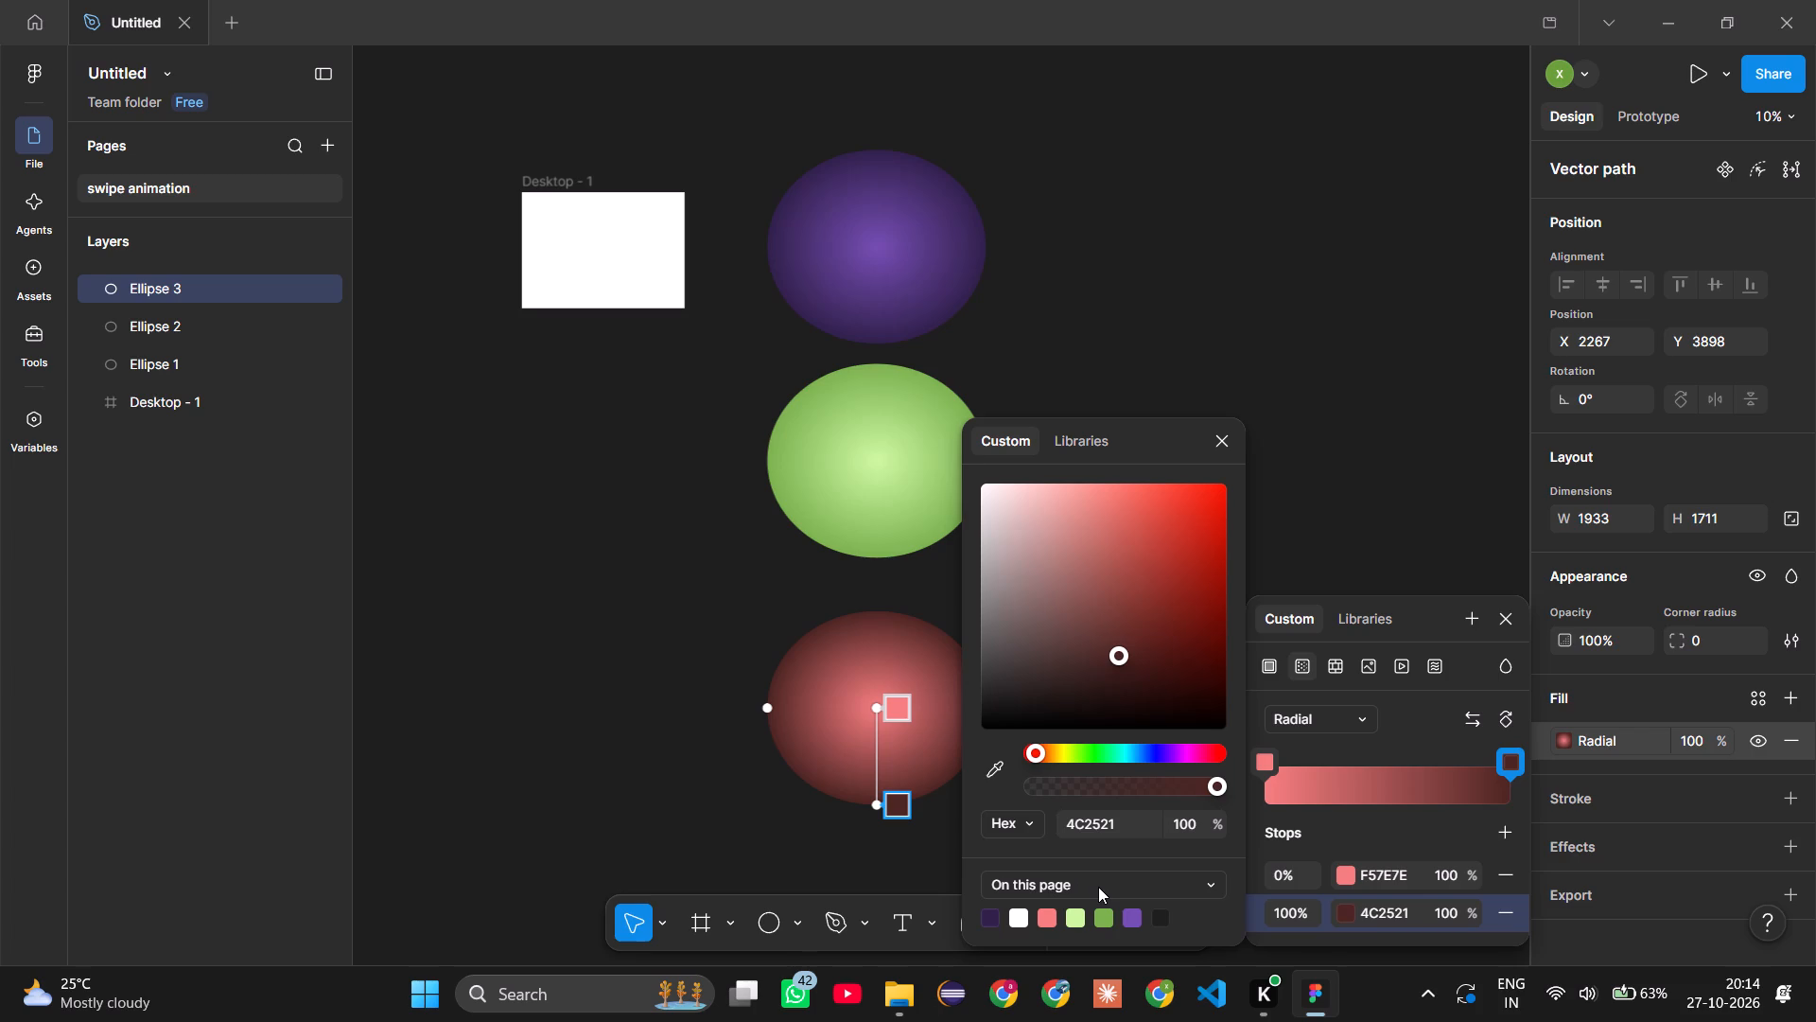
Recolour the 100% stop of the bottom ellipse's radial gradient to a bright orange, F4712B.
click(1127, 557)
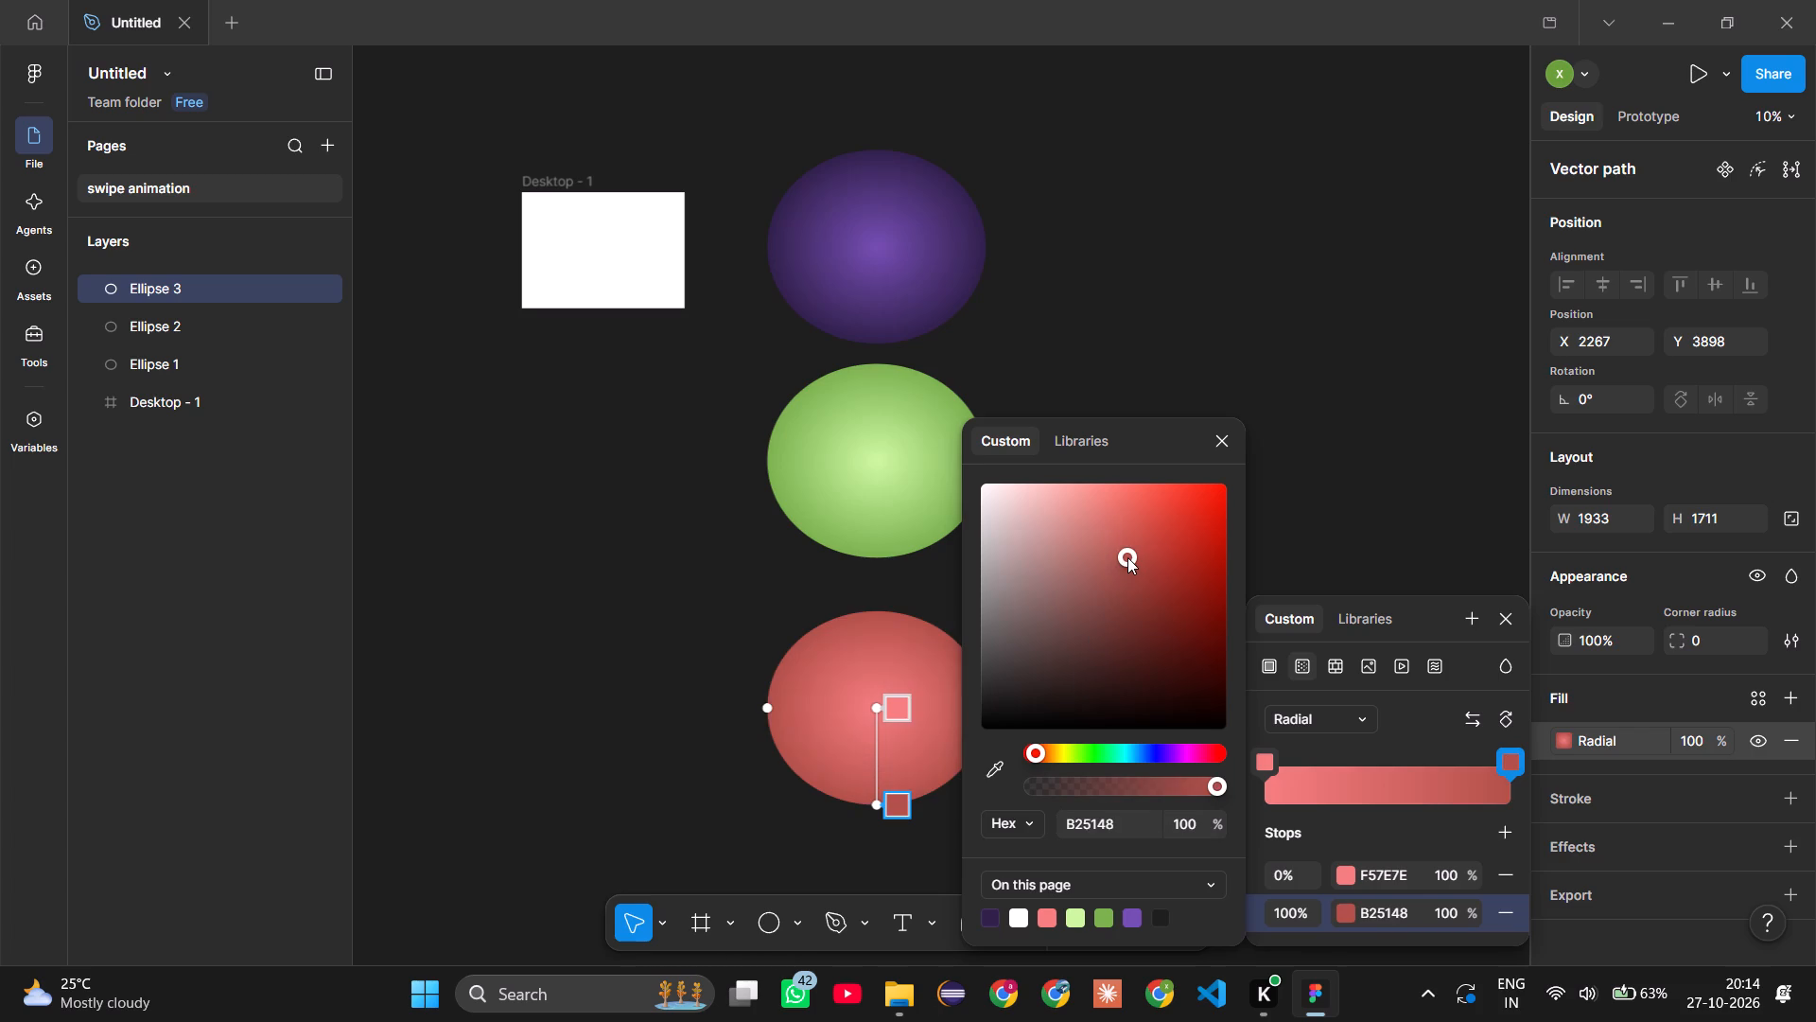
click(1118, 519)
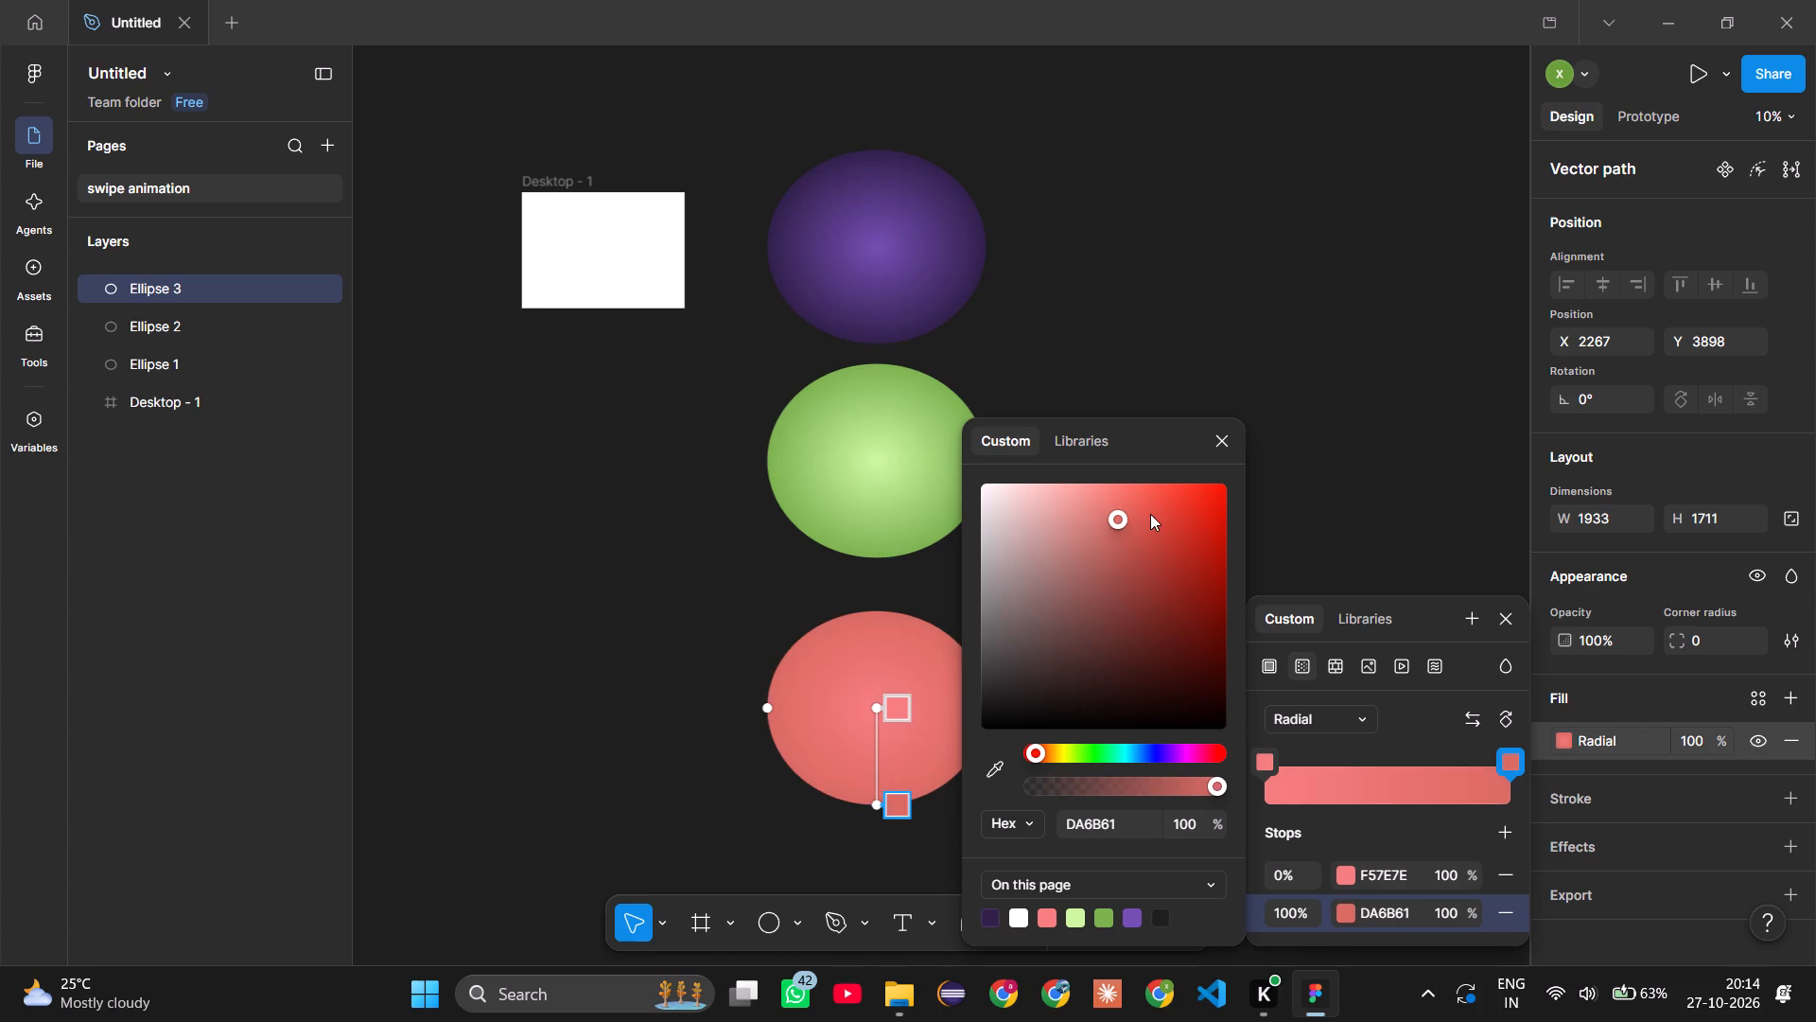
click(1156, 506)
click(1192, 501)
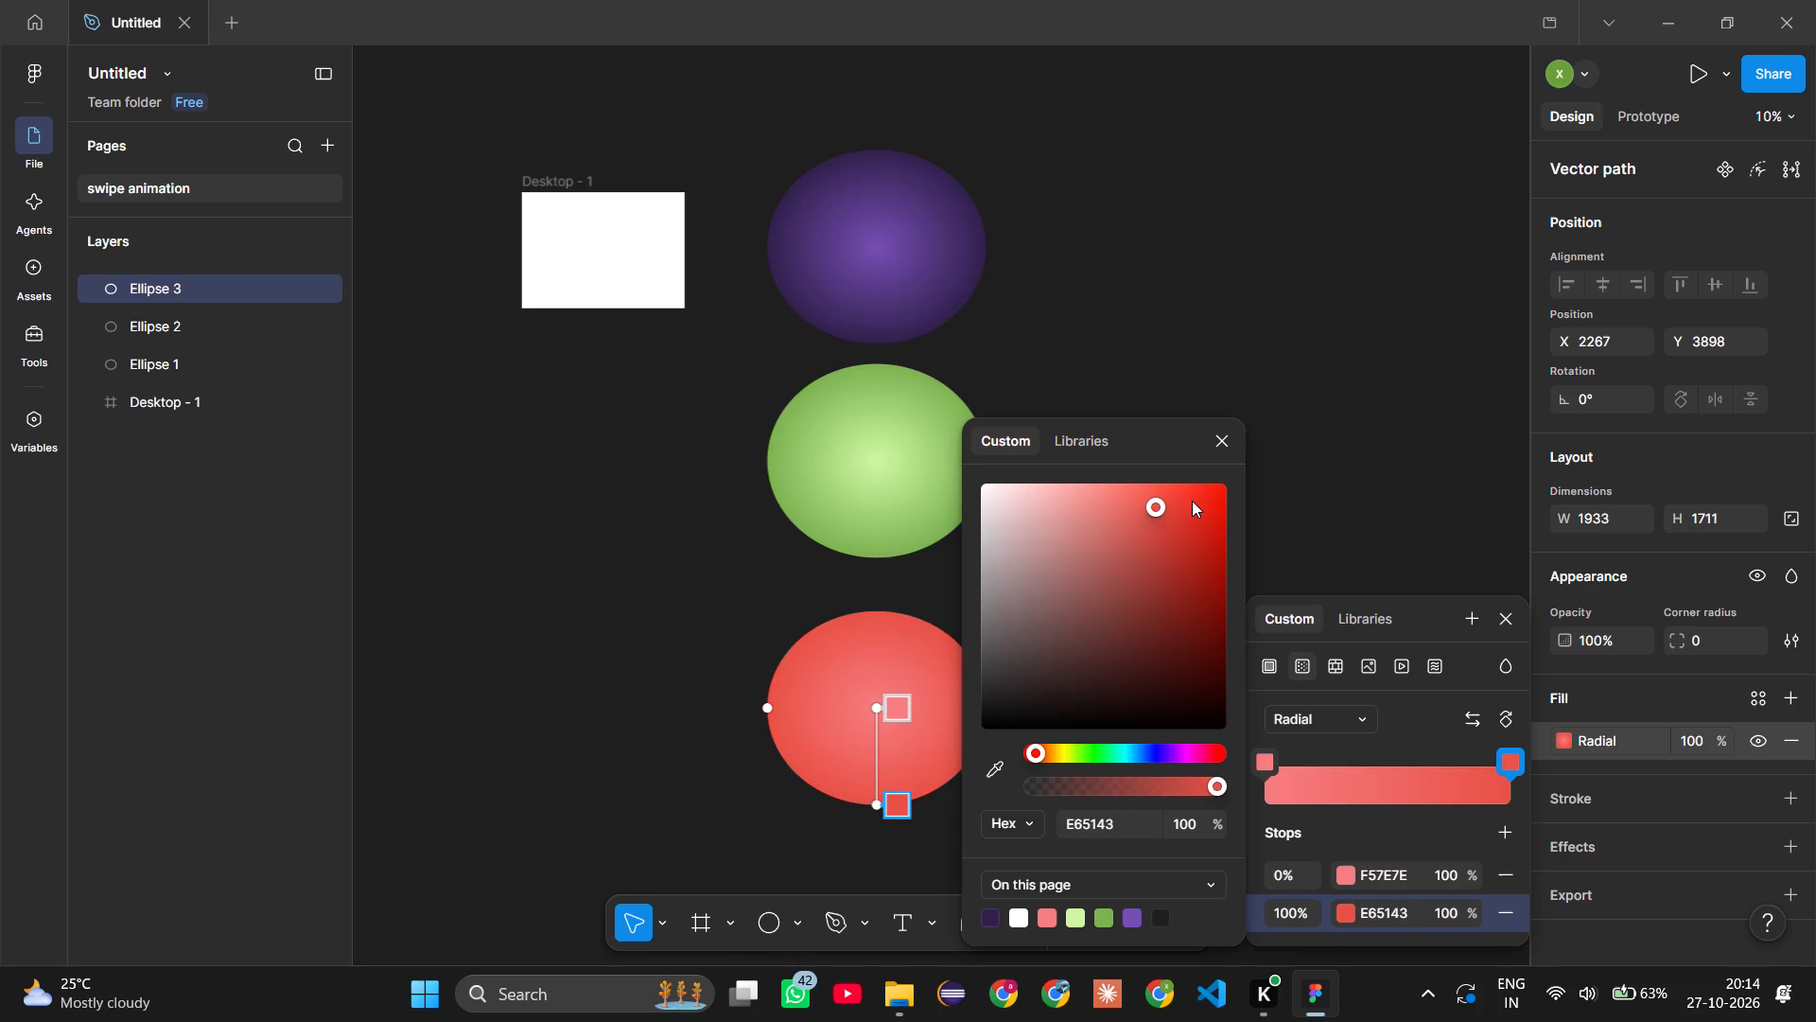
click(1148, 503)
click(1155, 574)
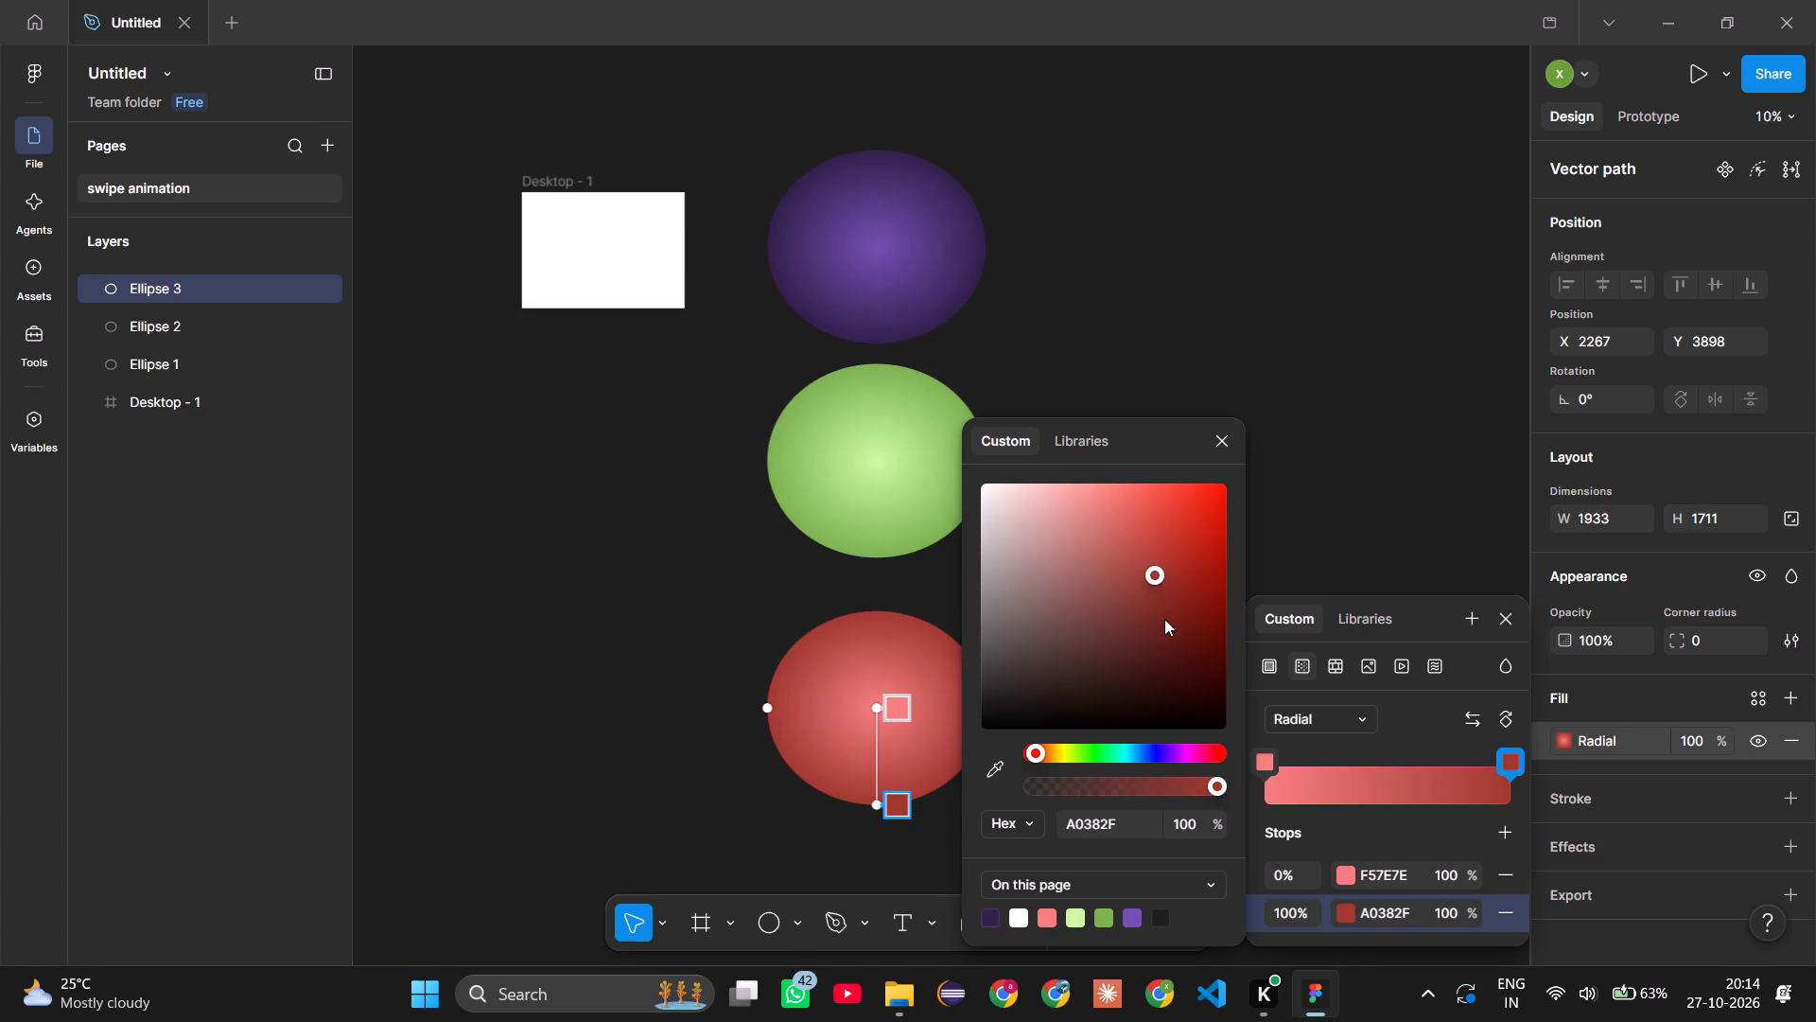
click(1164, 619)
click(1169, 522)
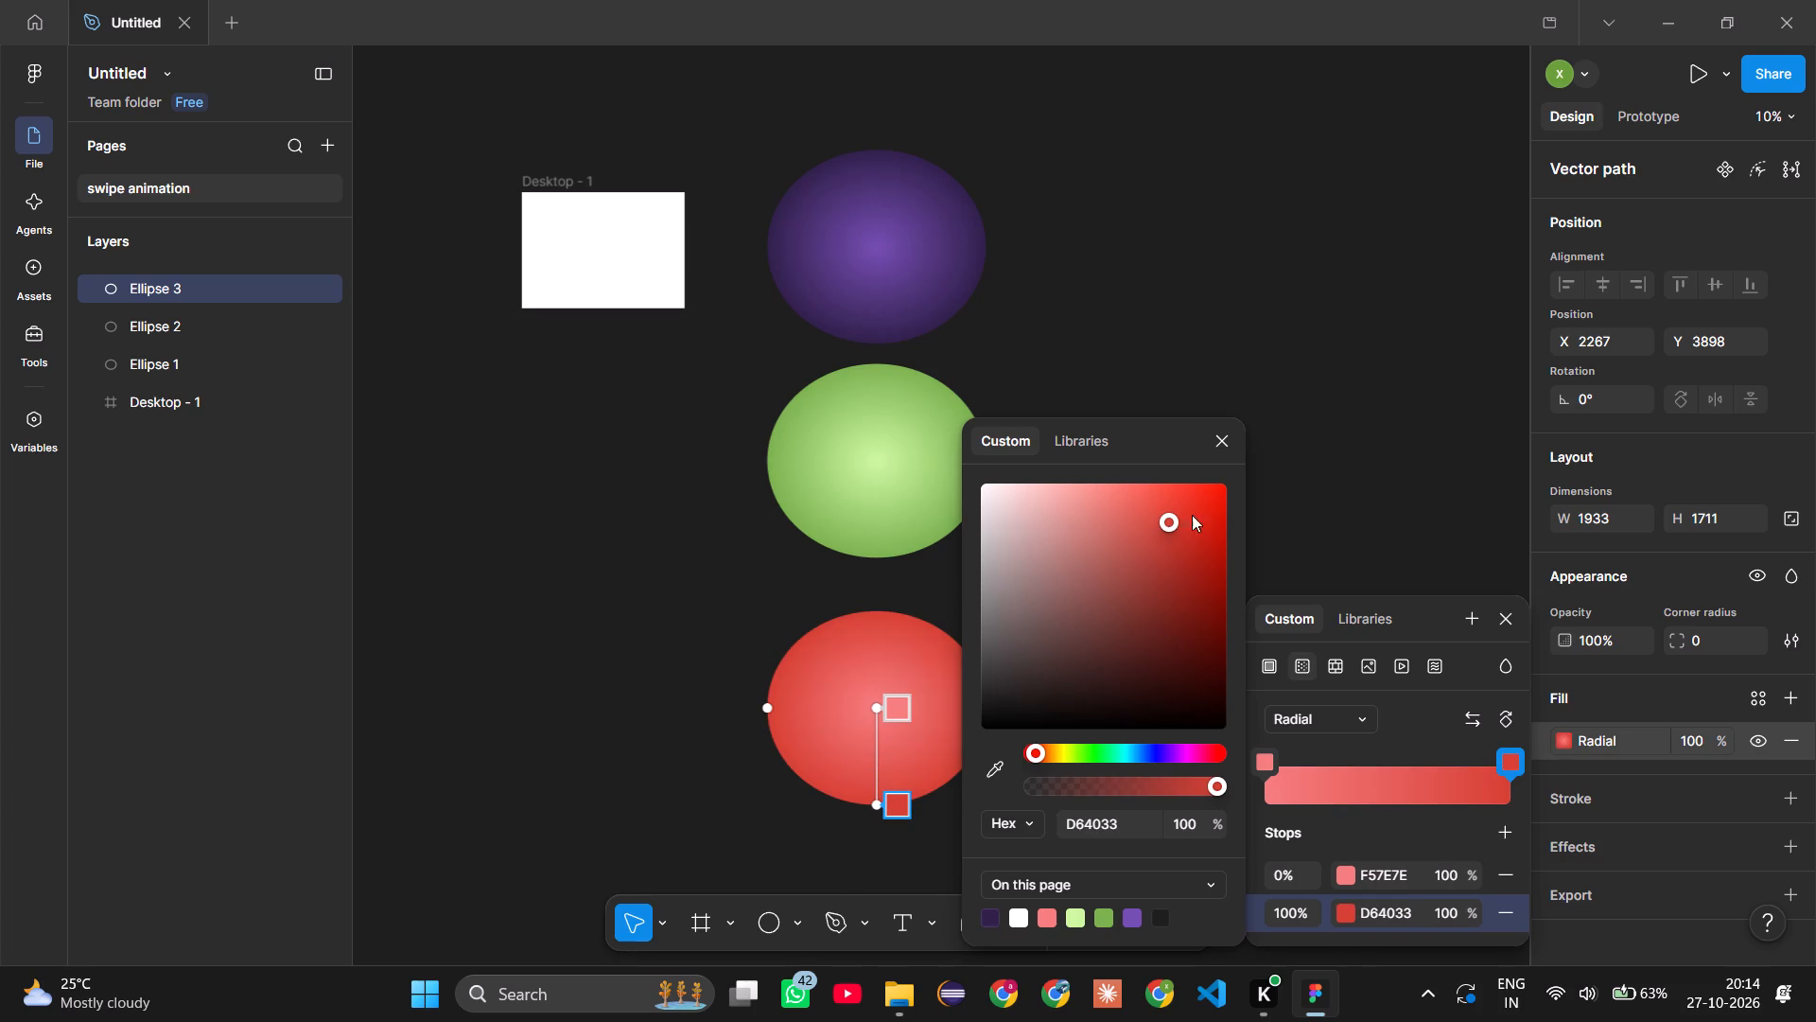
click(1238, 494)
click(1195, 556)
click(1196, 490)
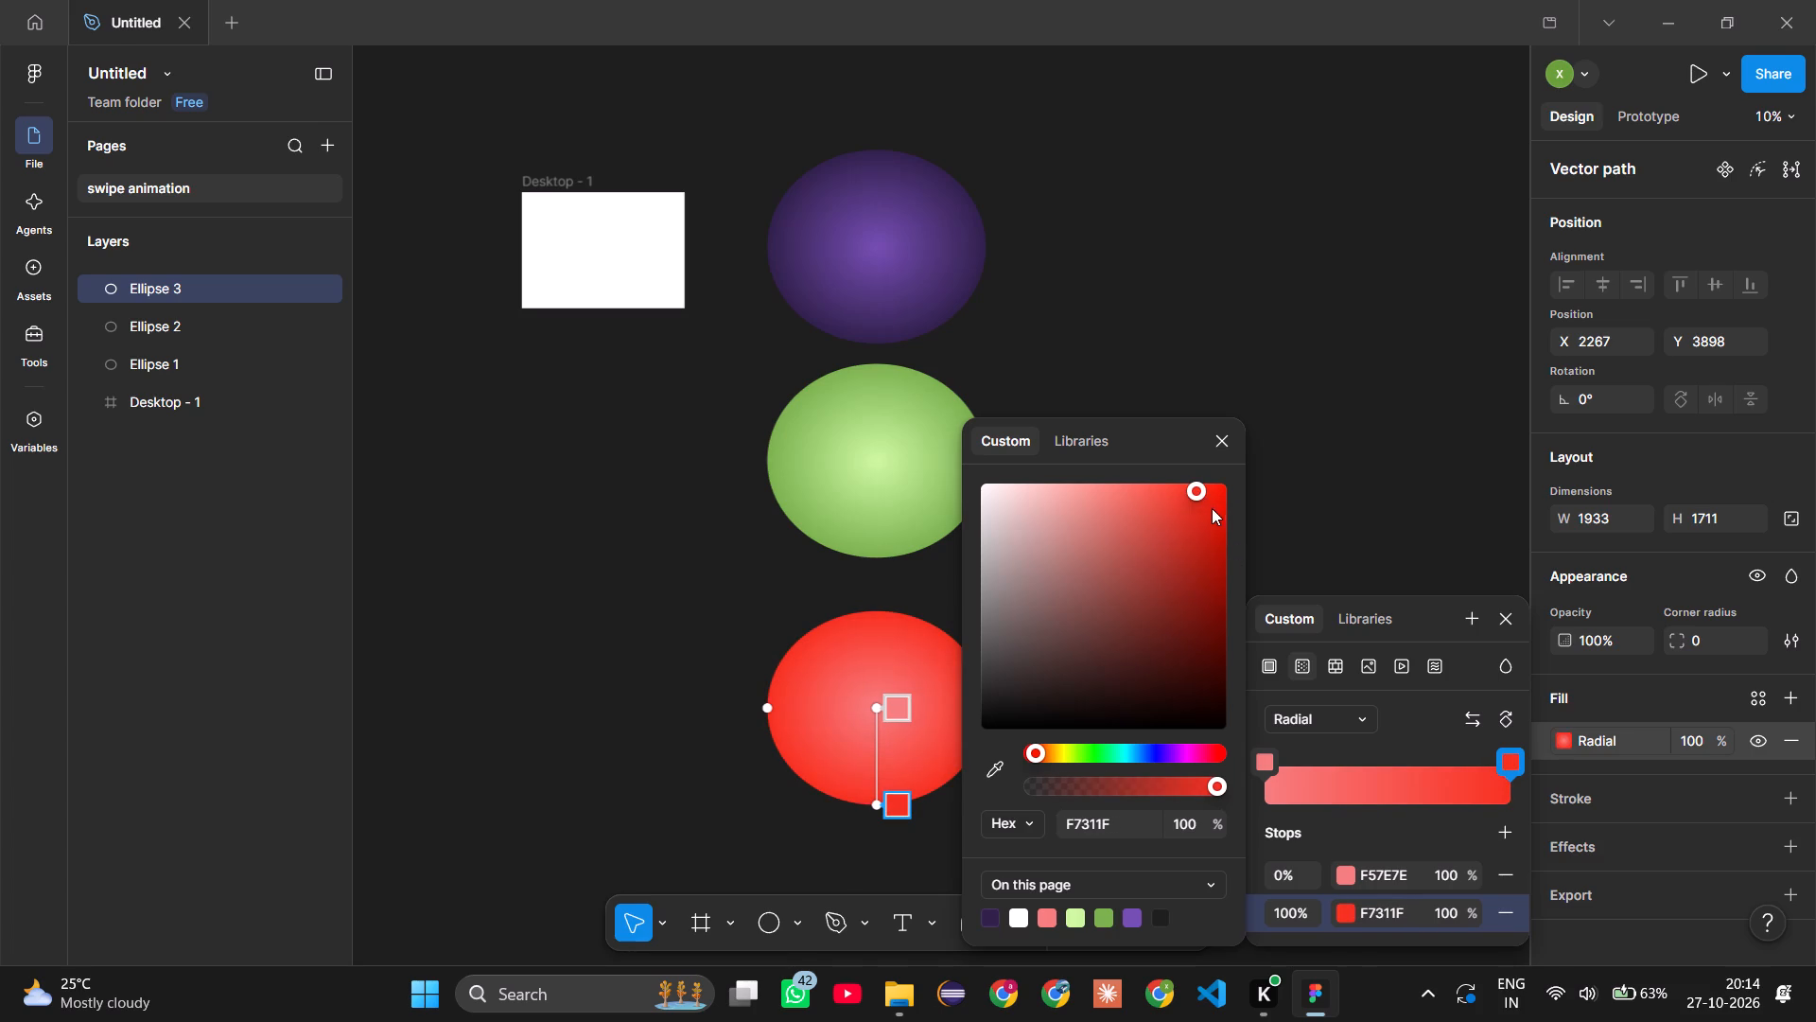
click(1218, 501)
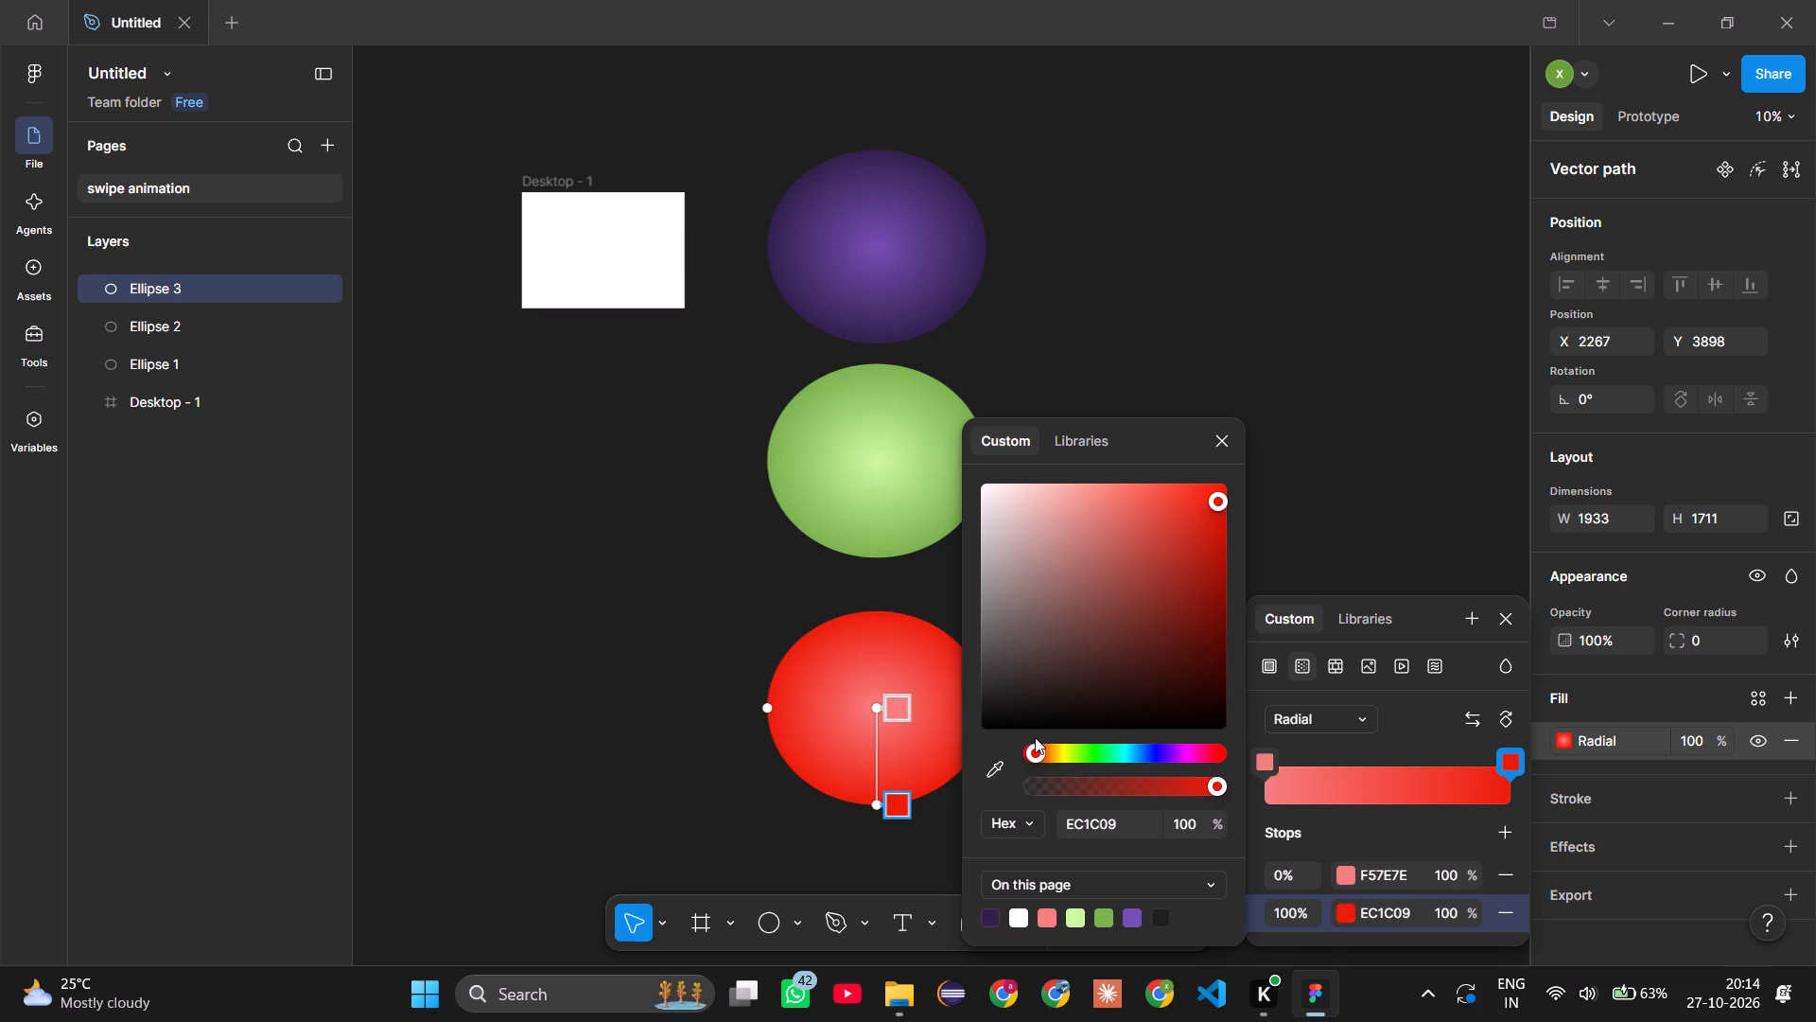
click(1036, 749)
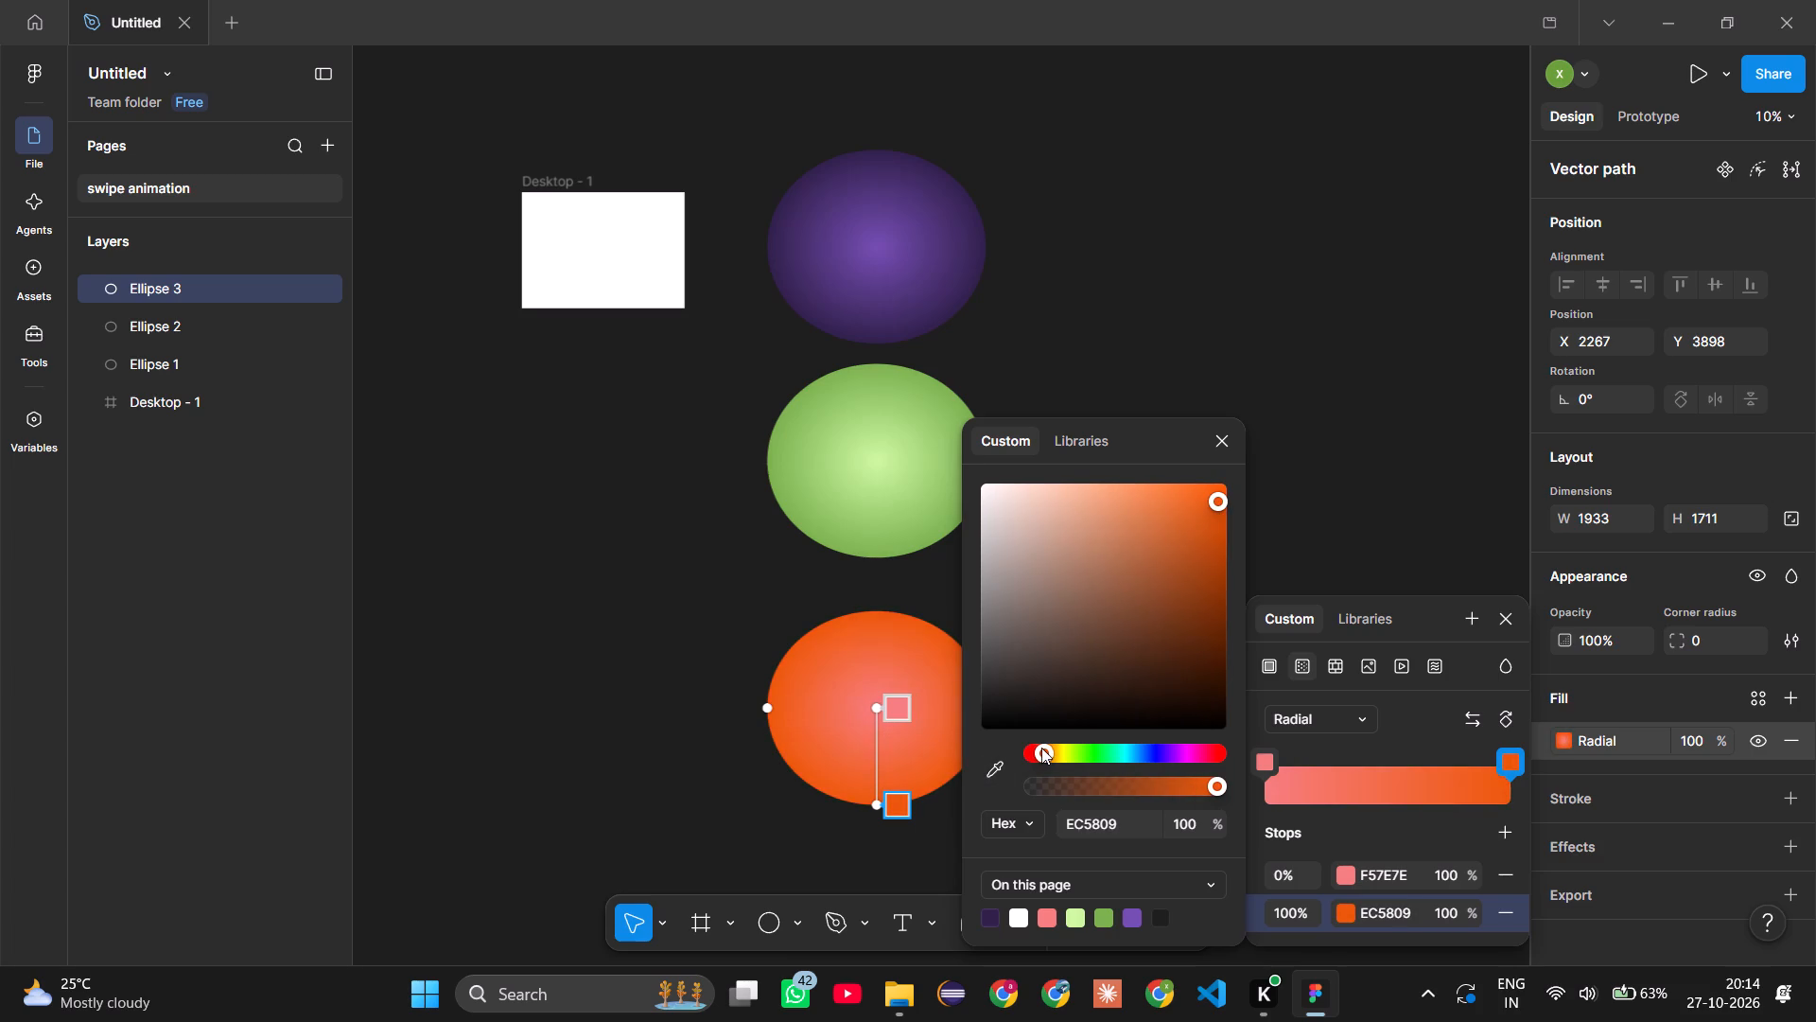
click(1184, 493)
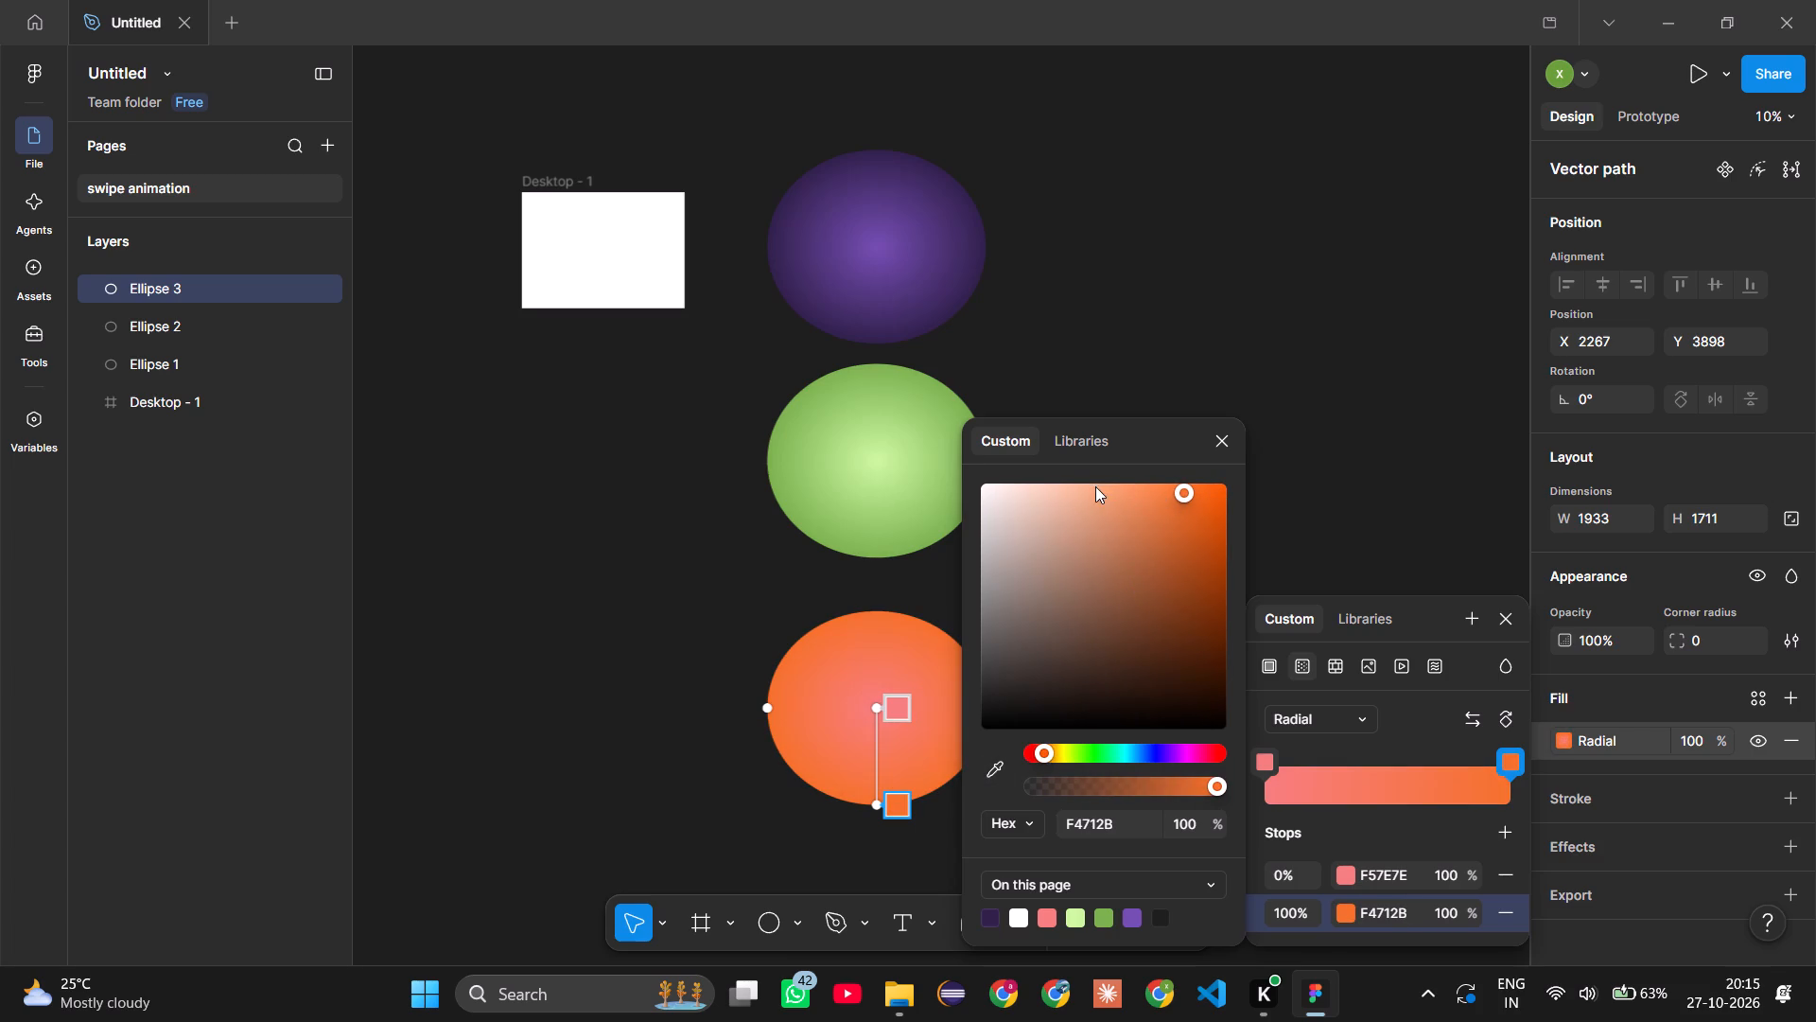
Recolour the 0% stop of the bottom ellipse's gradient to a light orange, FBAC82, and close the fill settings.
click(1371, 874)
click(1344, 875)
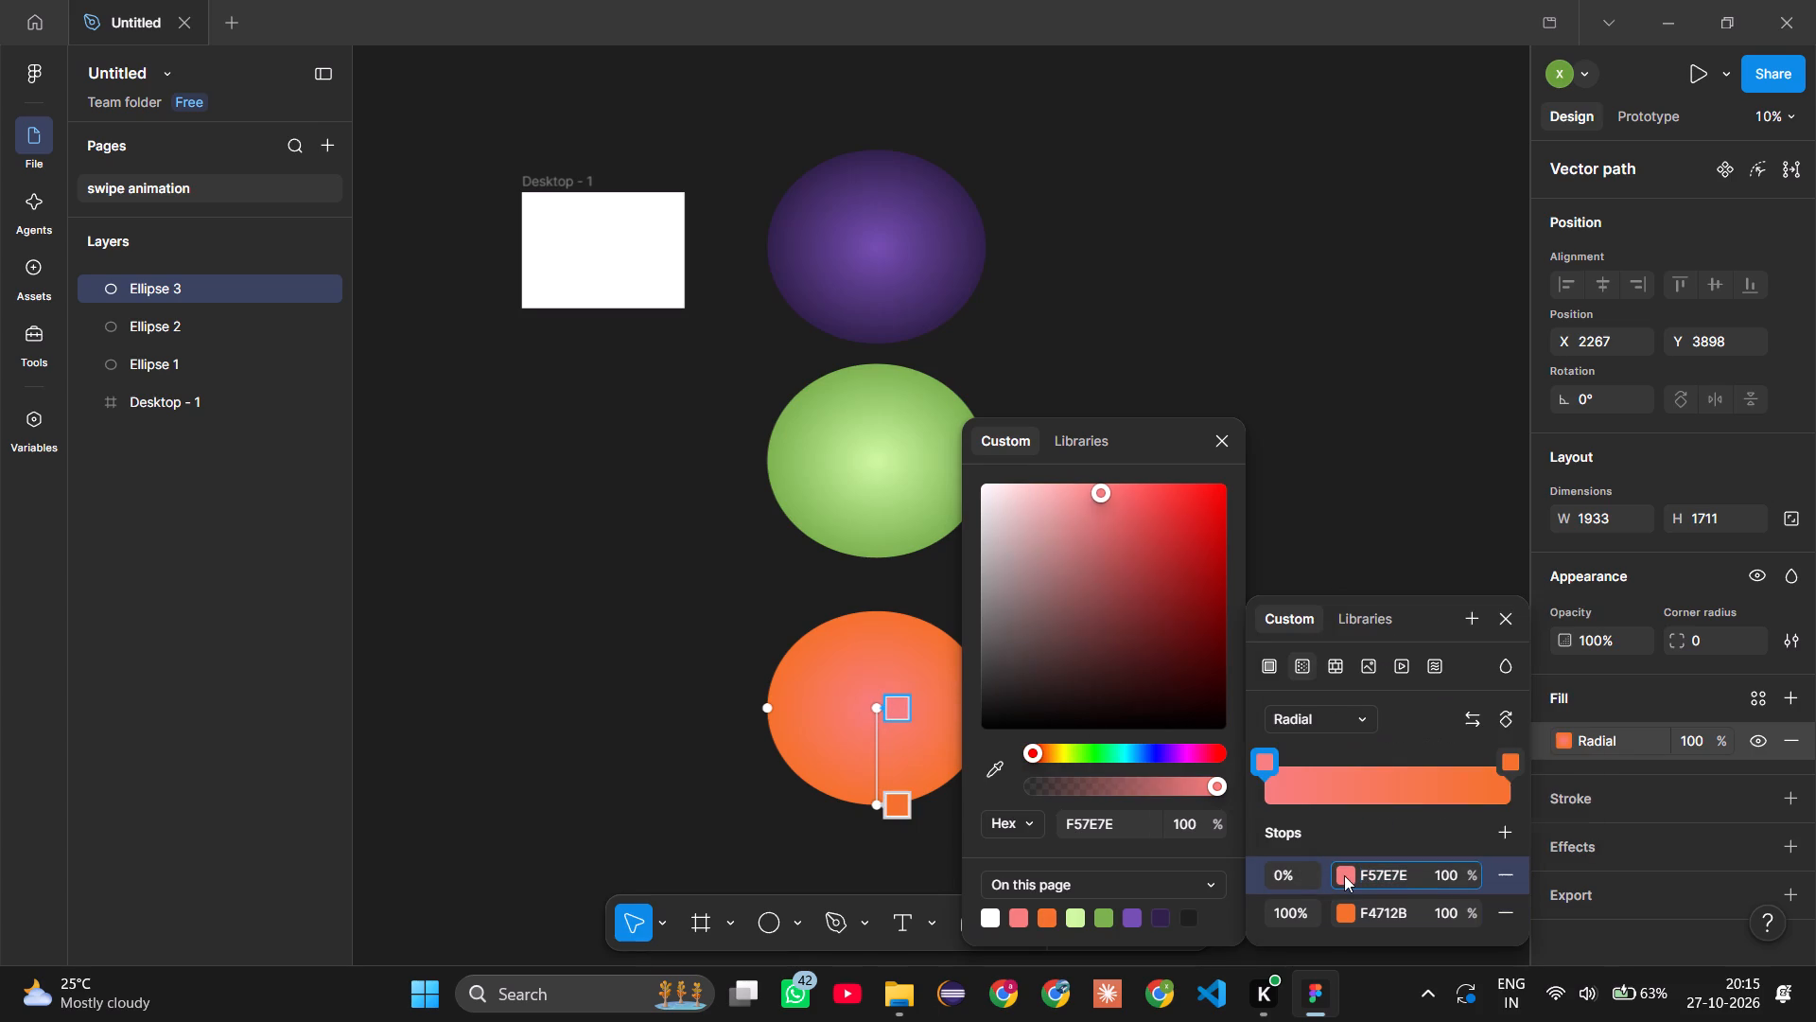
click(1344, 875)
drag(1103, 497, 1119, 516)
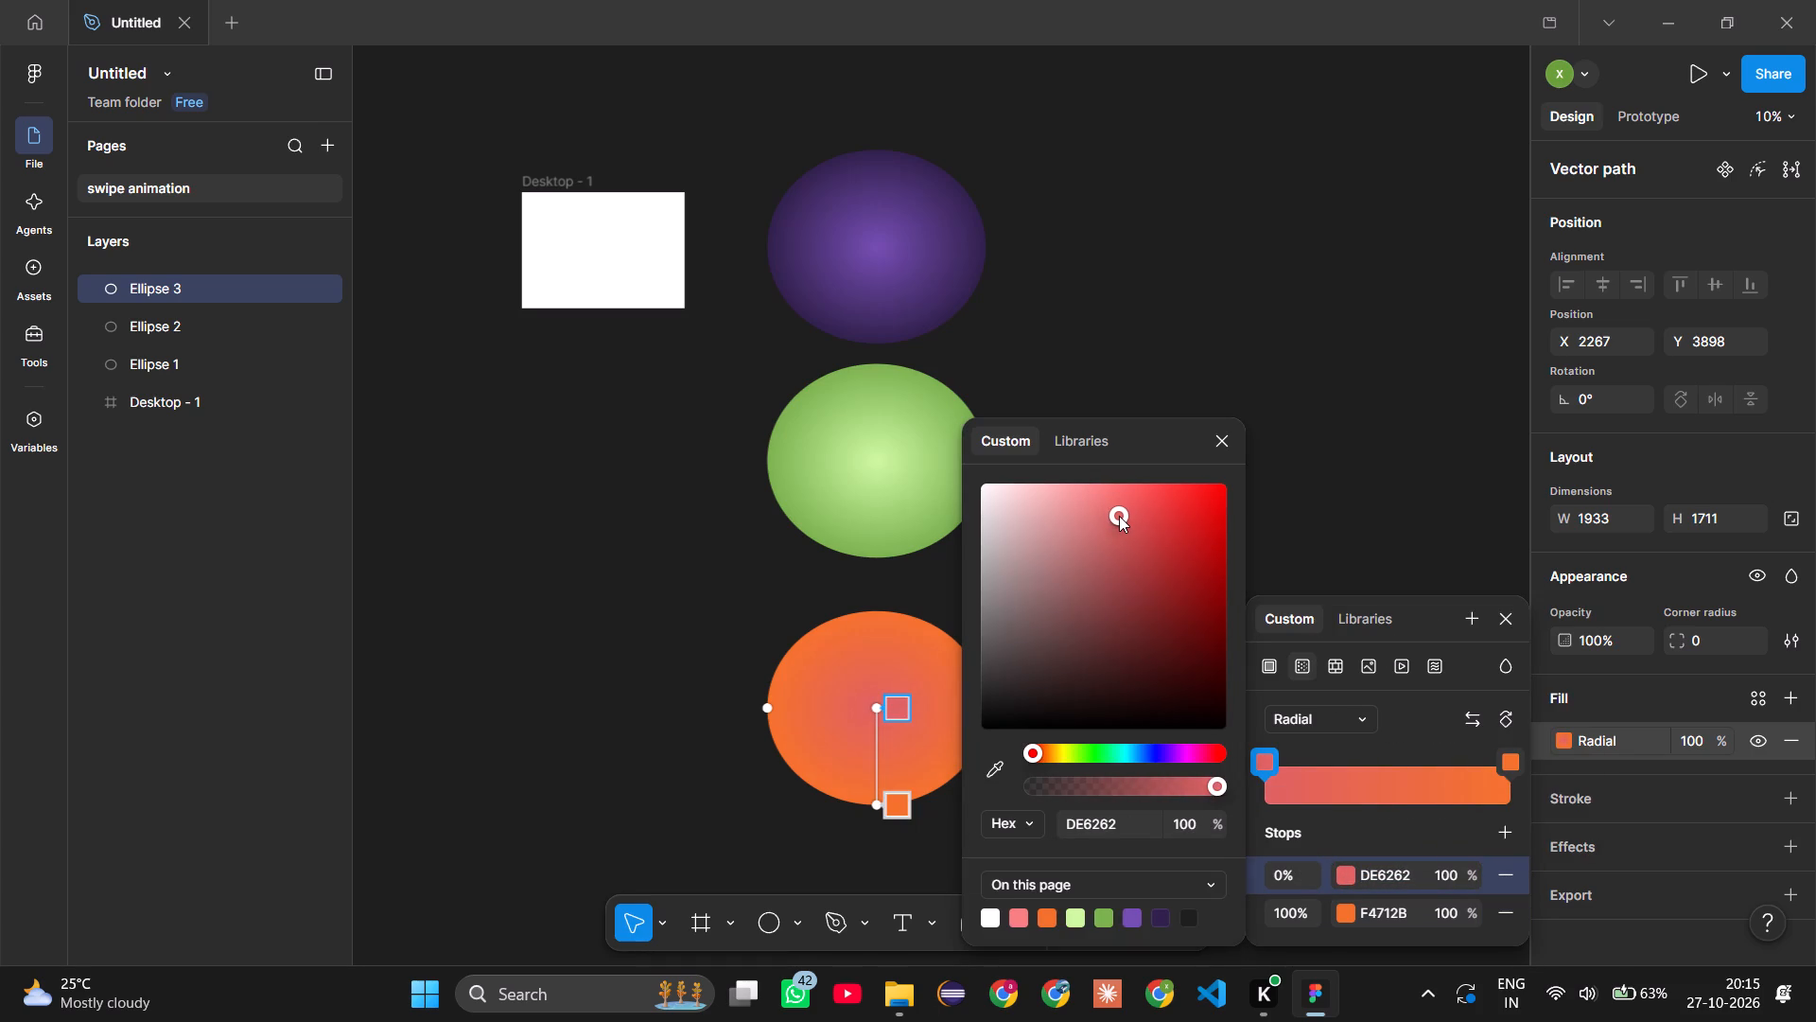
drag(1119, 516, 1134, 496)
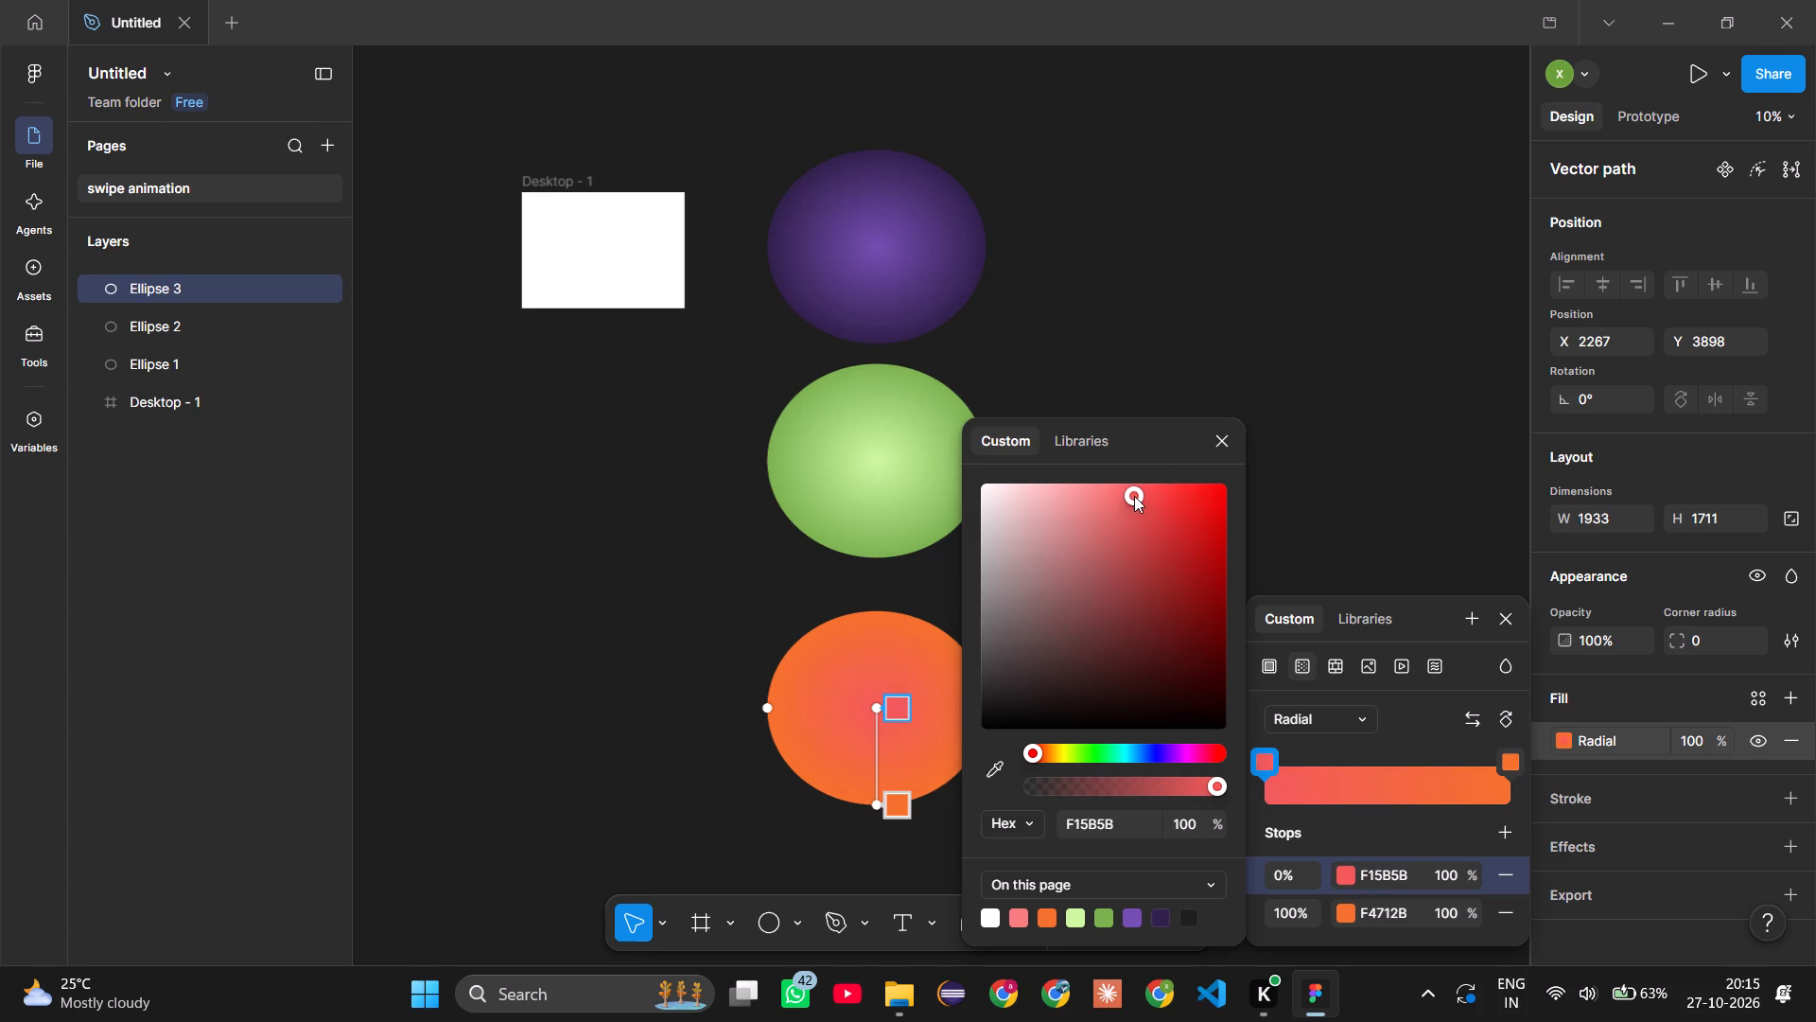
drag(1134, 496, 1136, 493)
click(1044, 753)
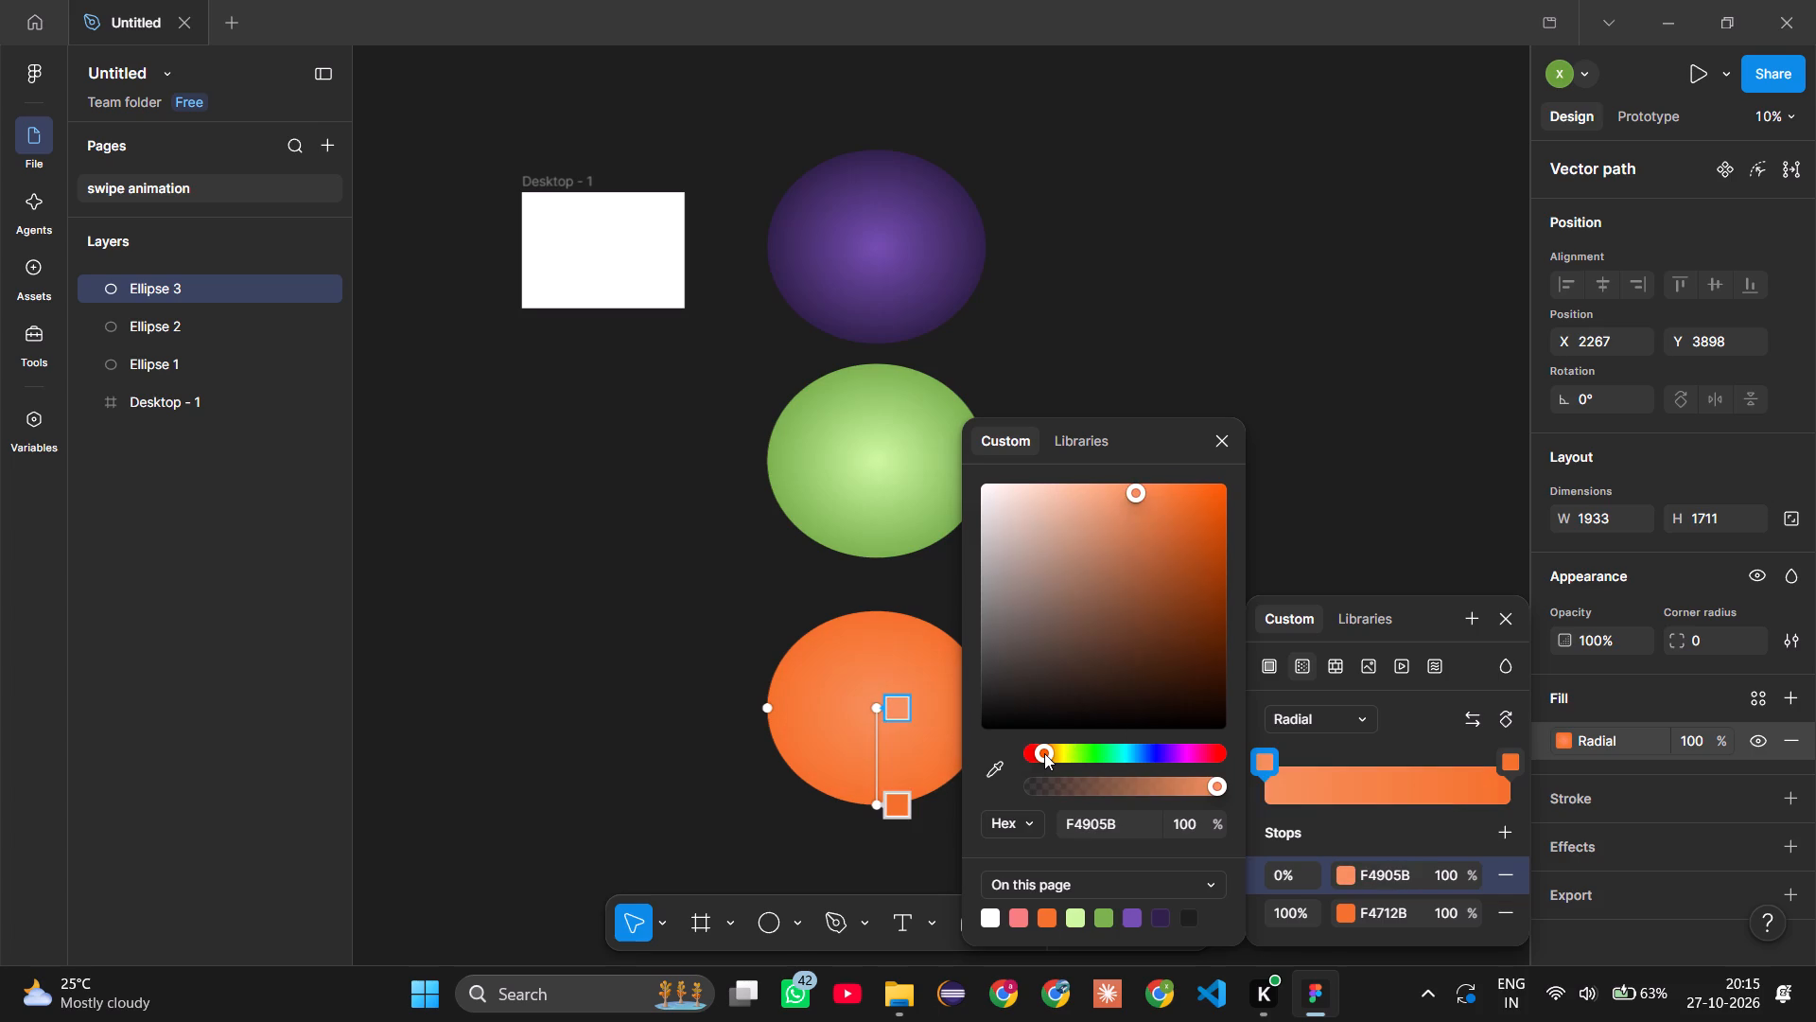
click(1151, 494)
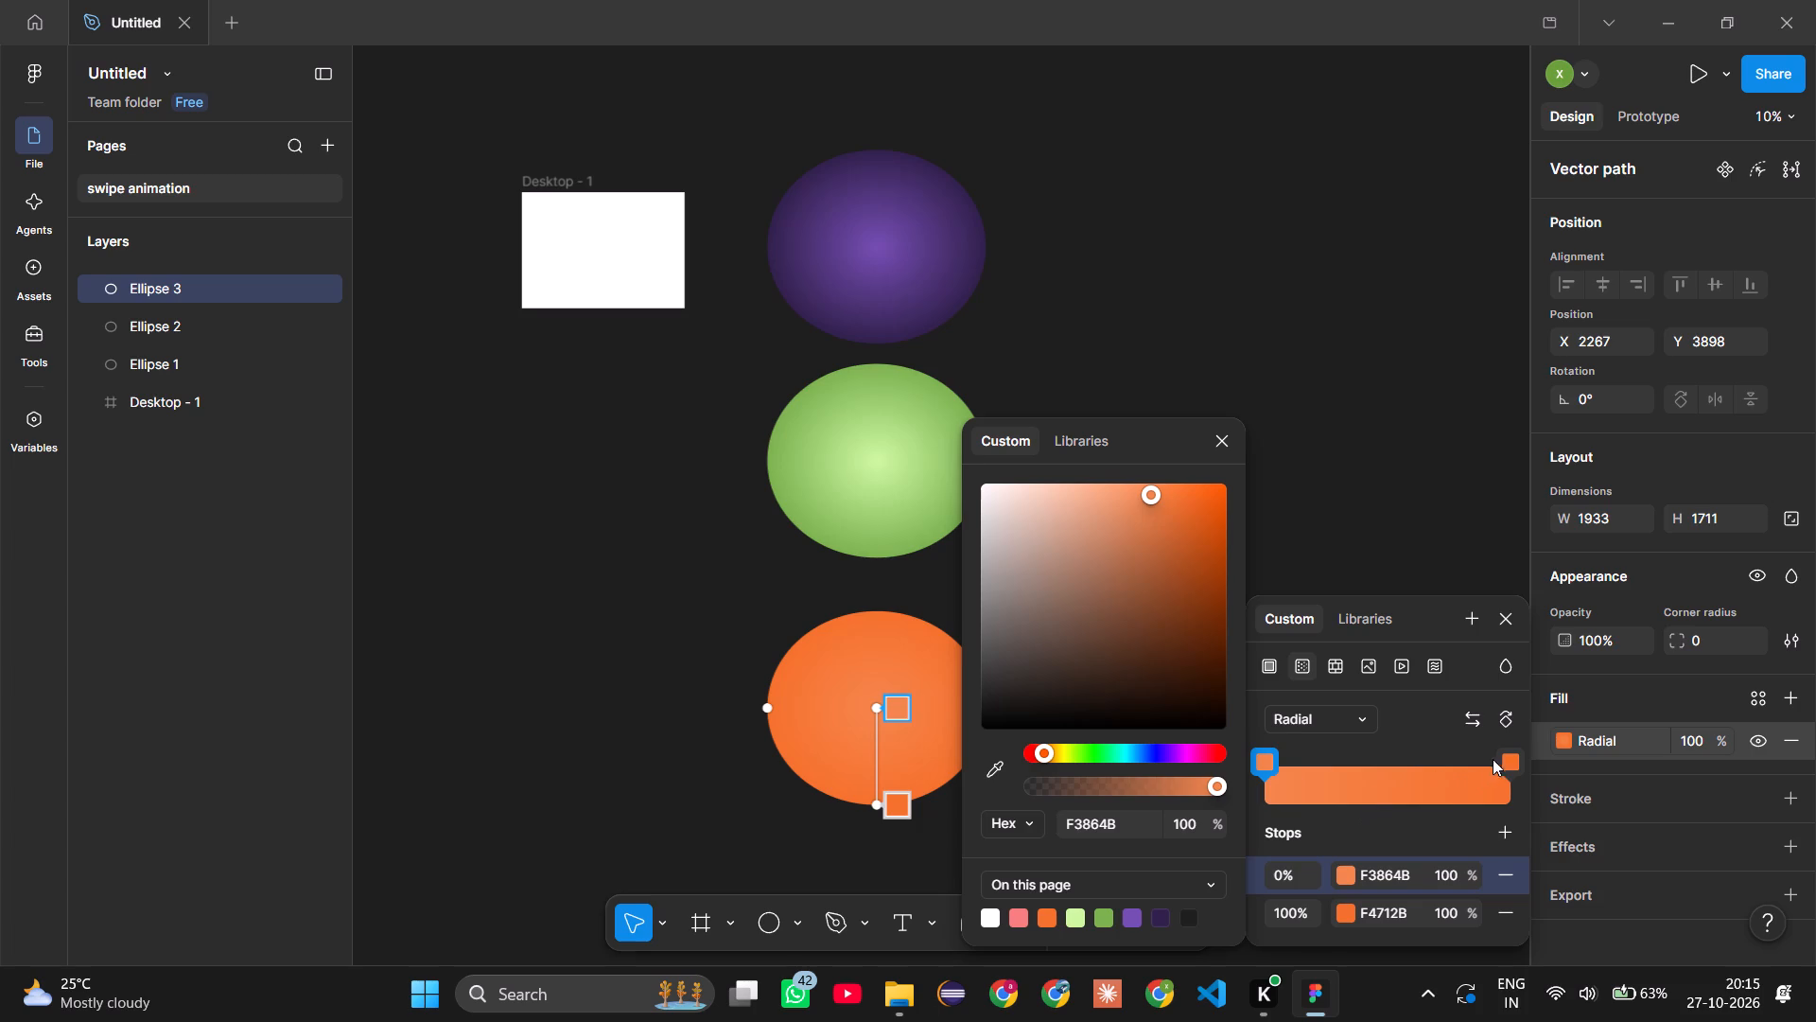
click(1100, 486)
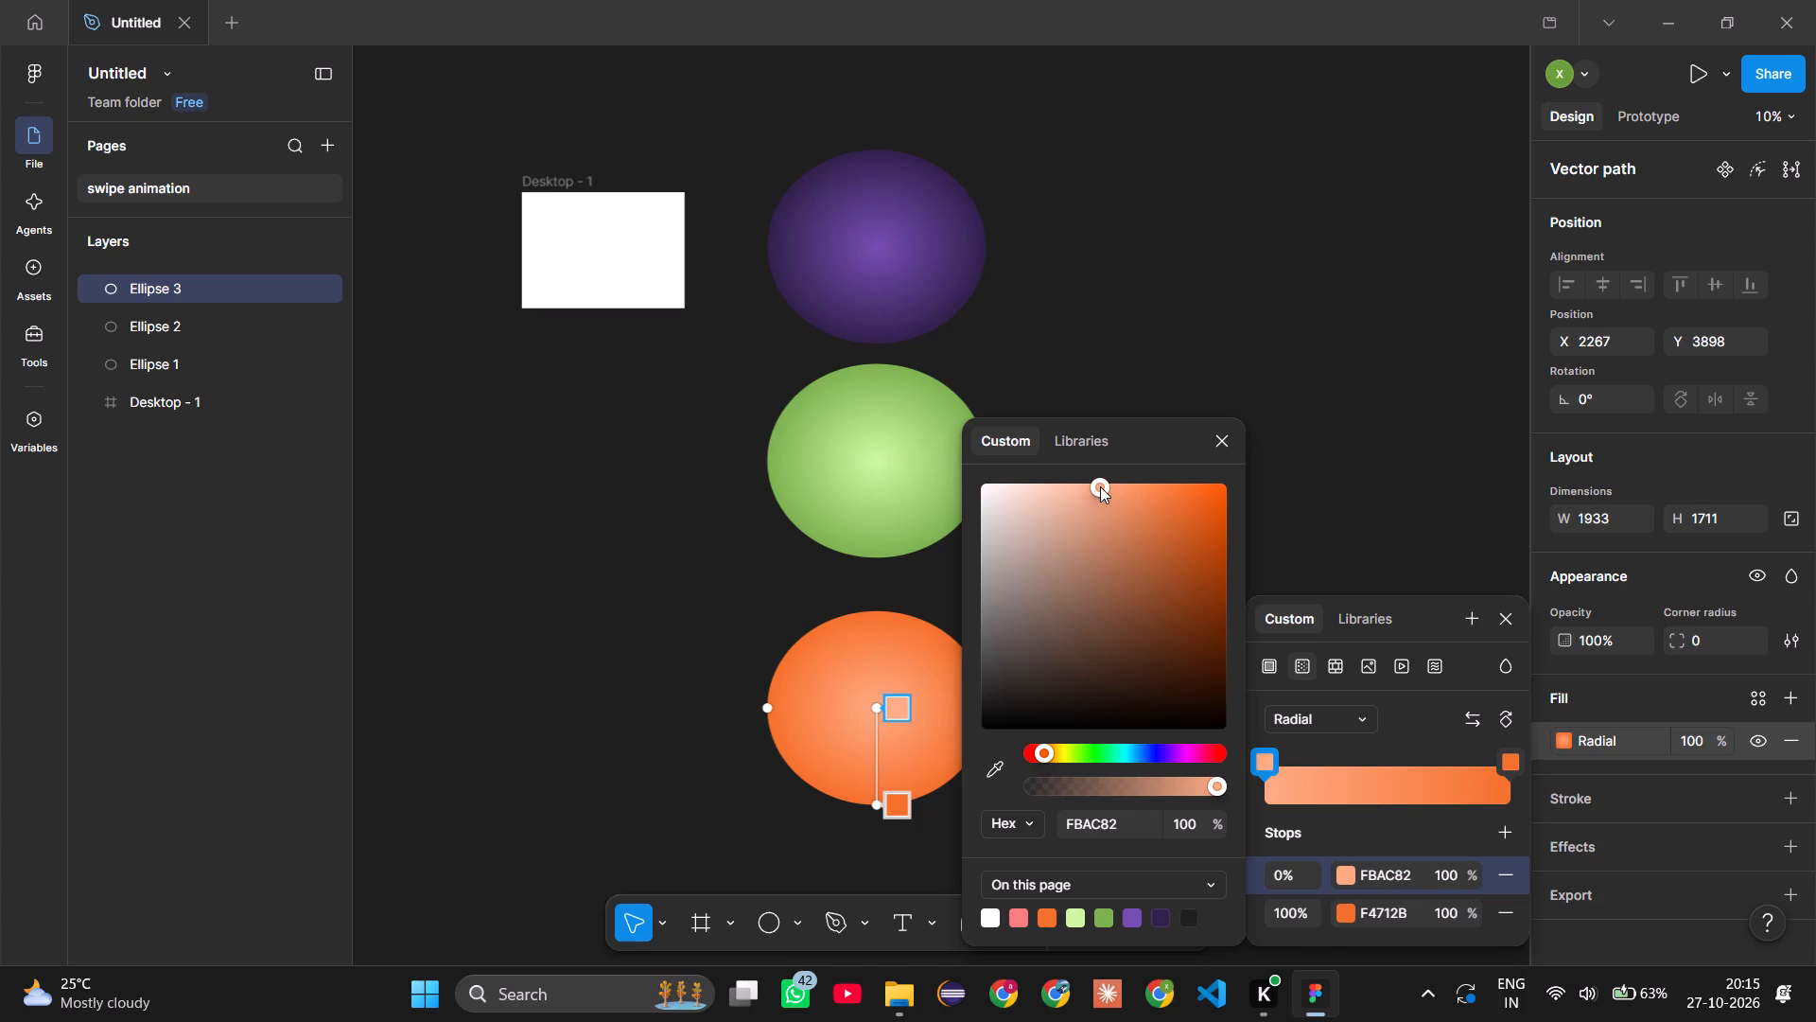
click(1379, 553)
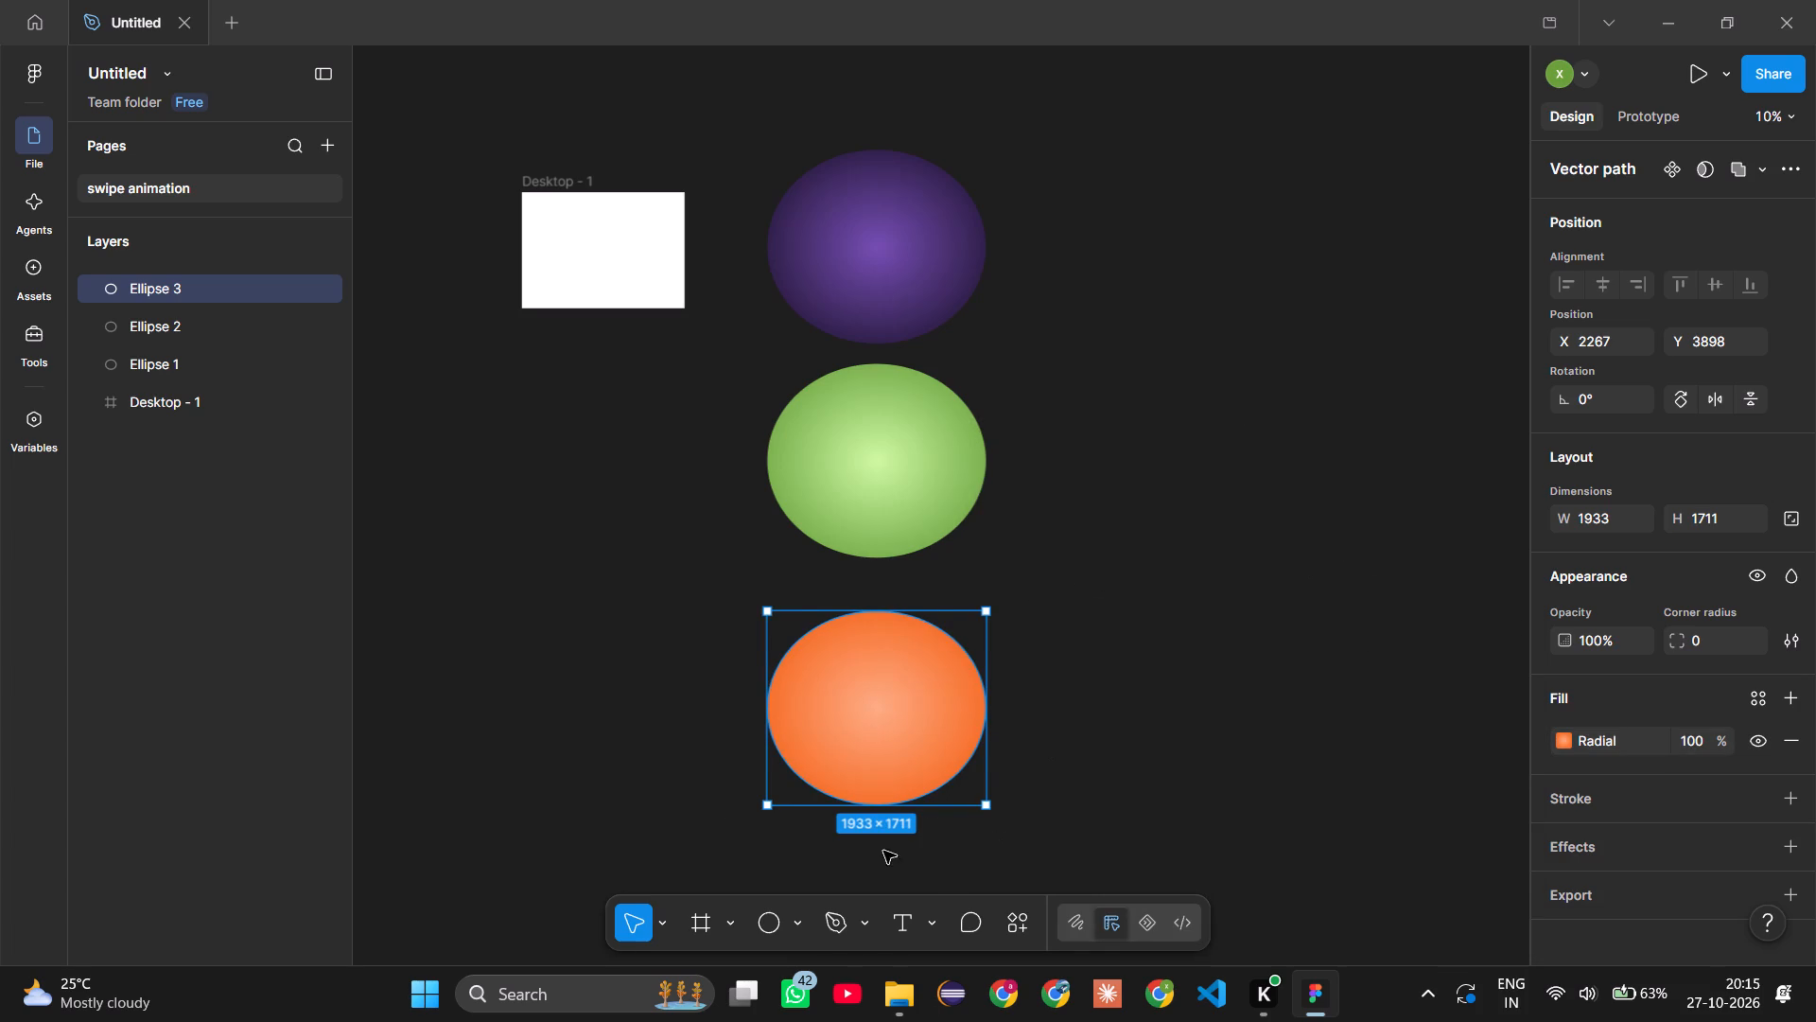
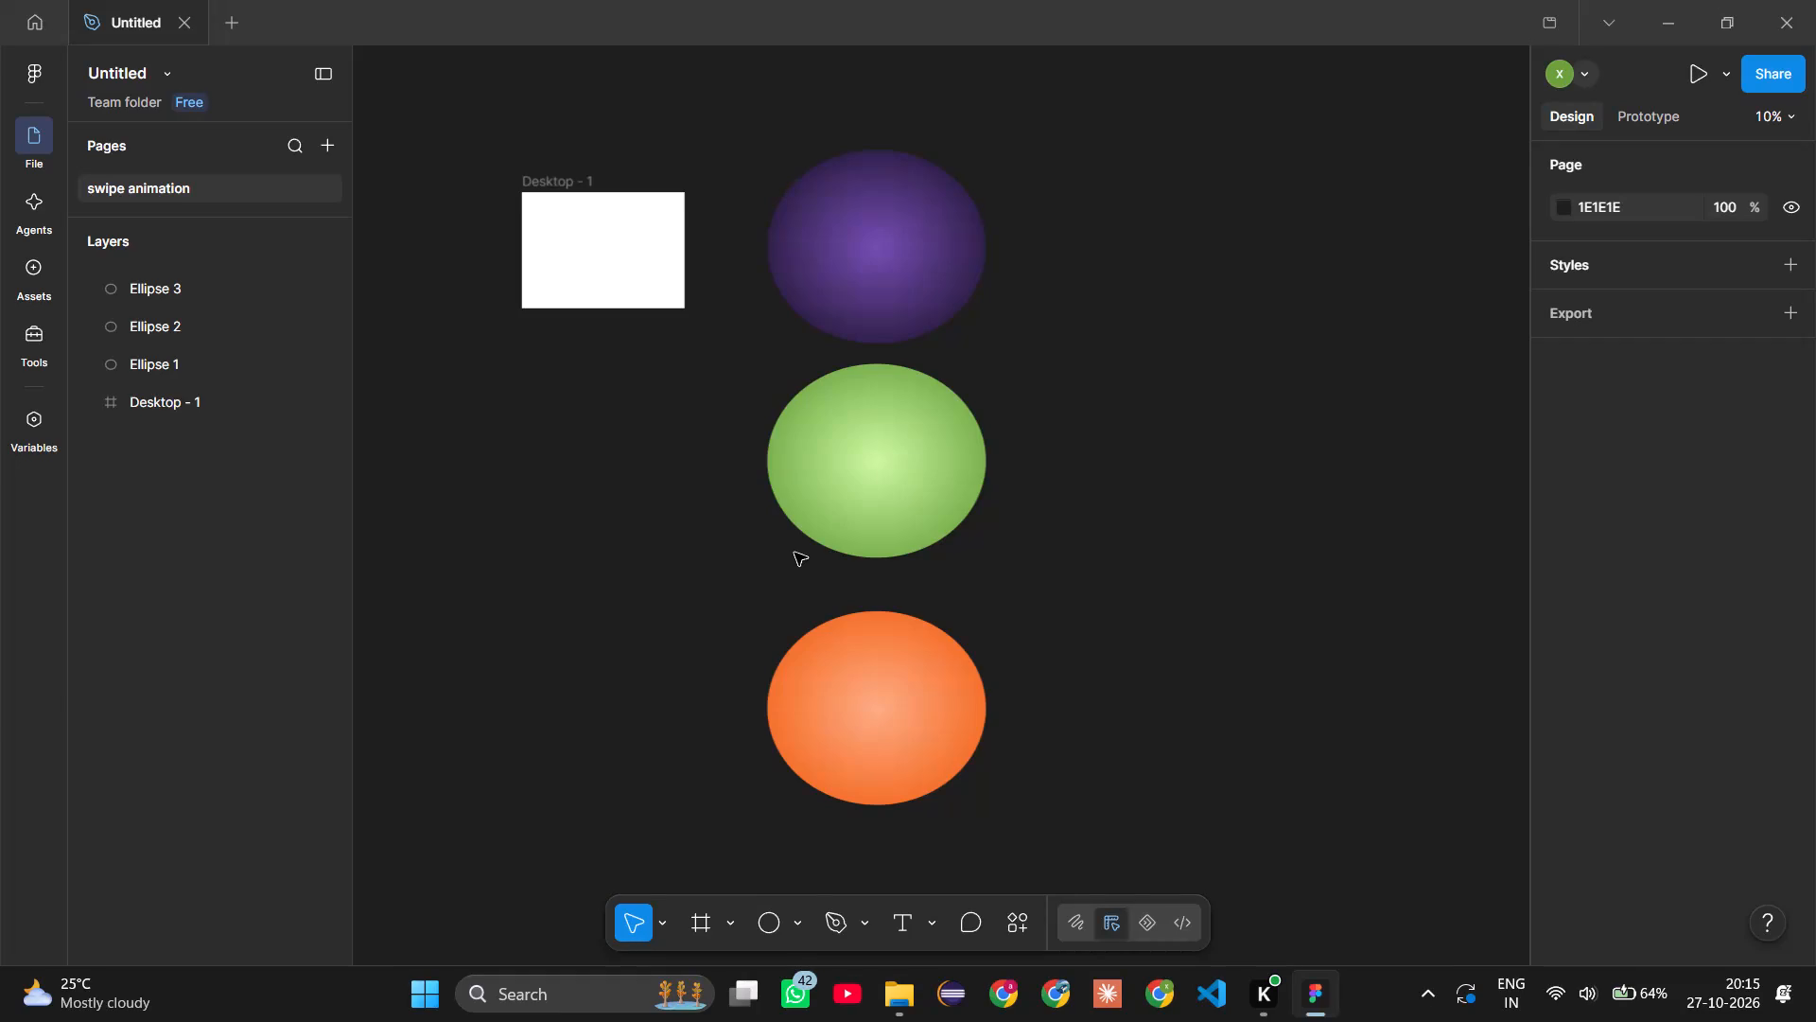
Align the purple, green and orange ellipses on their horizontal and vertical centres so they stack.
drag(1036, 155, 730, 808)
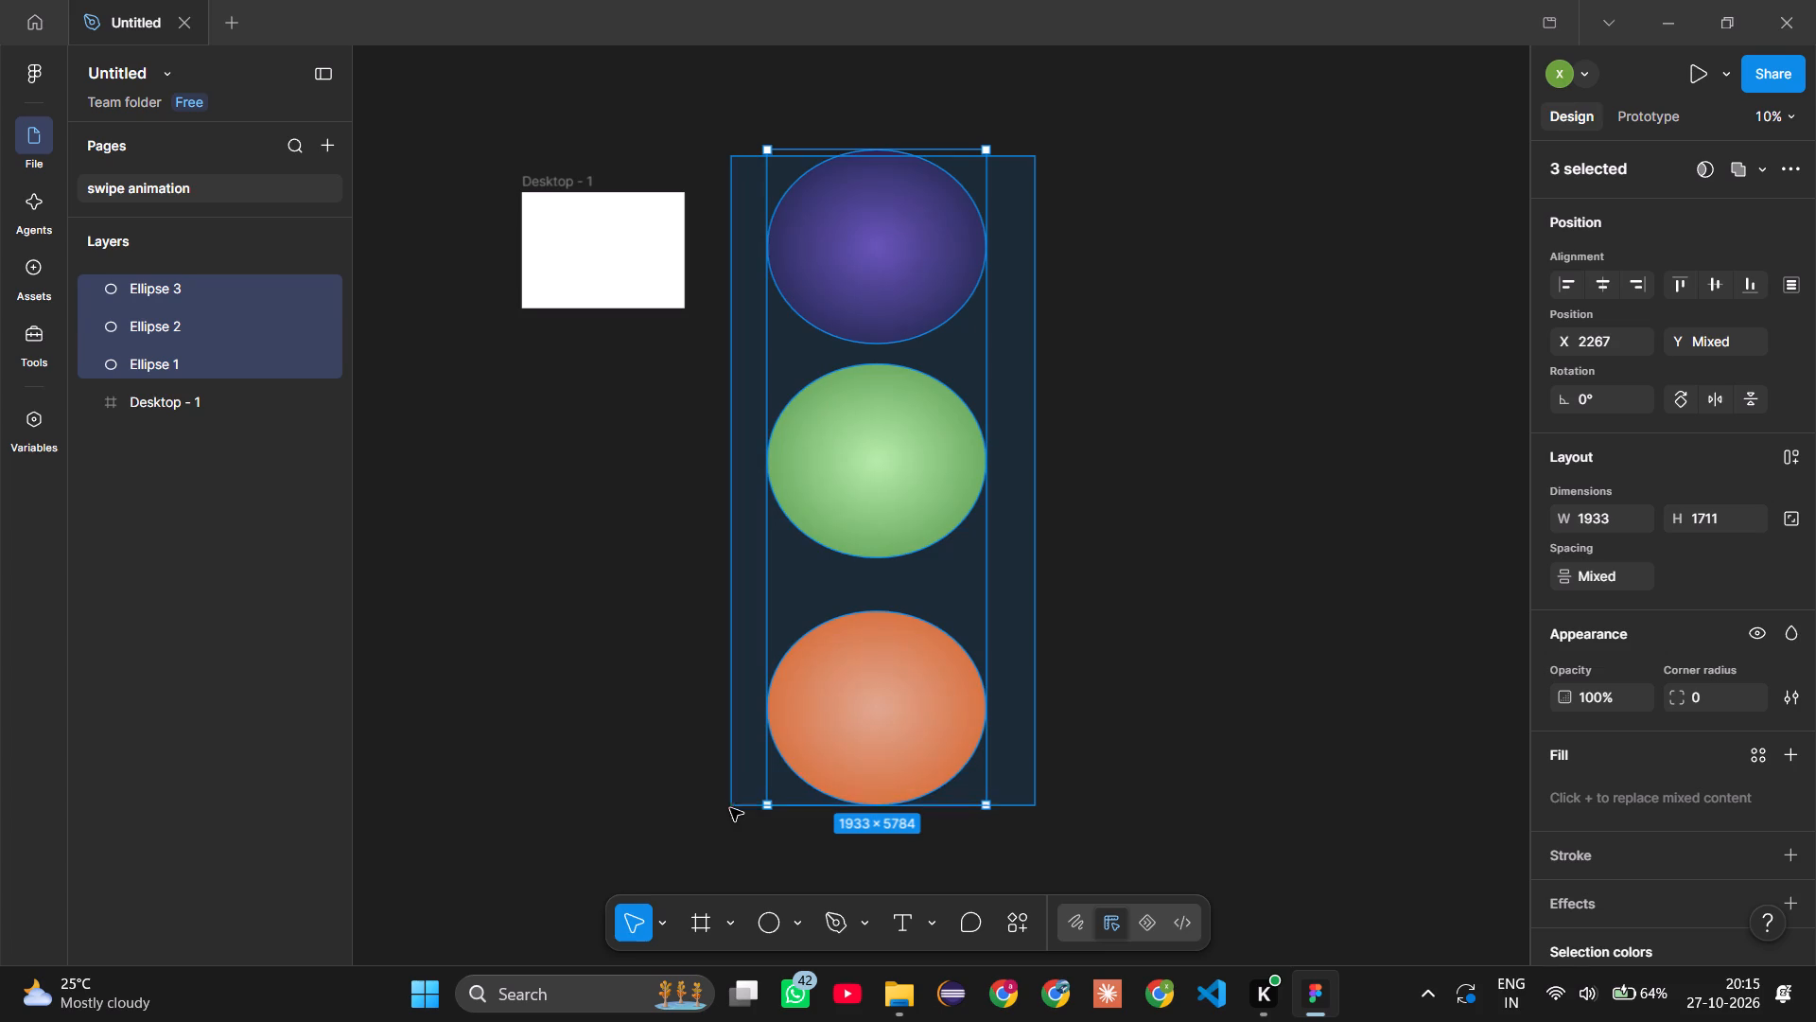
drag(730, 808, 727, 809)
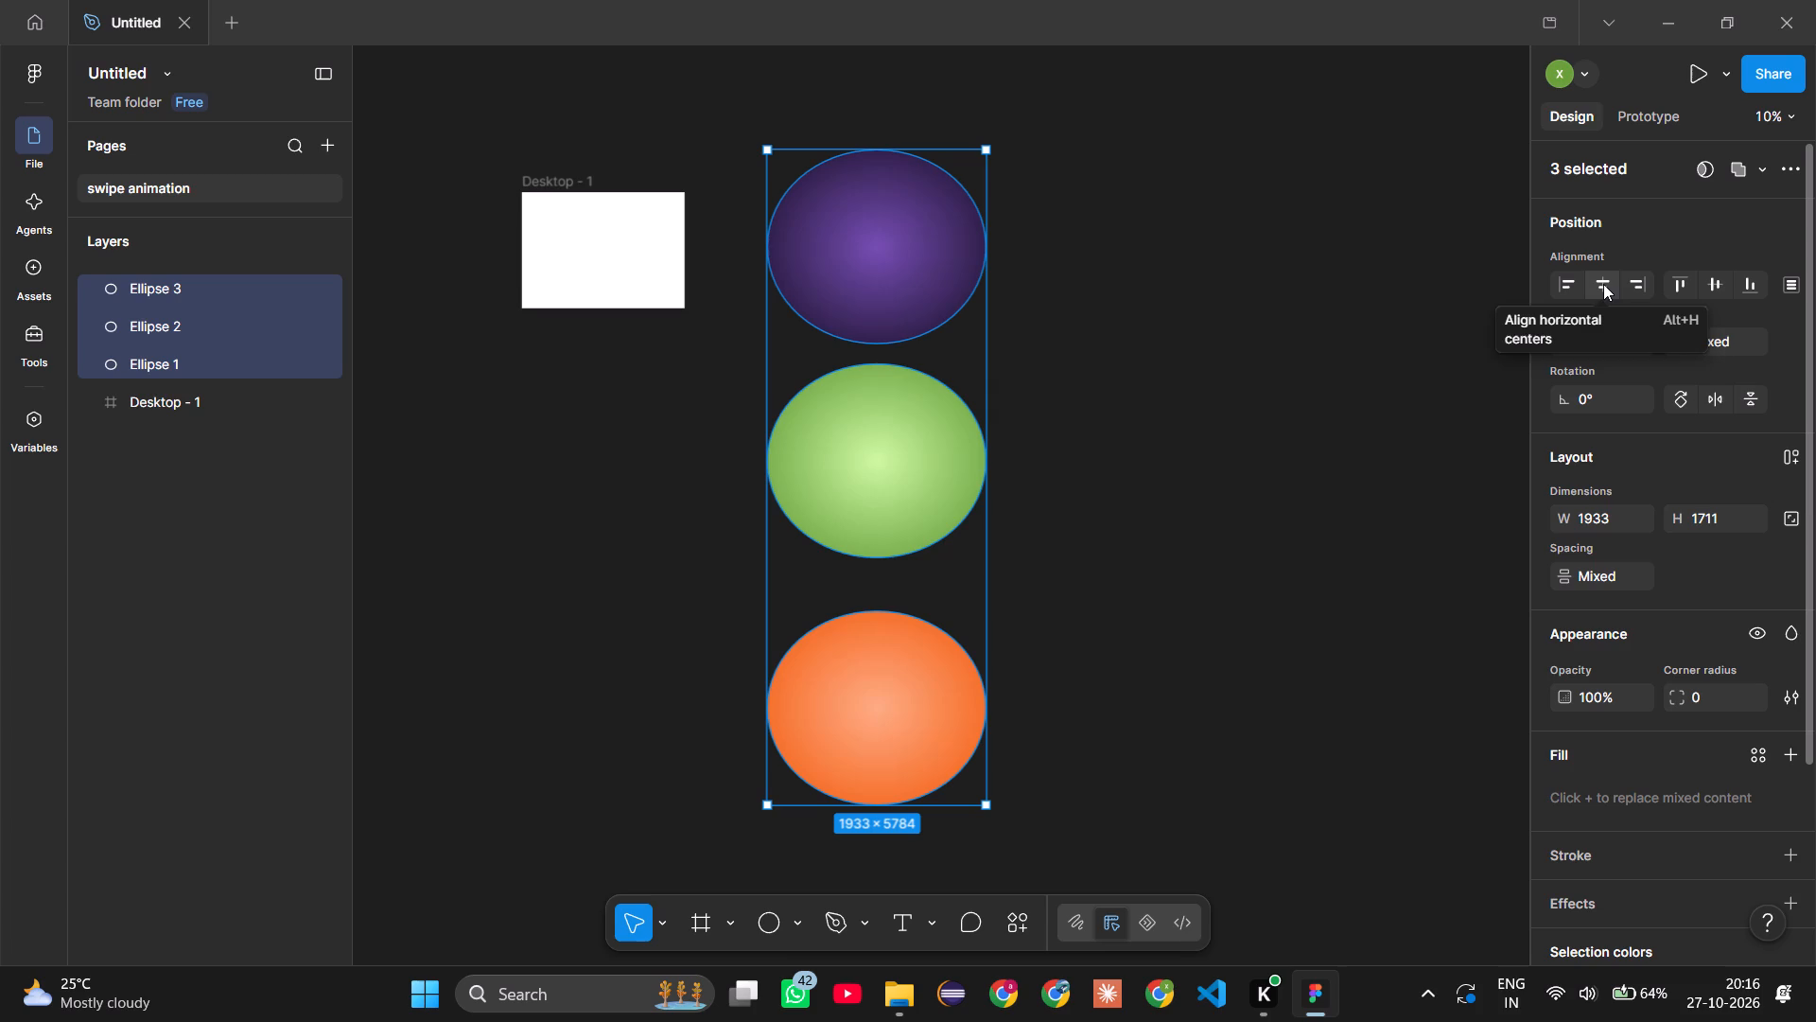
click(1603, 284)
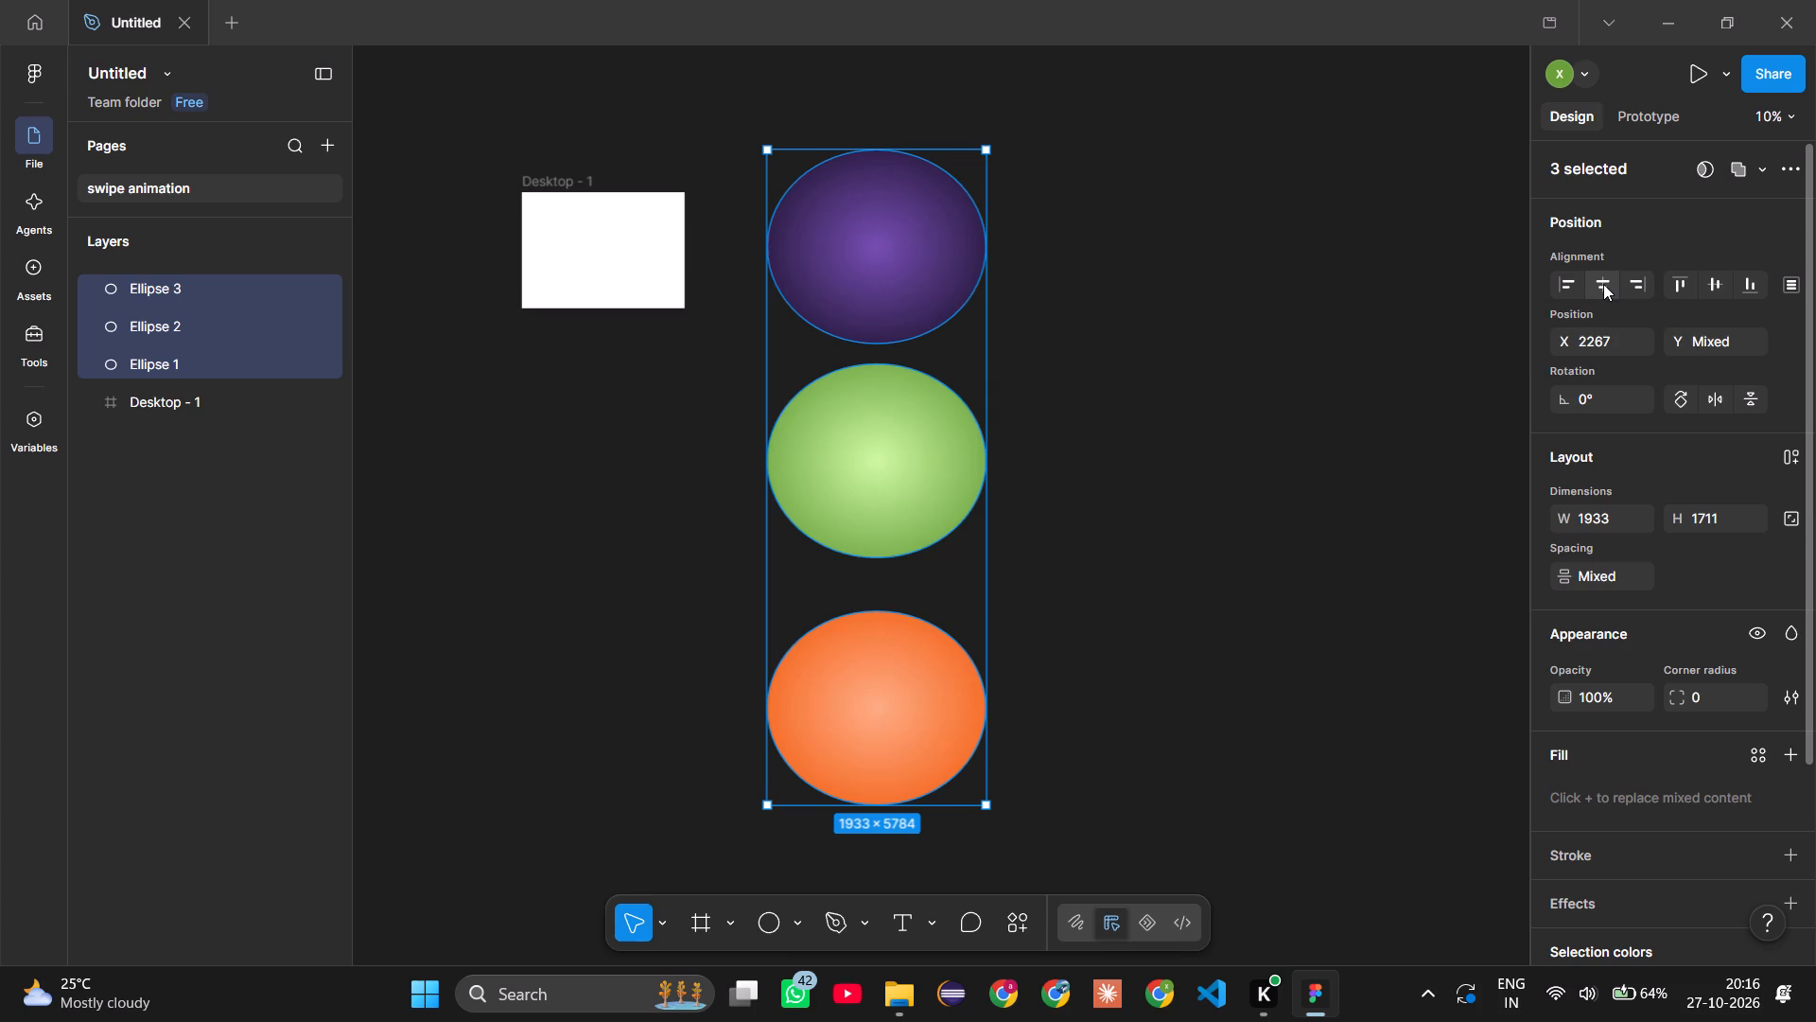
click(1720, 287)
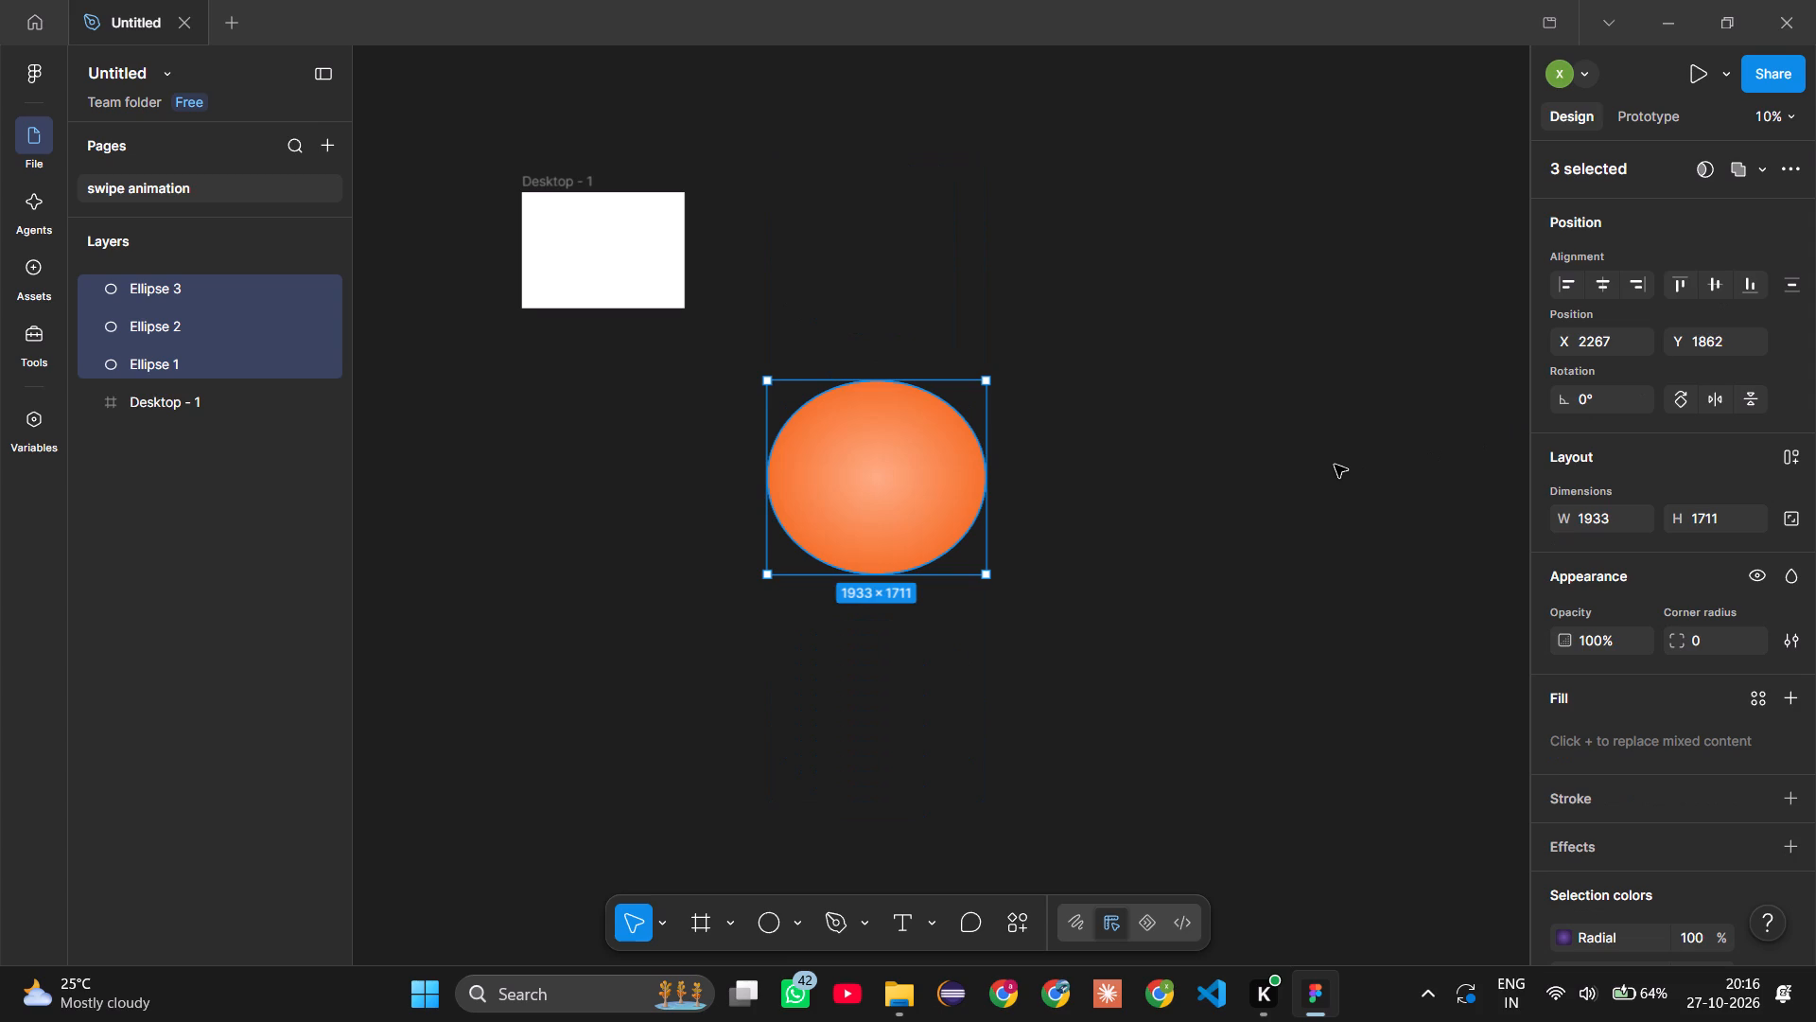
Rename the Ellipse 1 layer as Blue.
click(160, 364)
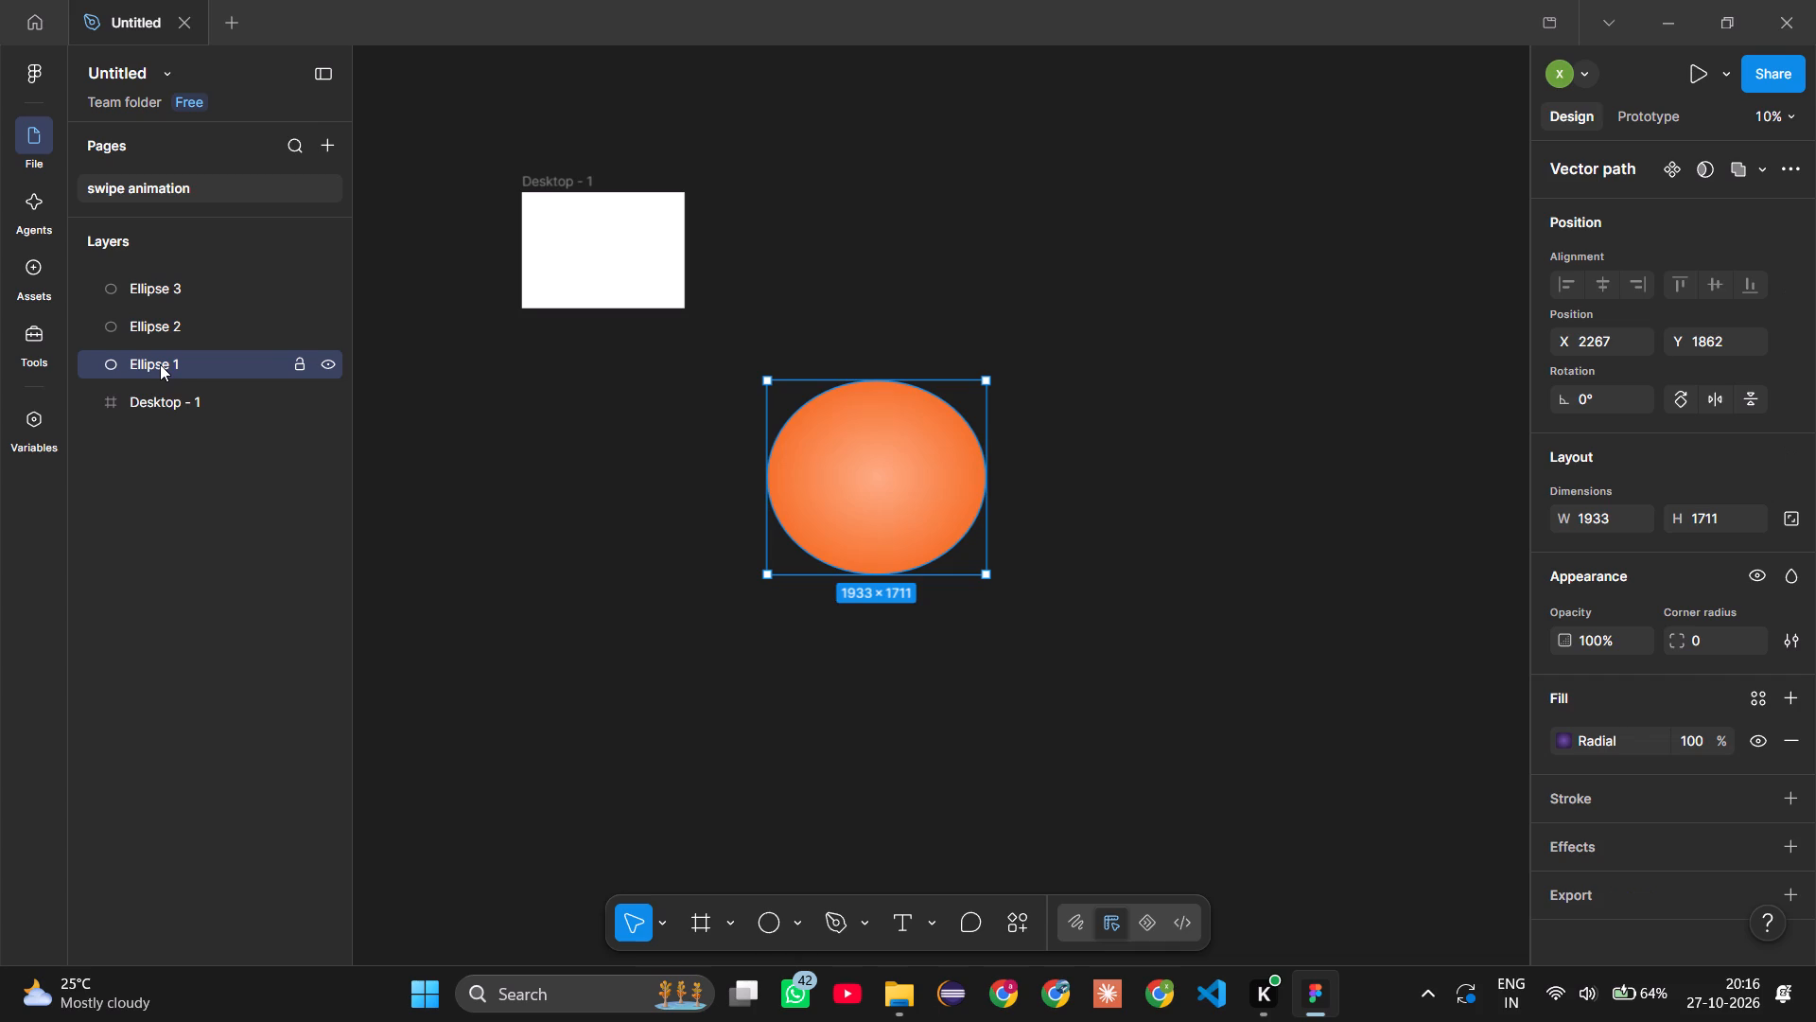
double_click(160, 364)
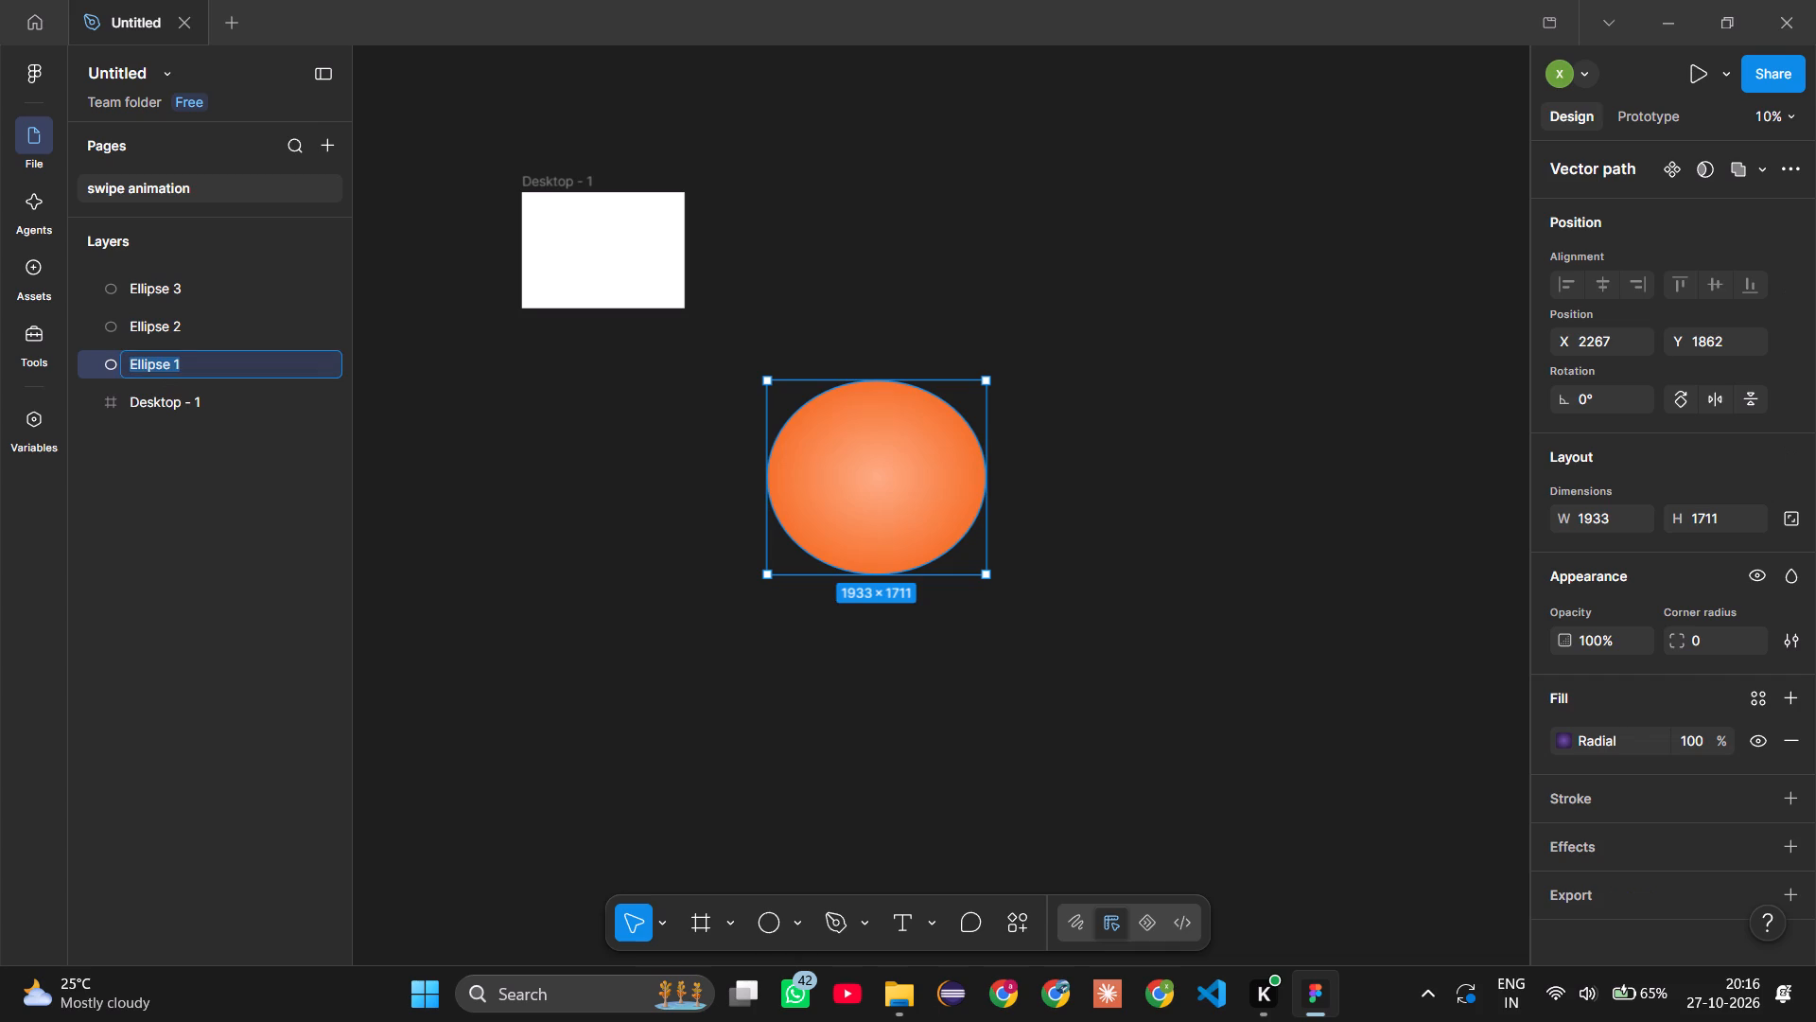
text(Blue)
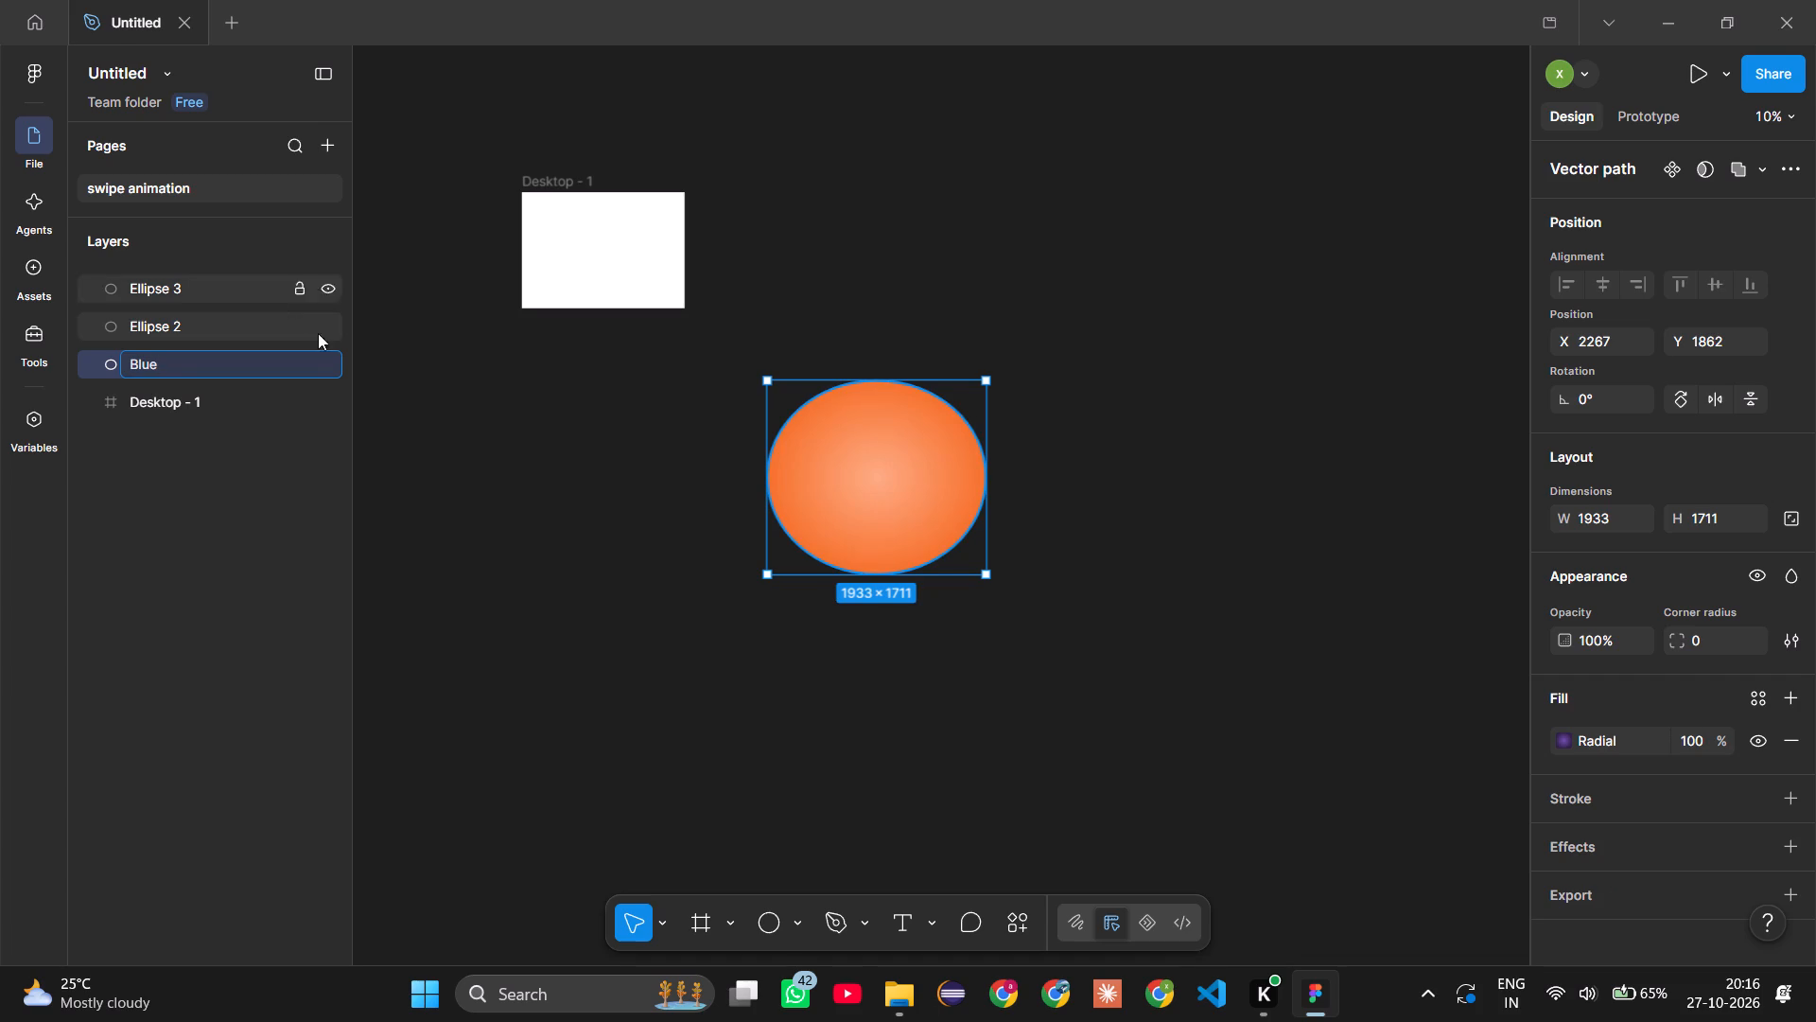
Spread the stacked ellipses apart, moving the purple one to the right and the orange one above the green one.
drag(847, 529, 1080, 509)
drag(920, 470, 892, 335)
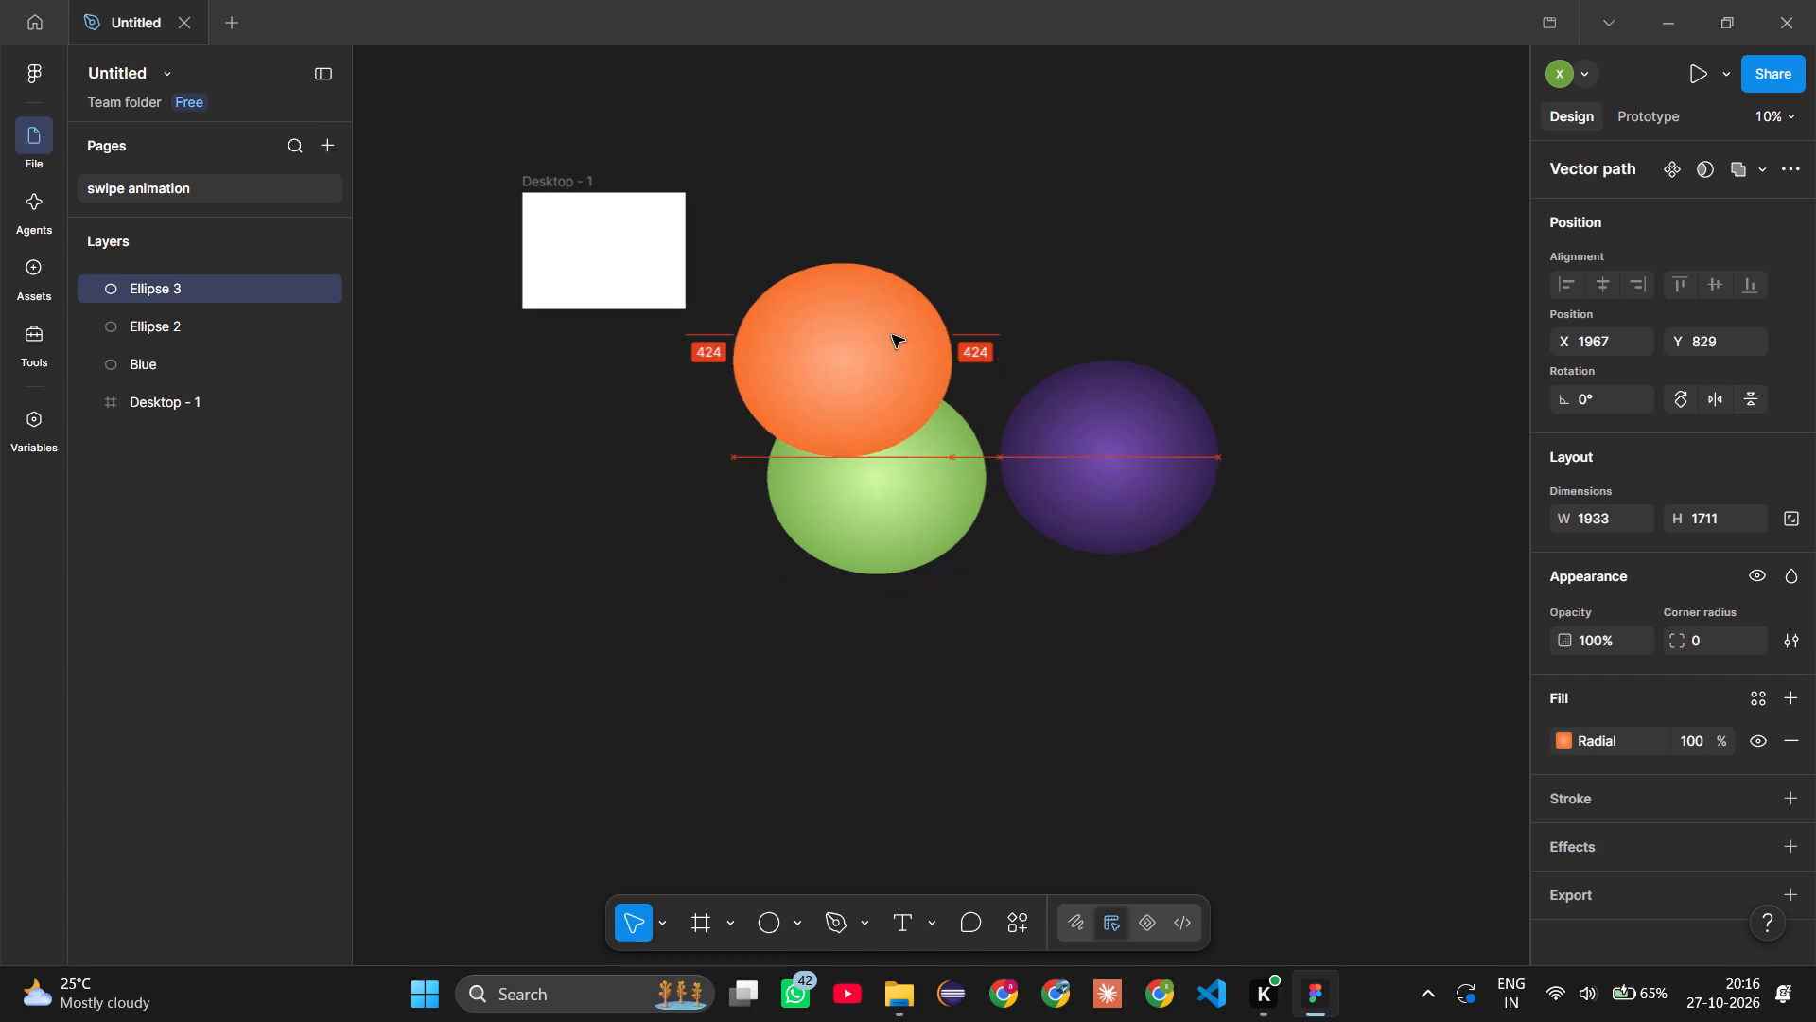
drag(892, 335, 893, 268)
Extend the purple ellipse's layer name to Blueberry.
click(1155, 429)
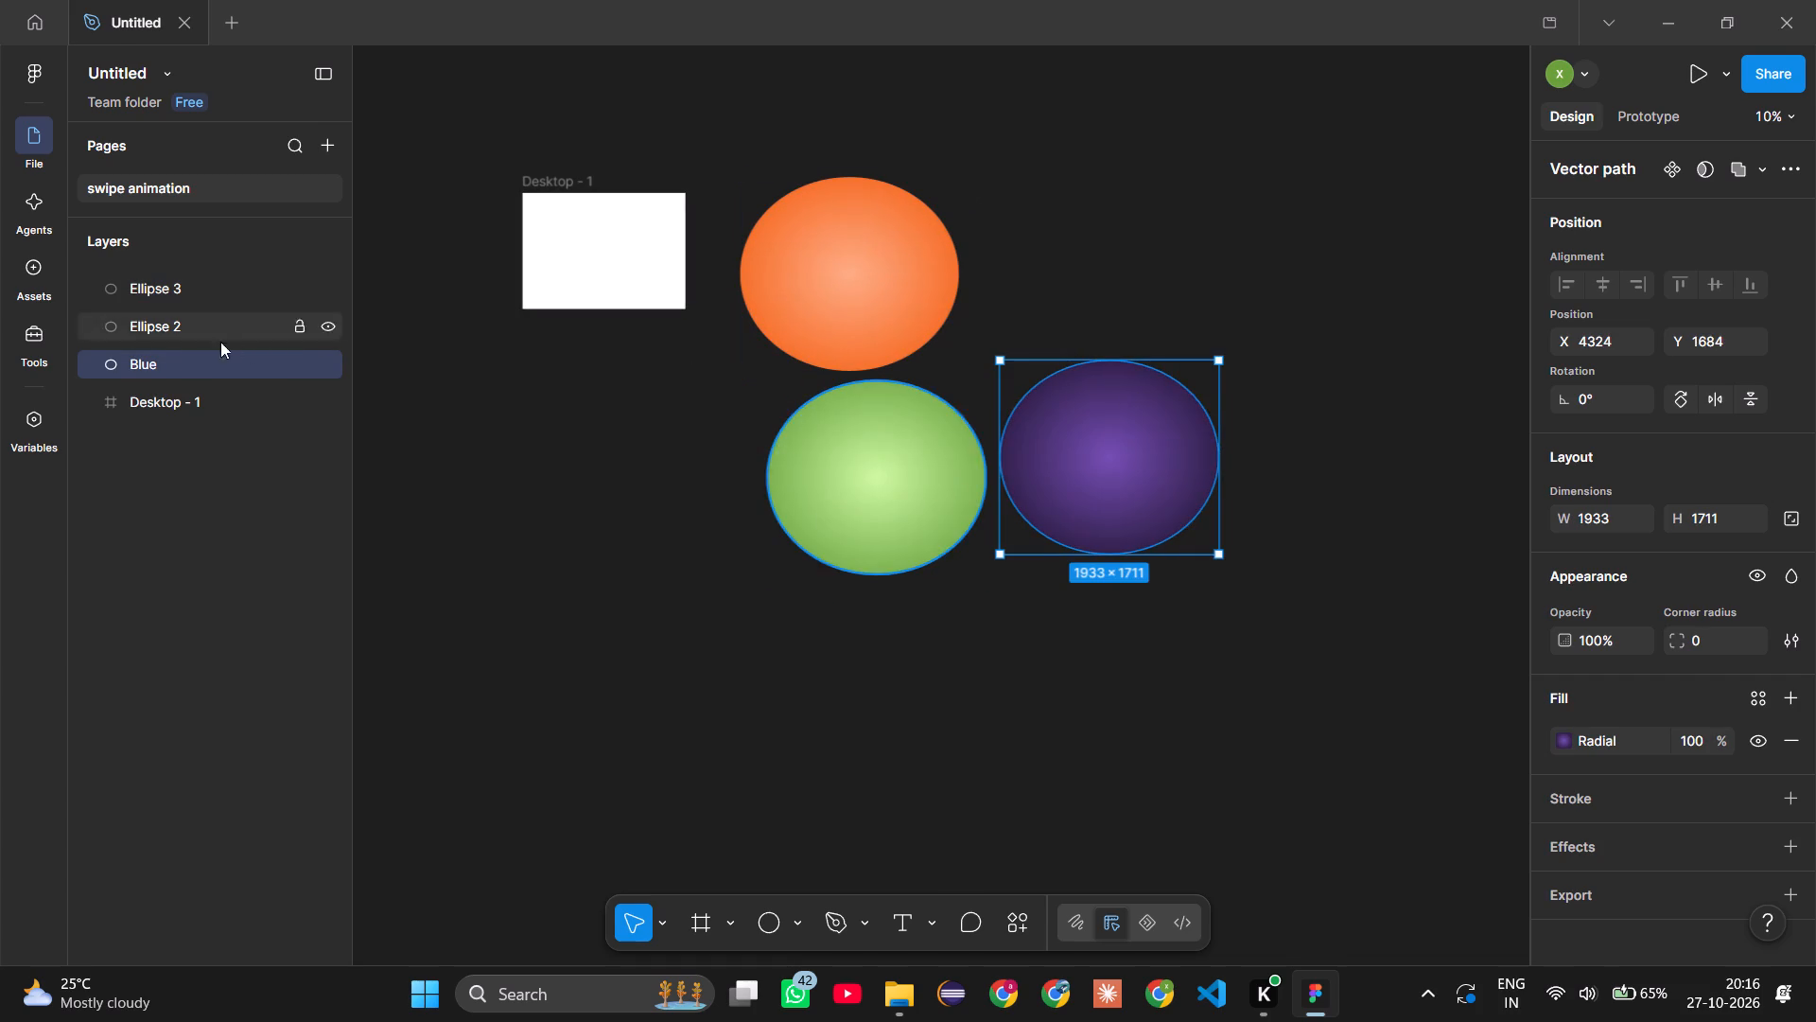
double_click(157, 361)
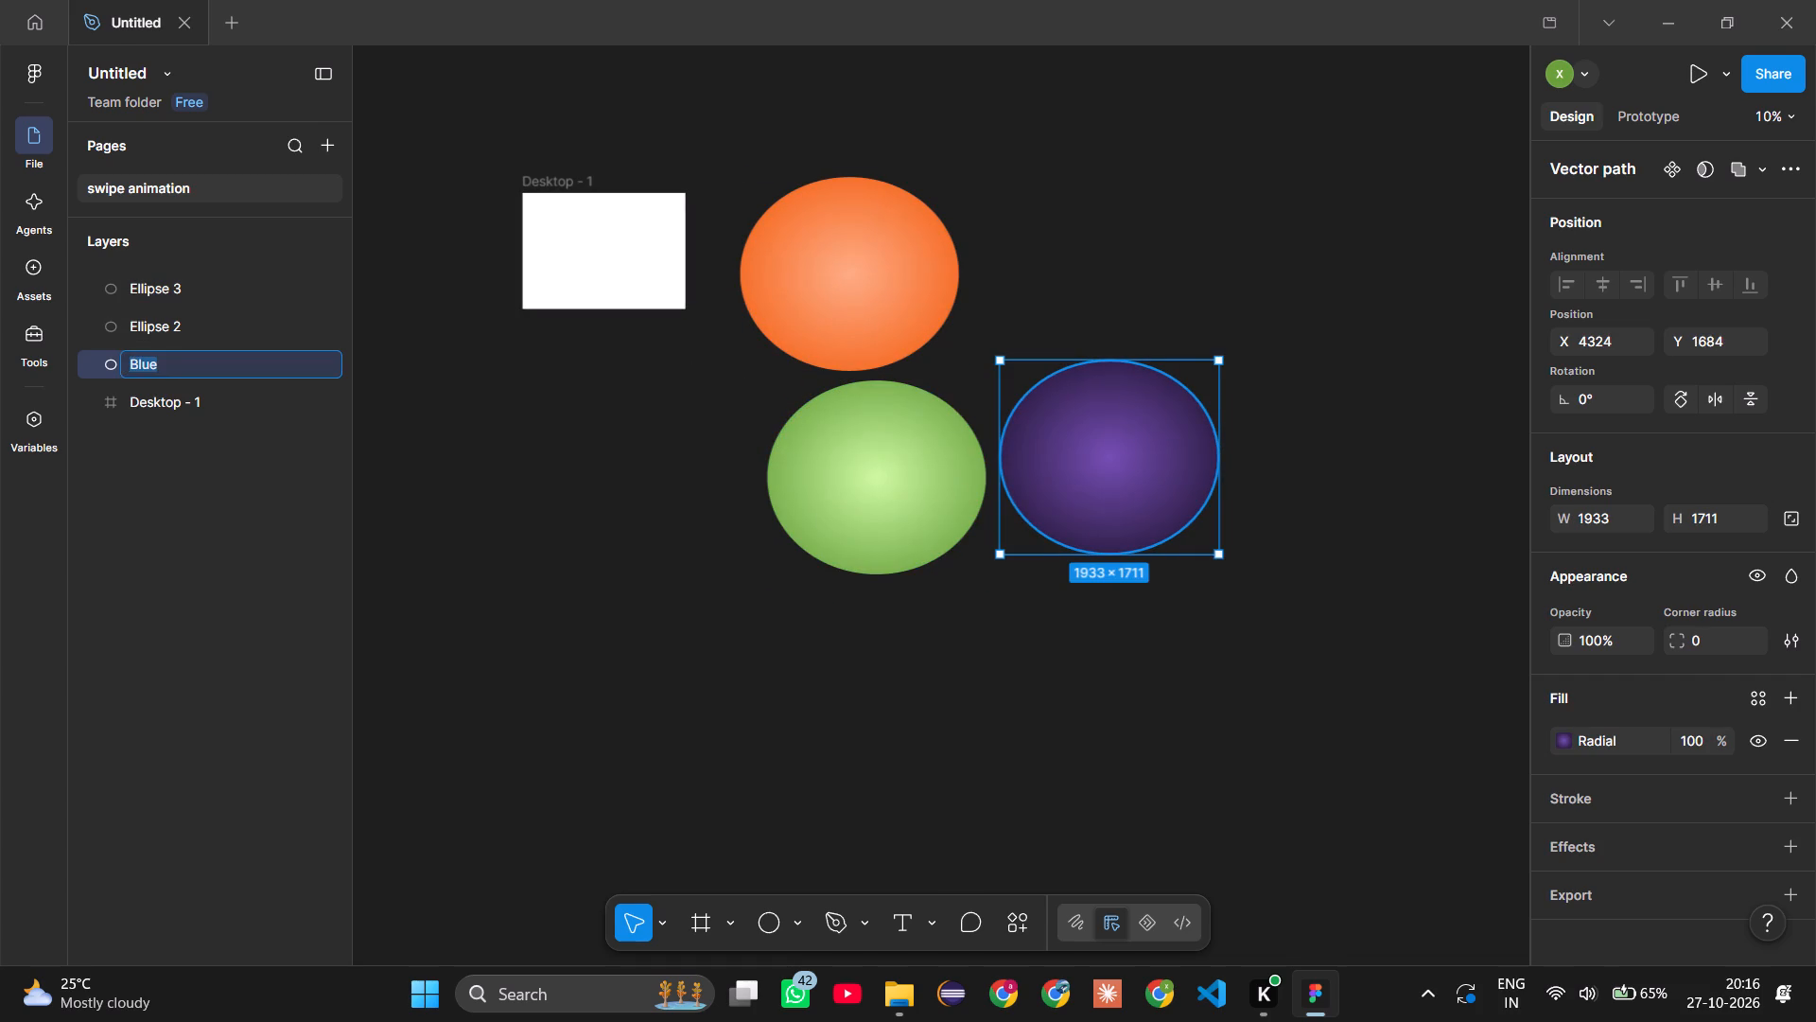
key(Right)
text(be)
text(rry)
key(Return)
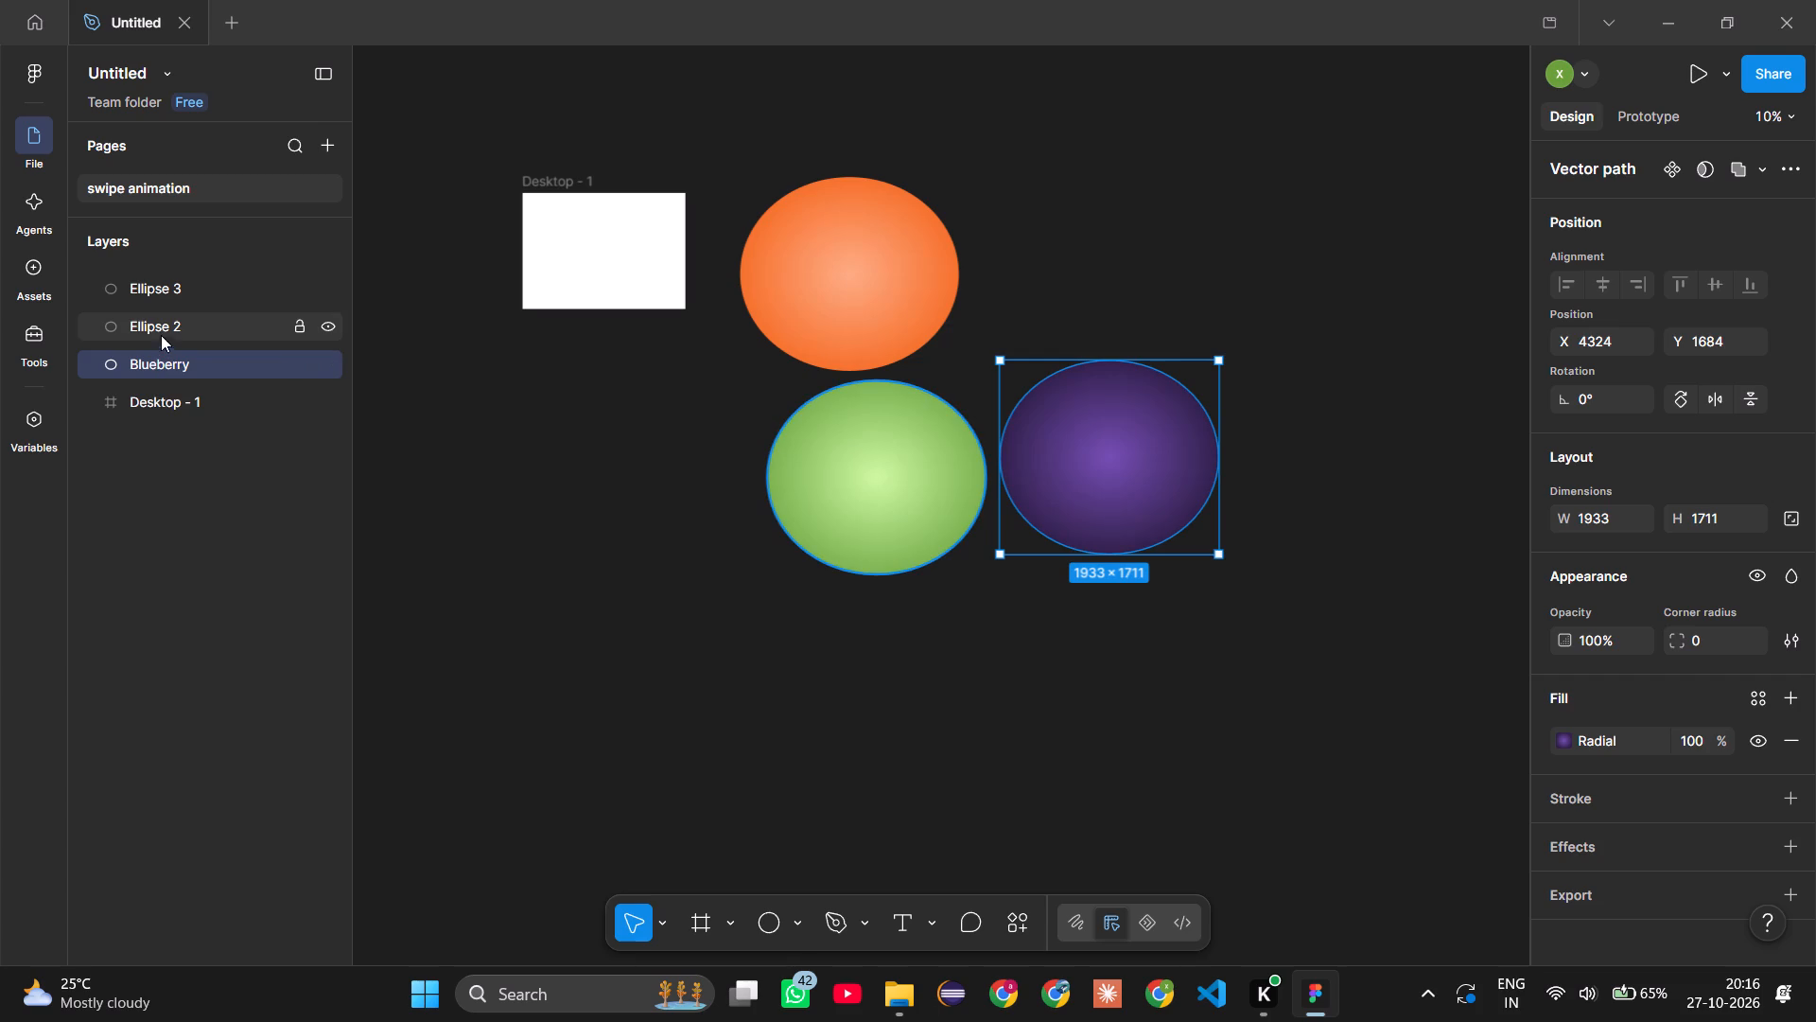
Rename the green ellipse's layer, Ellipse 2, as greenapple.
double_click(160, 329)
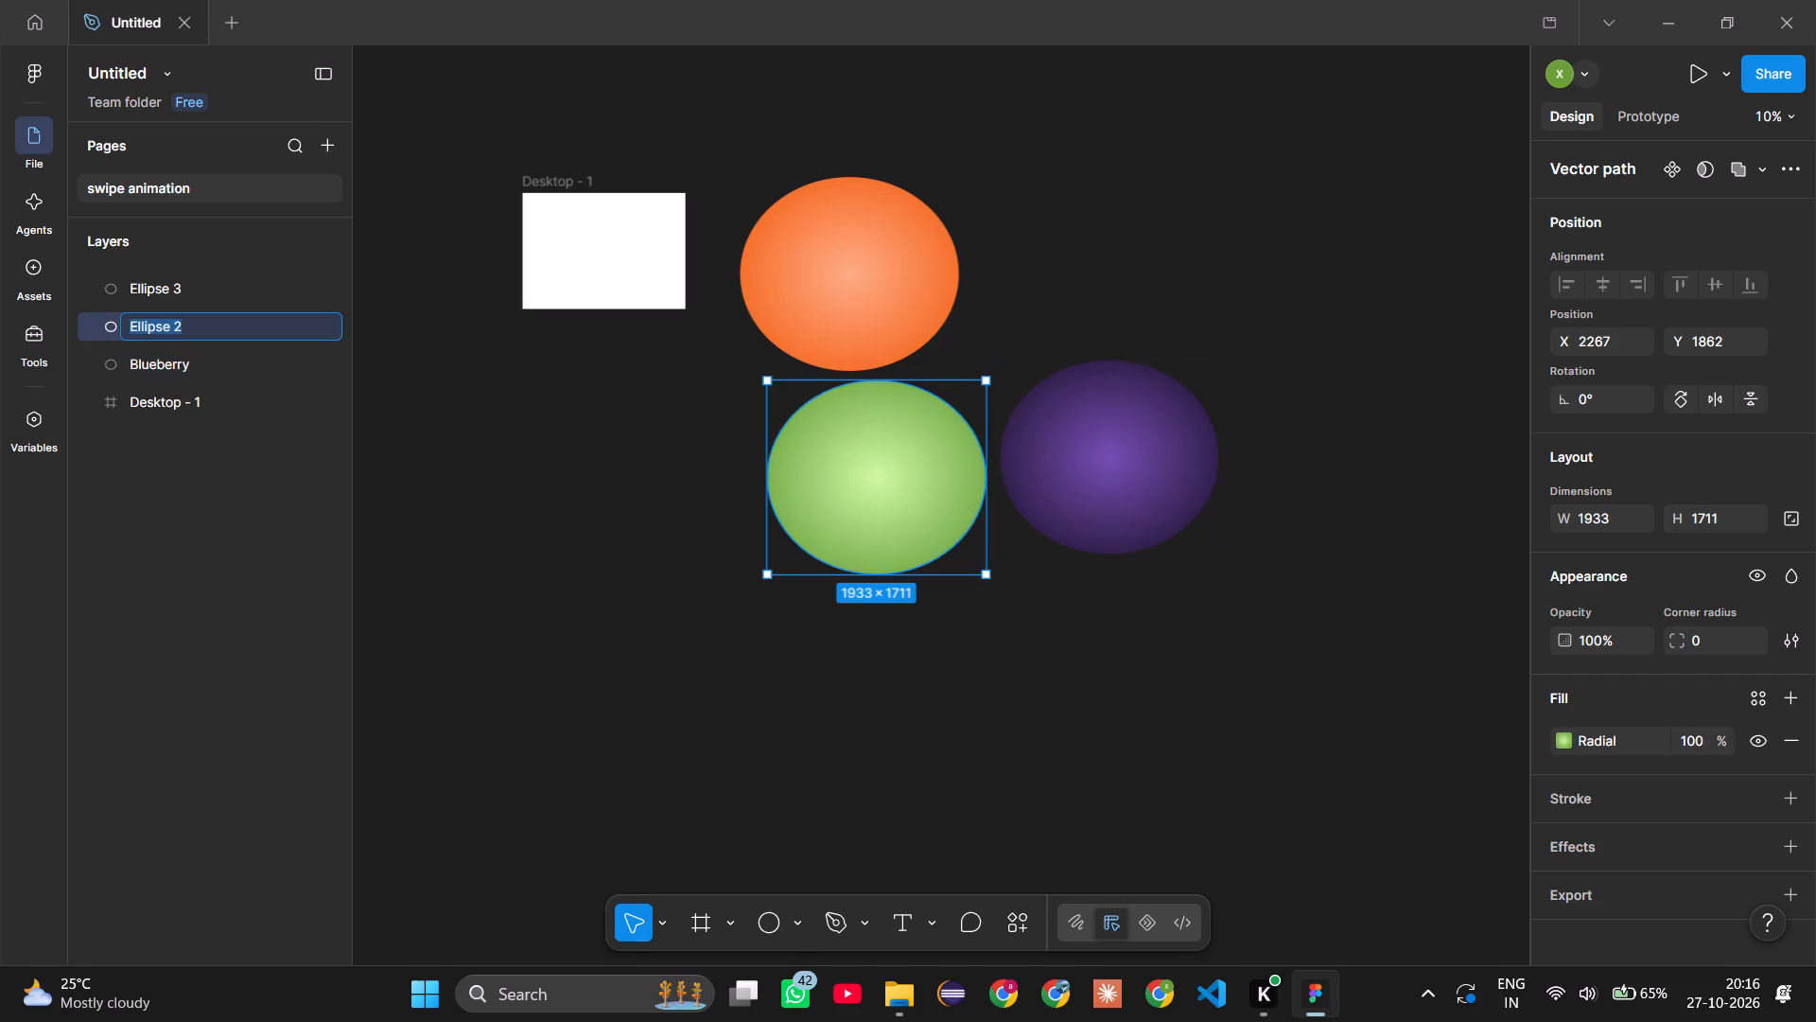
text(greenapple)
key(Return)
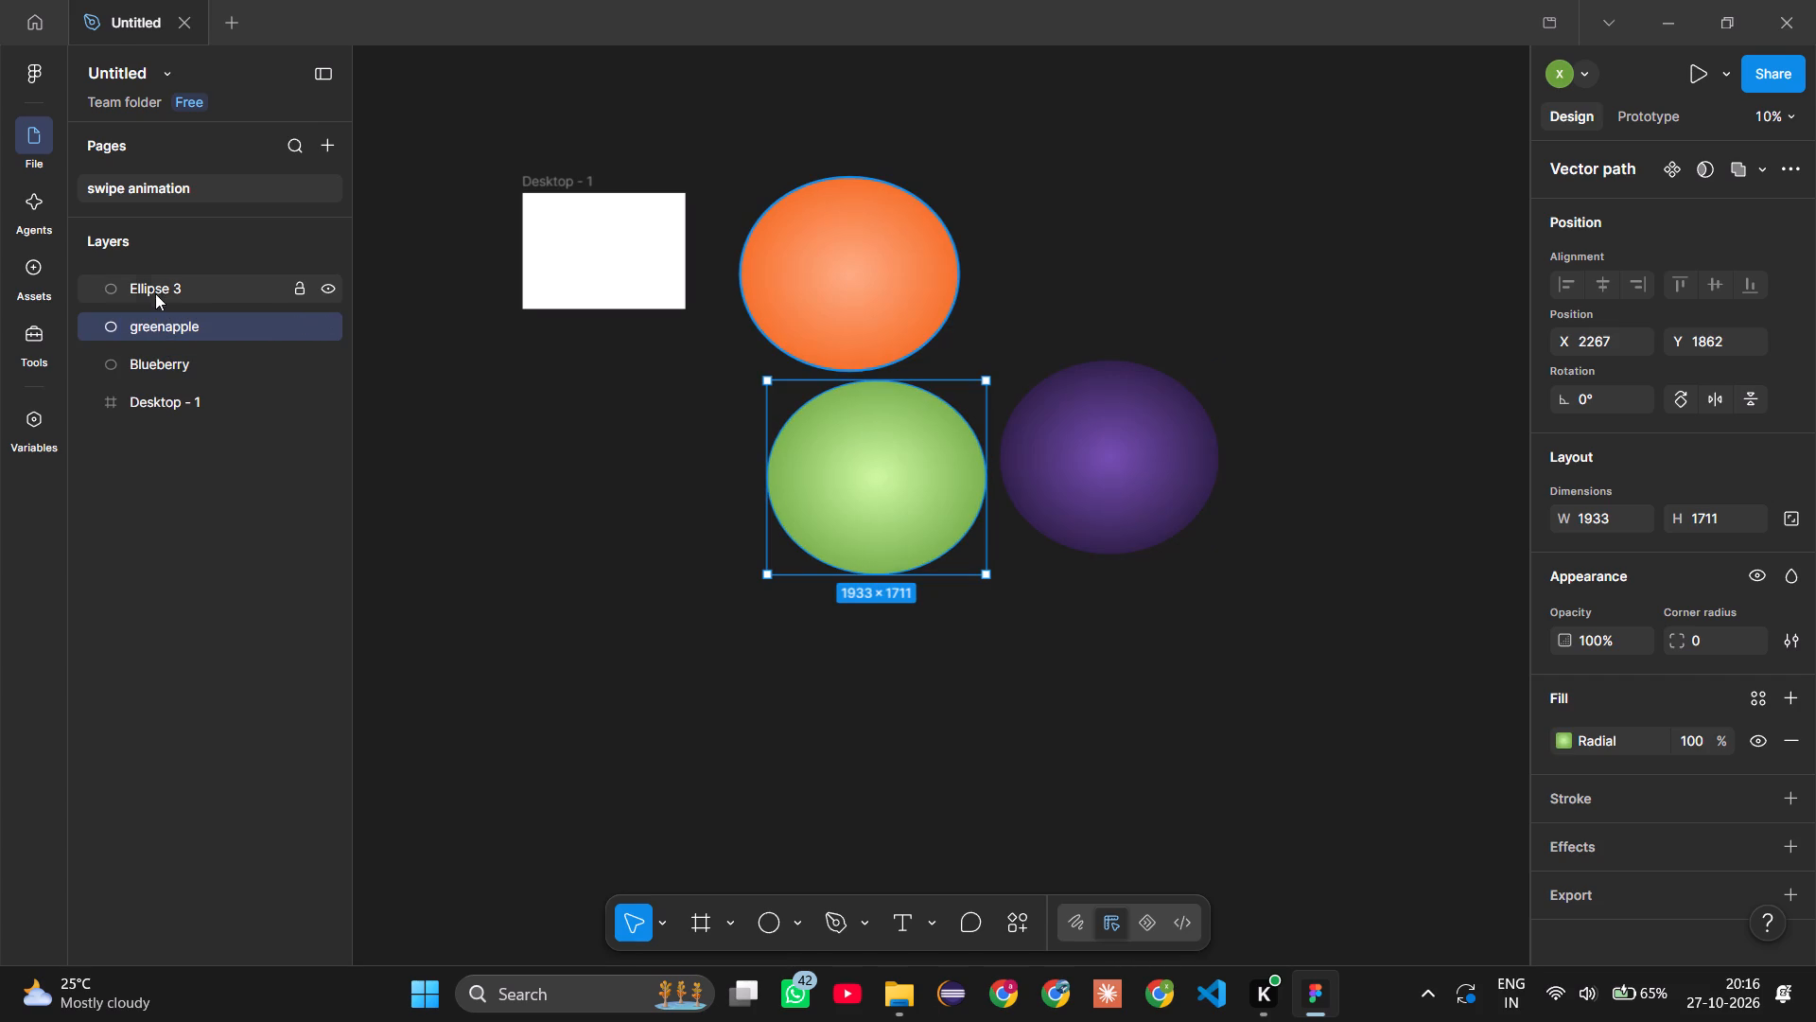
Rename the orange ellipse's layer, Ellipse 3, as caramle.
double_click(155, 287)
text(caram)
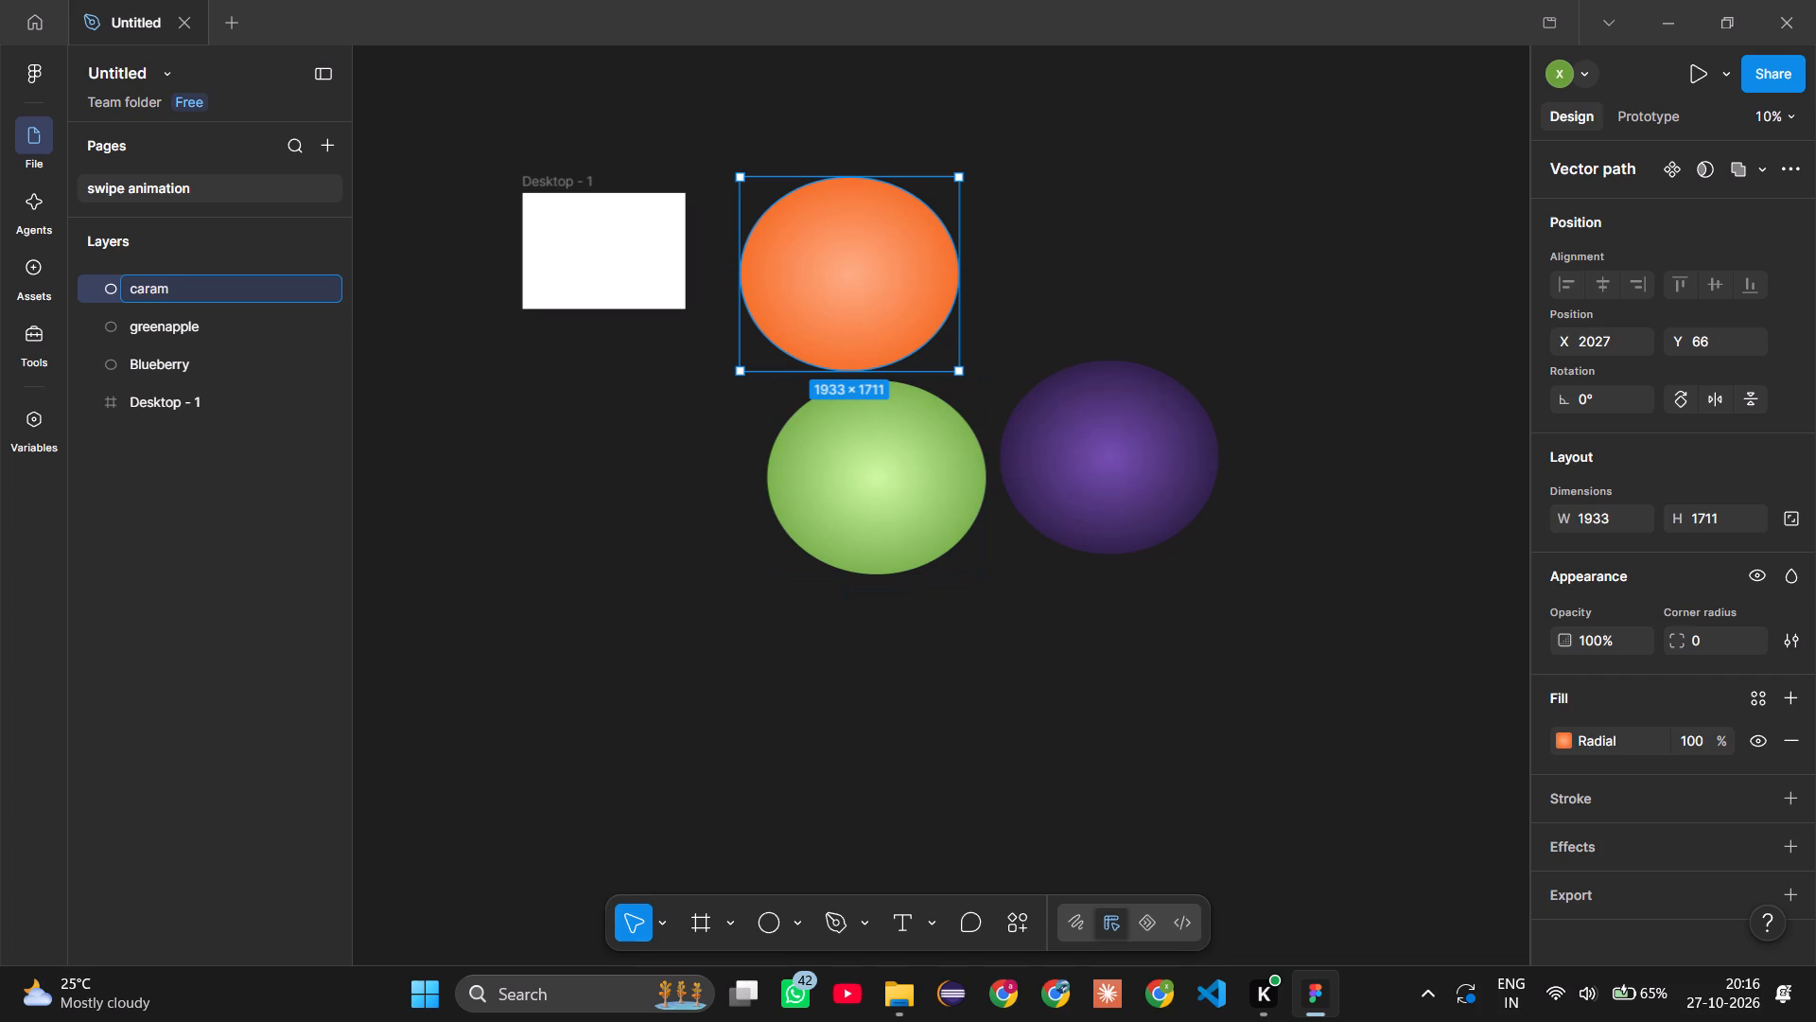
text(le)
key(Return)
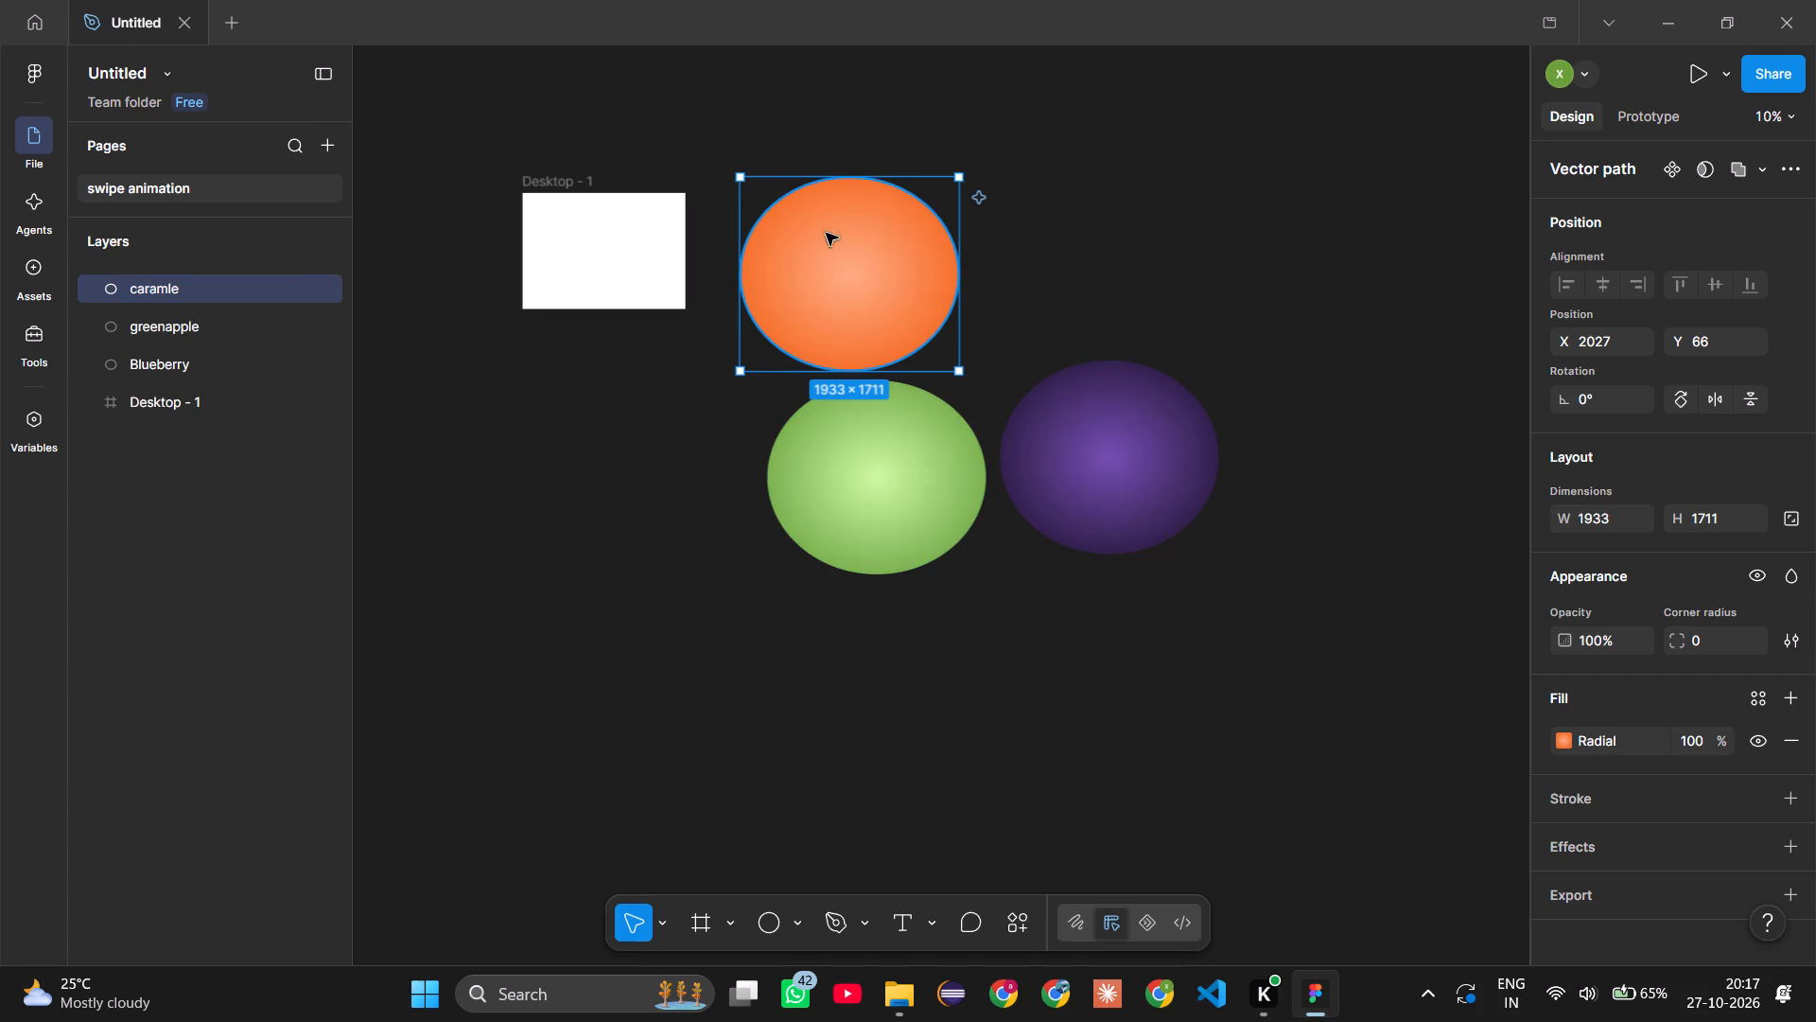
Stack the caramle, greenapple and Blueberry ellipses by aligning their horizontal and vertical centres.
drag(788, 141, 1132, 480)
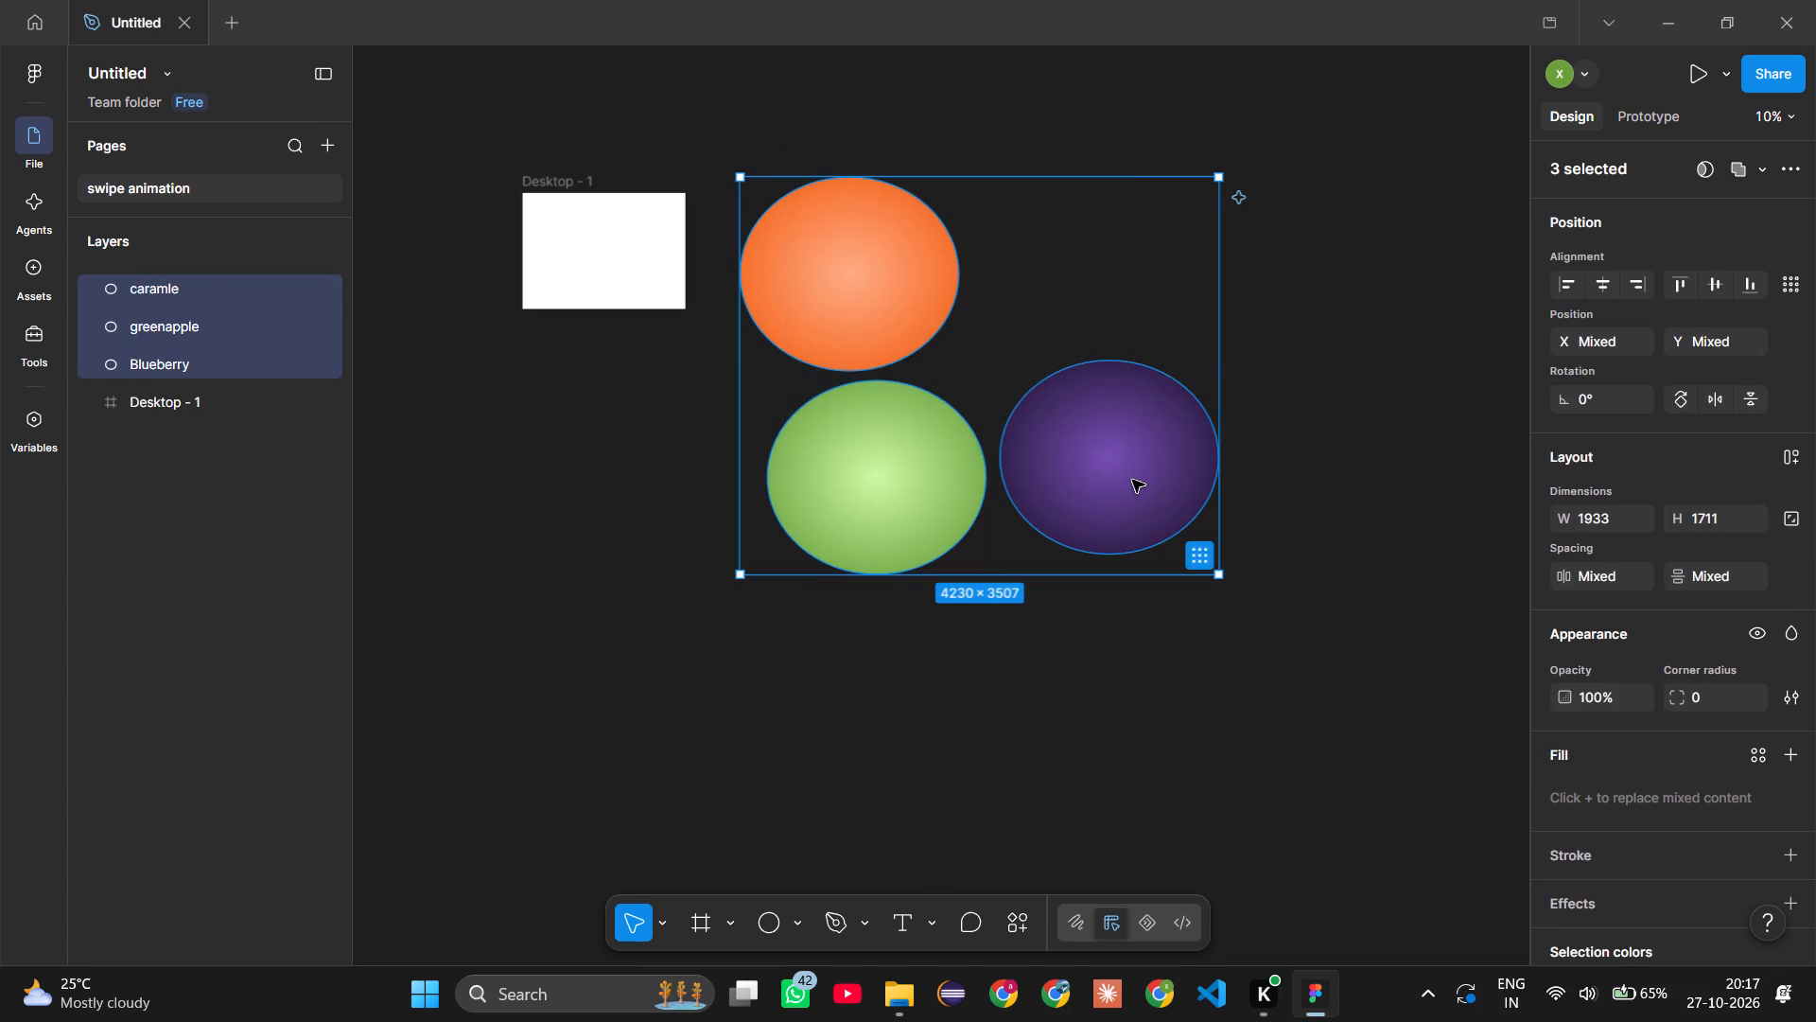
click(1603, 279)
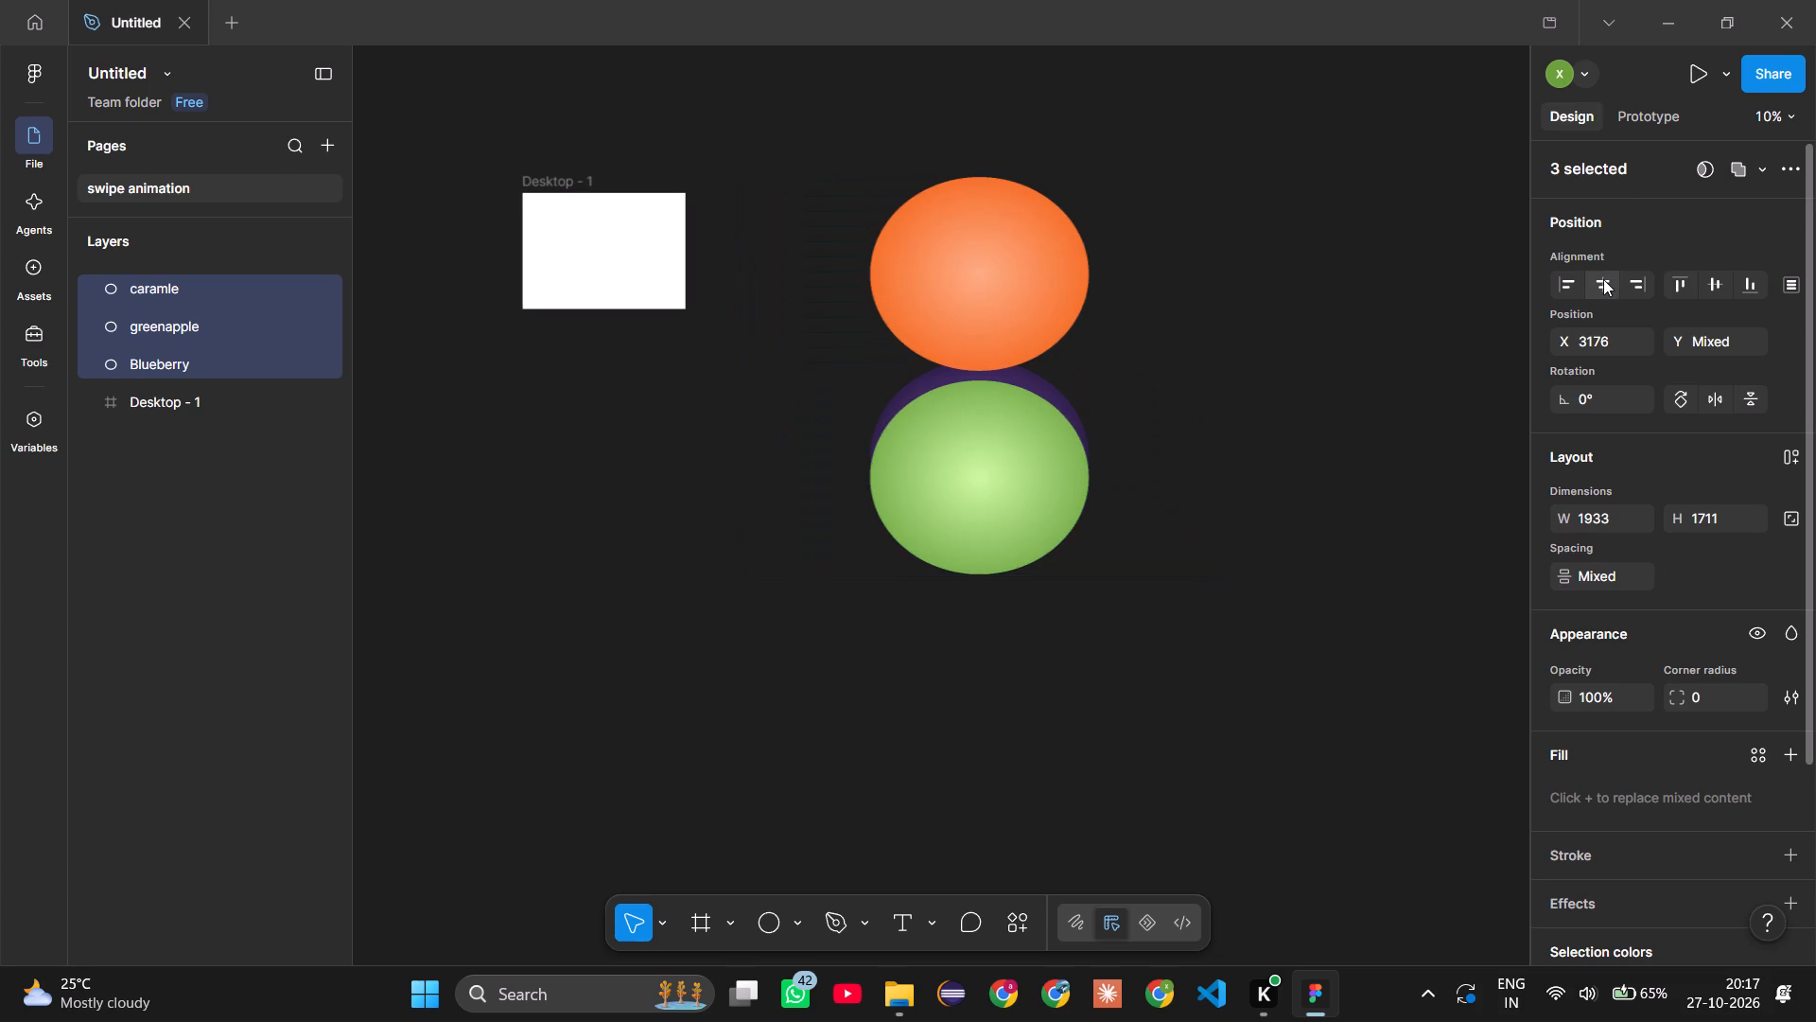
click(1716, 284)
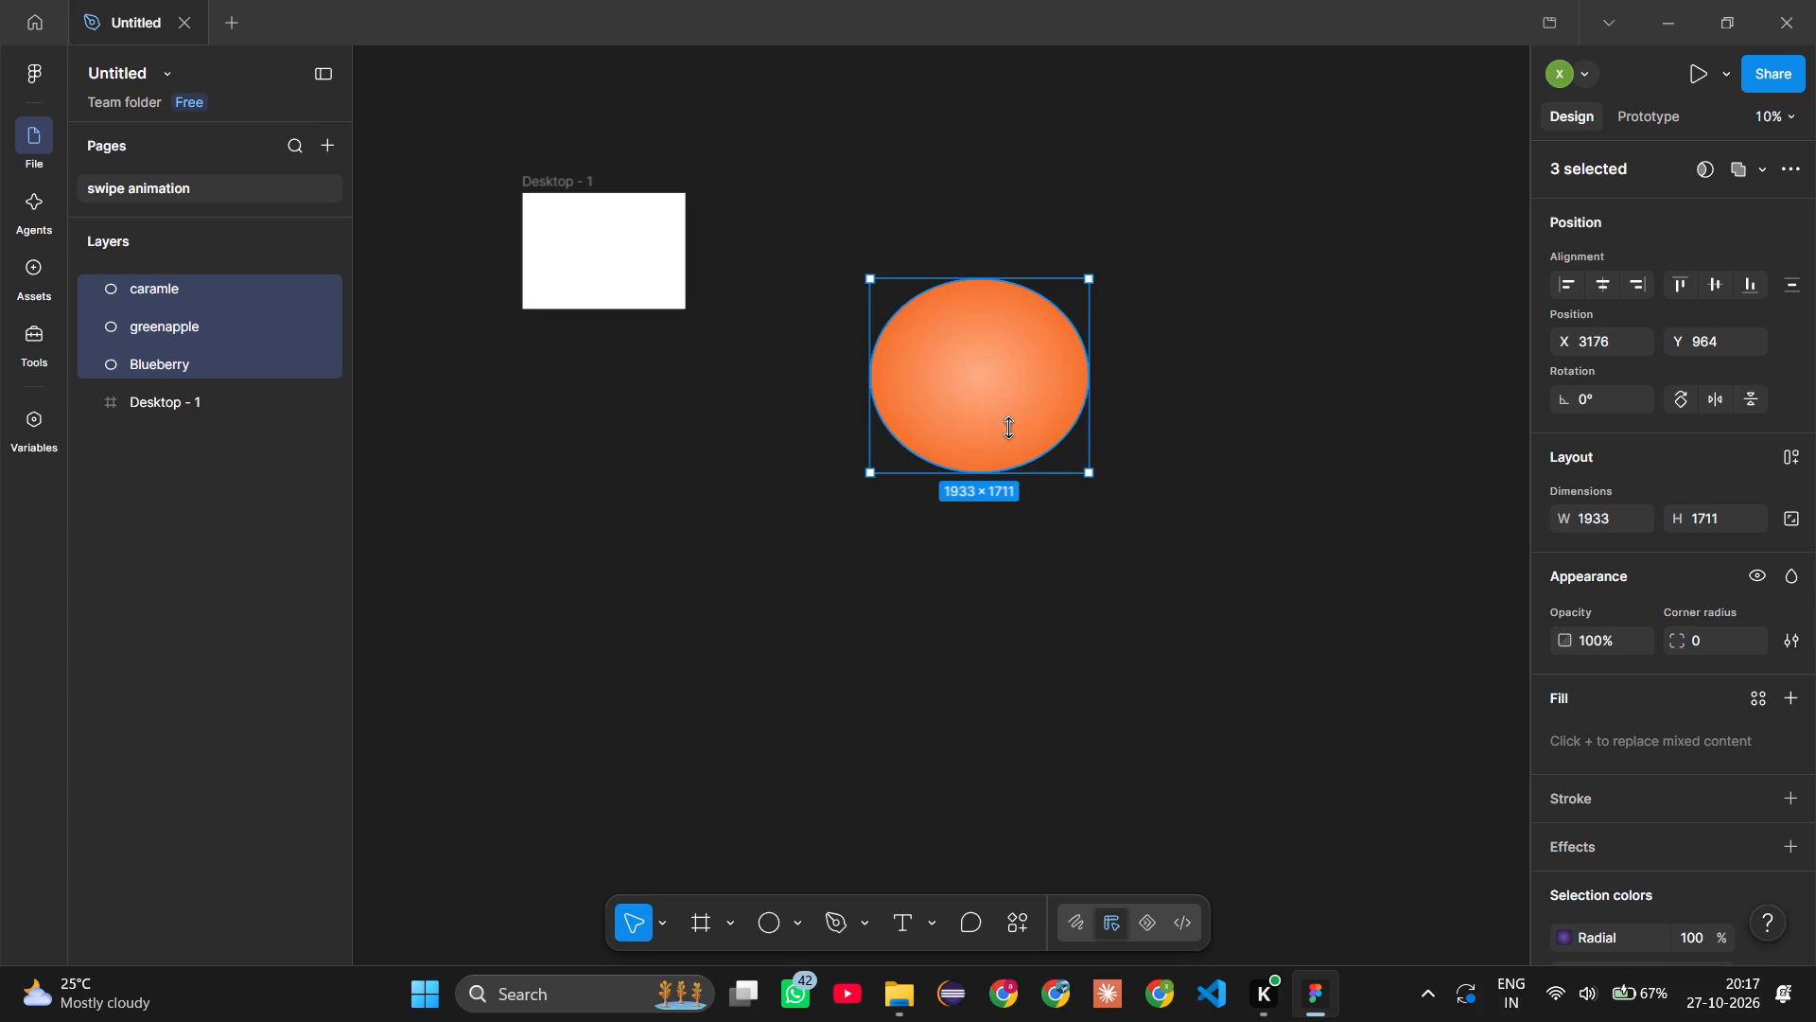
Move the three stacked ellipses into the Desktop - 1 frame and centre them there at X -247, Y -344.
drag(987, 348, 604, 232)
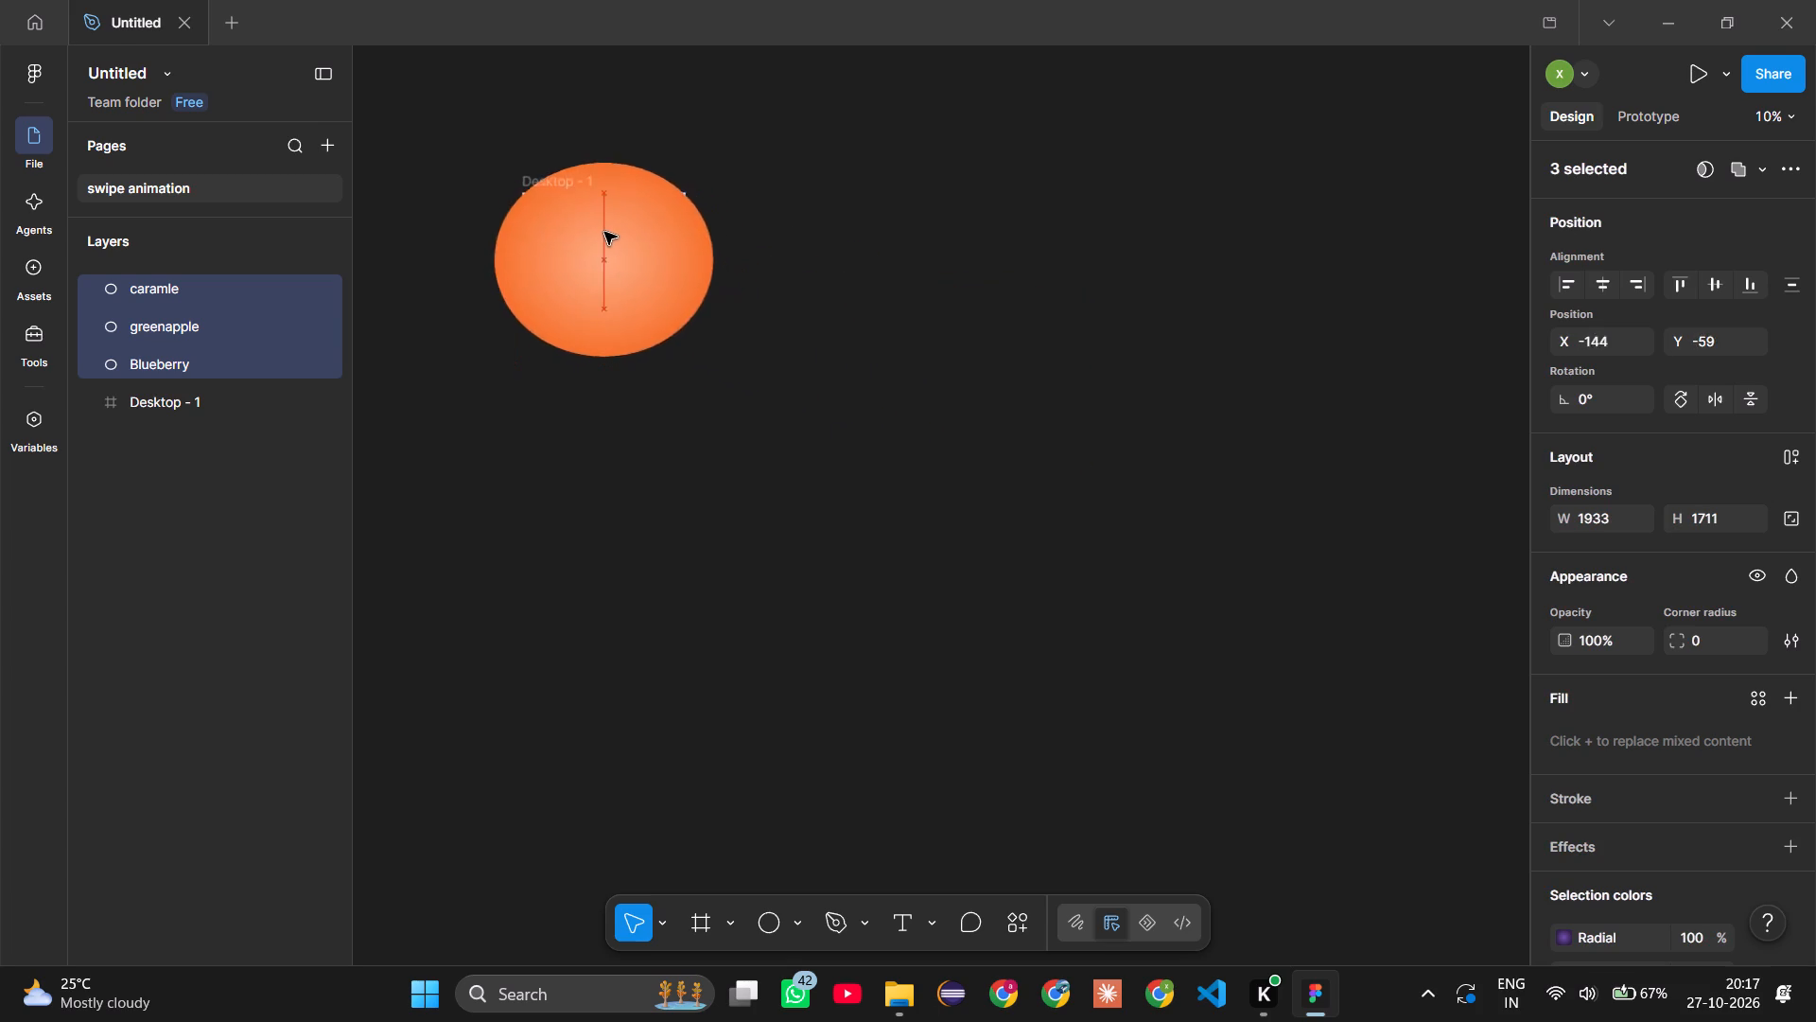
drag(604, 232, 603, 232)
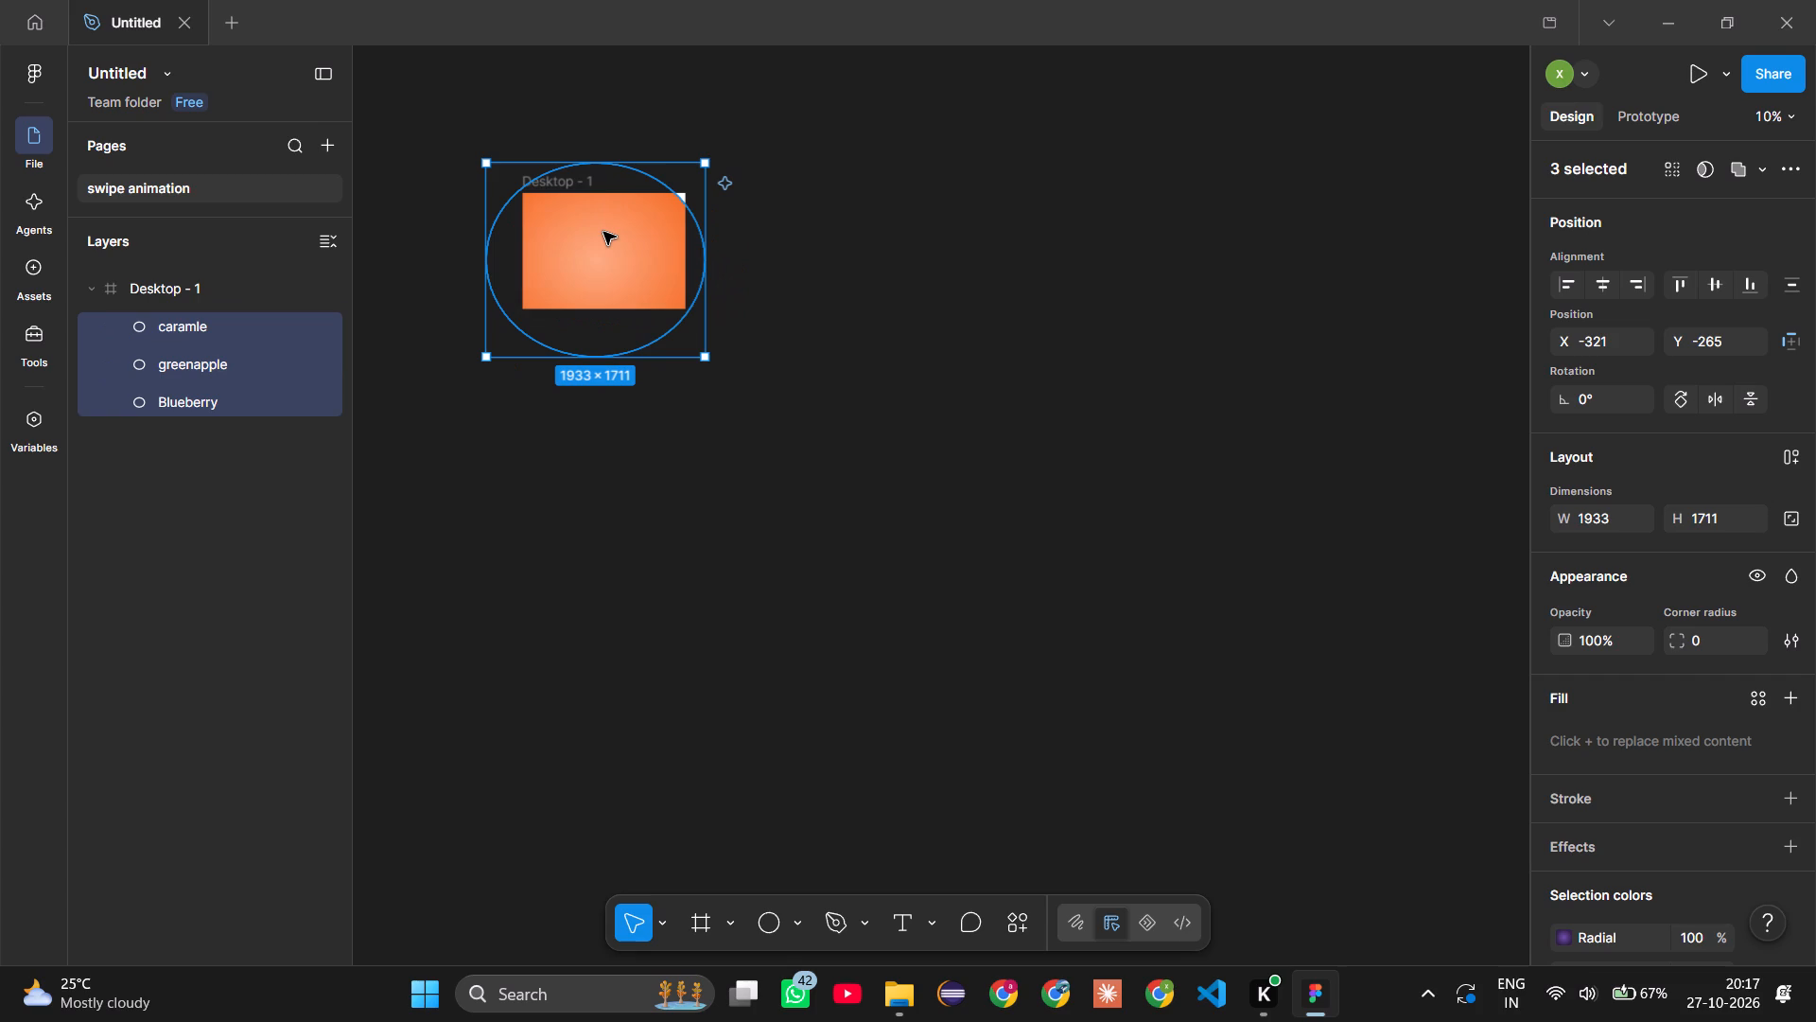
drag(603, 232, 608, 223)
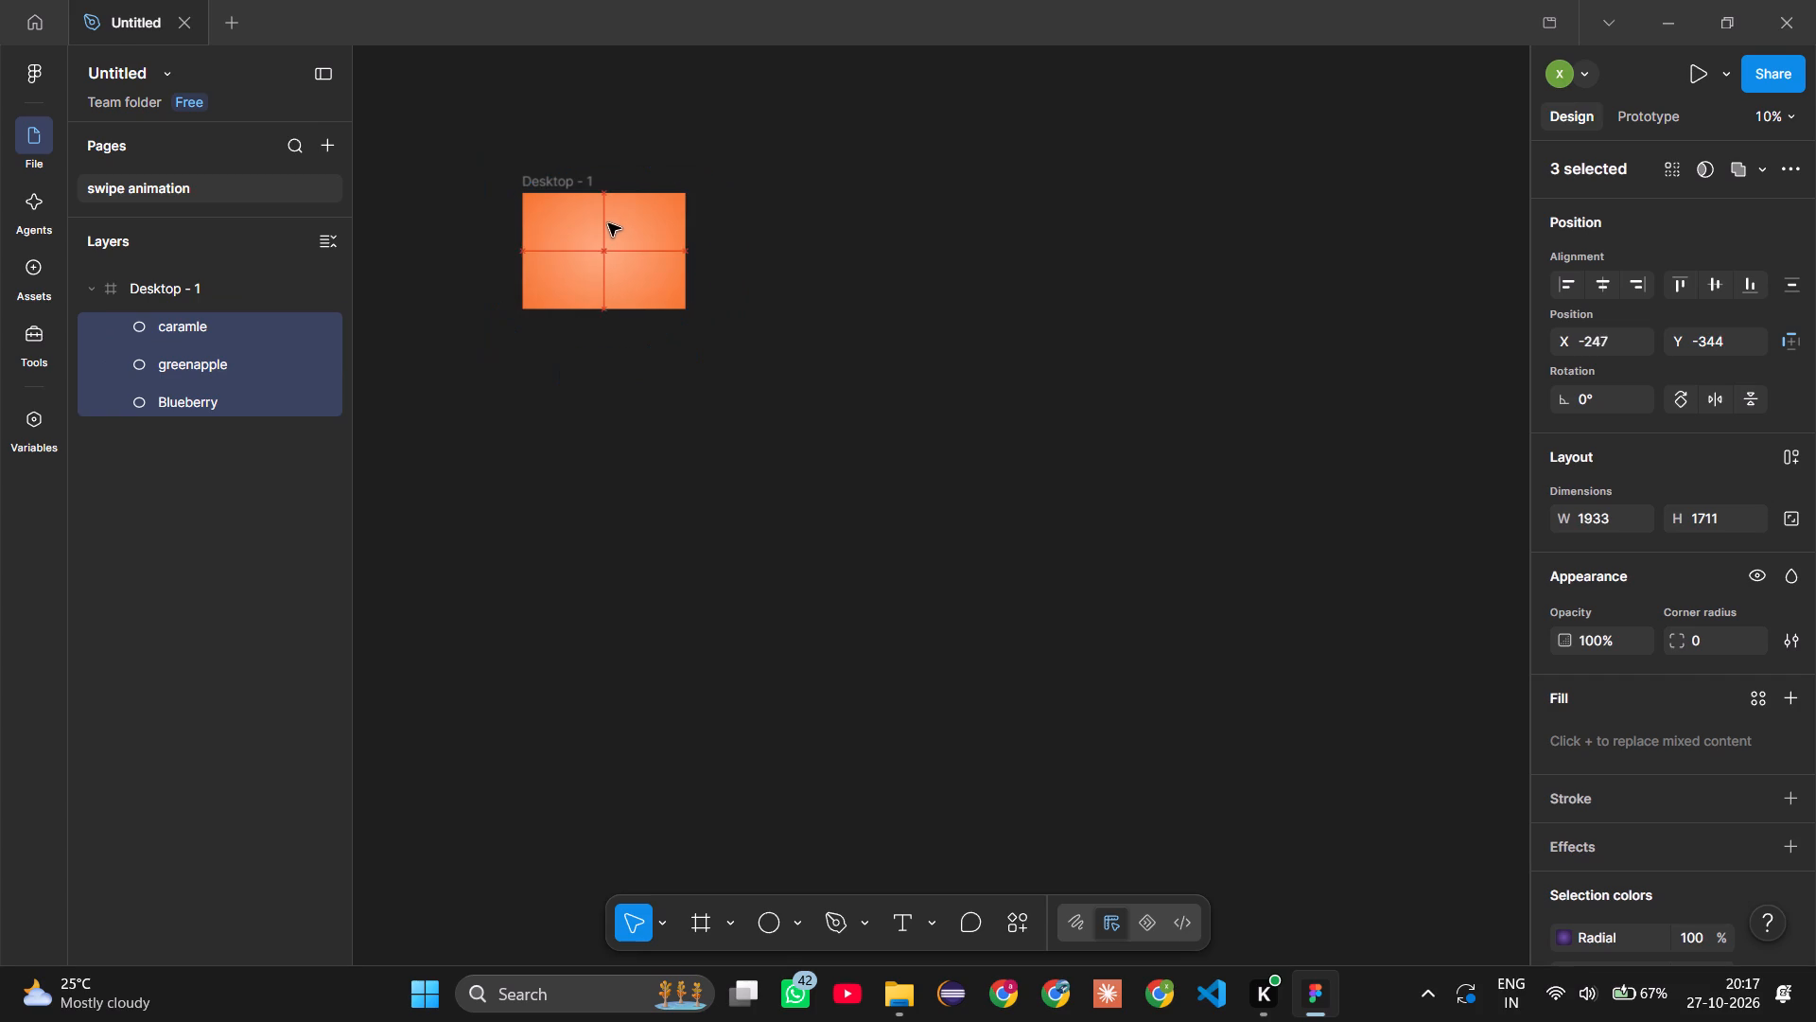
drag(608, 223, 610, 222)
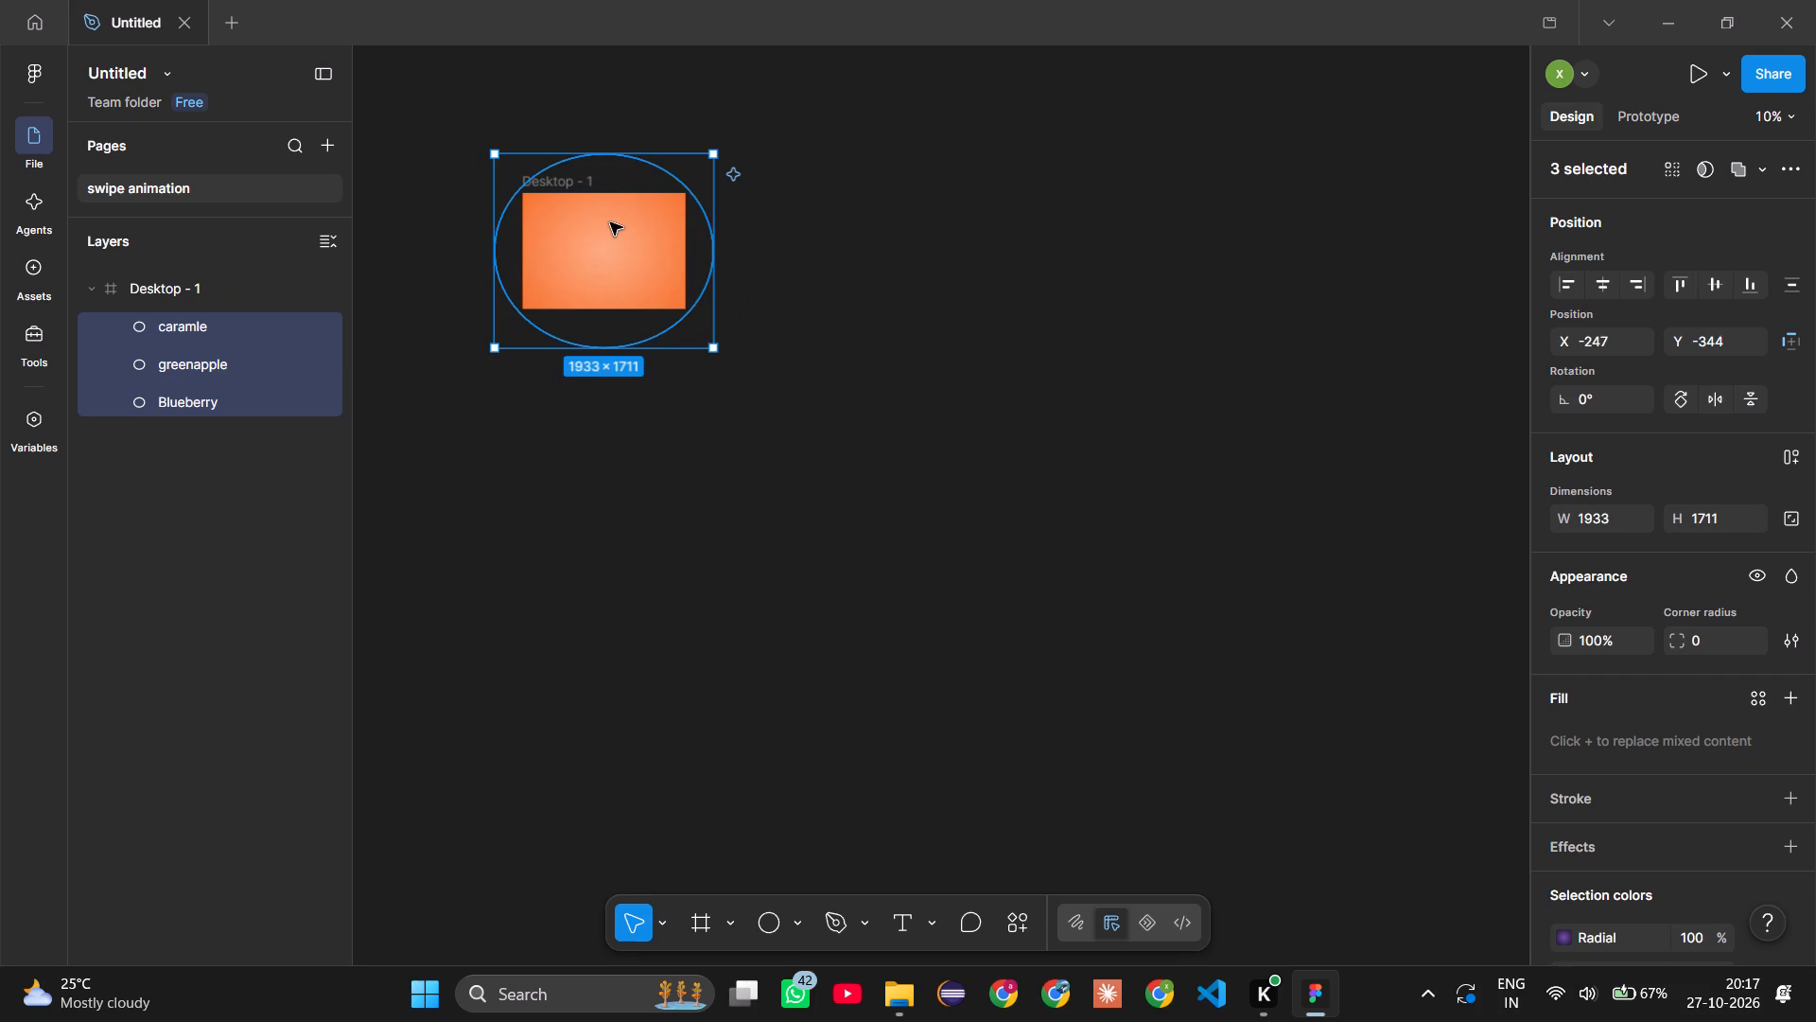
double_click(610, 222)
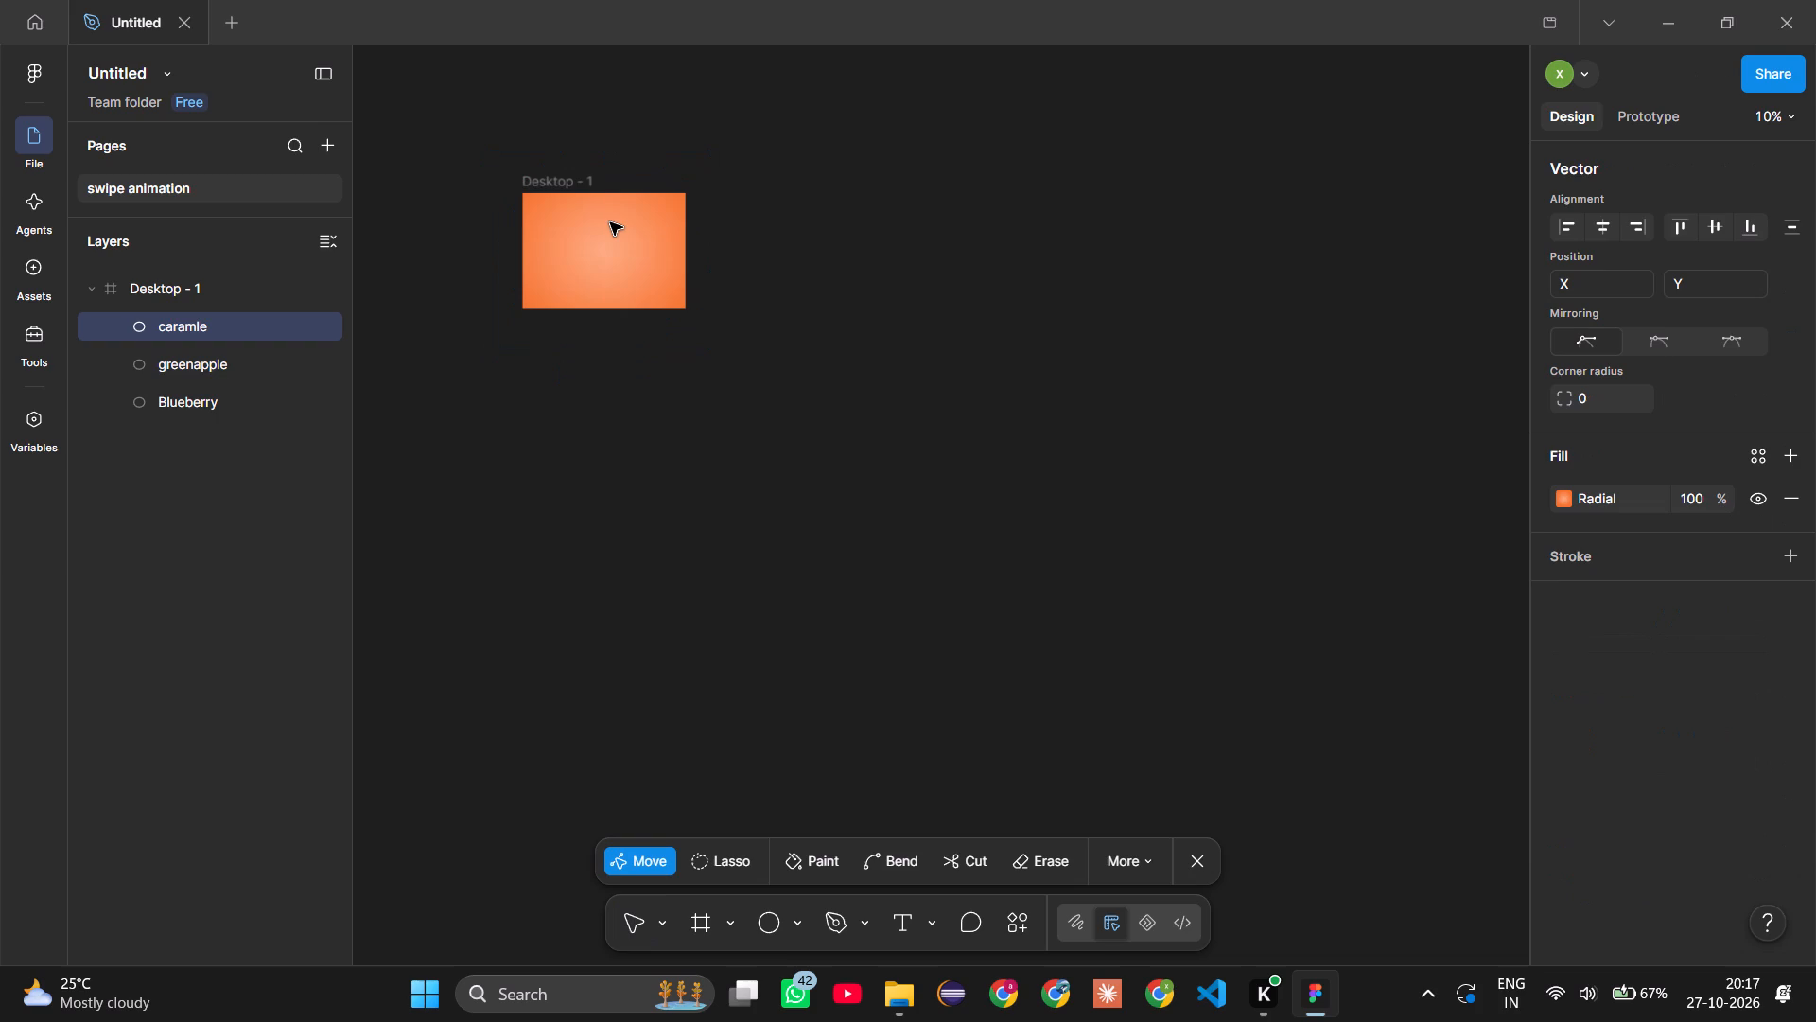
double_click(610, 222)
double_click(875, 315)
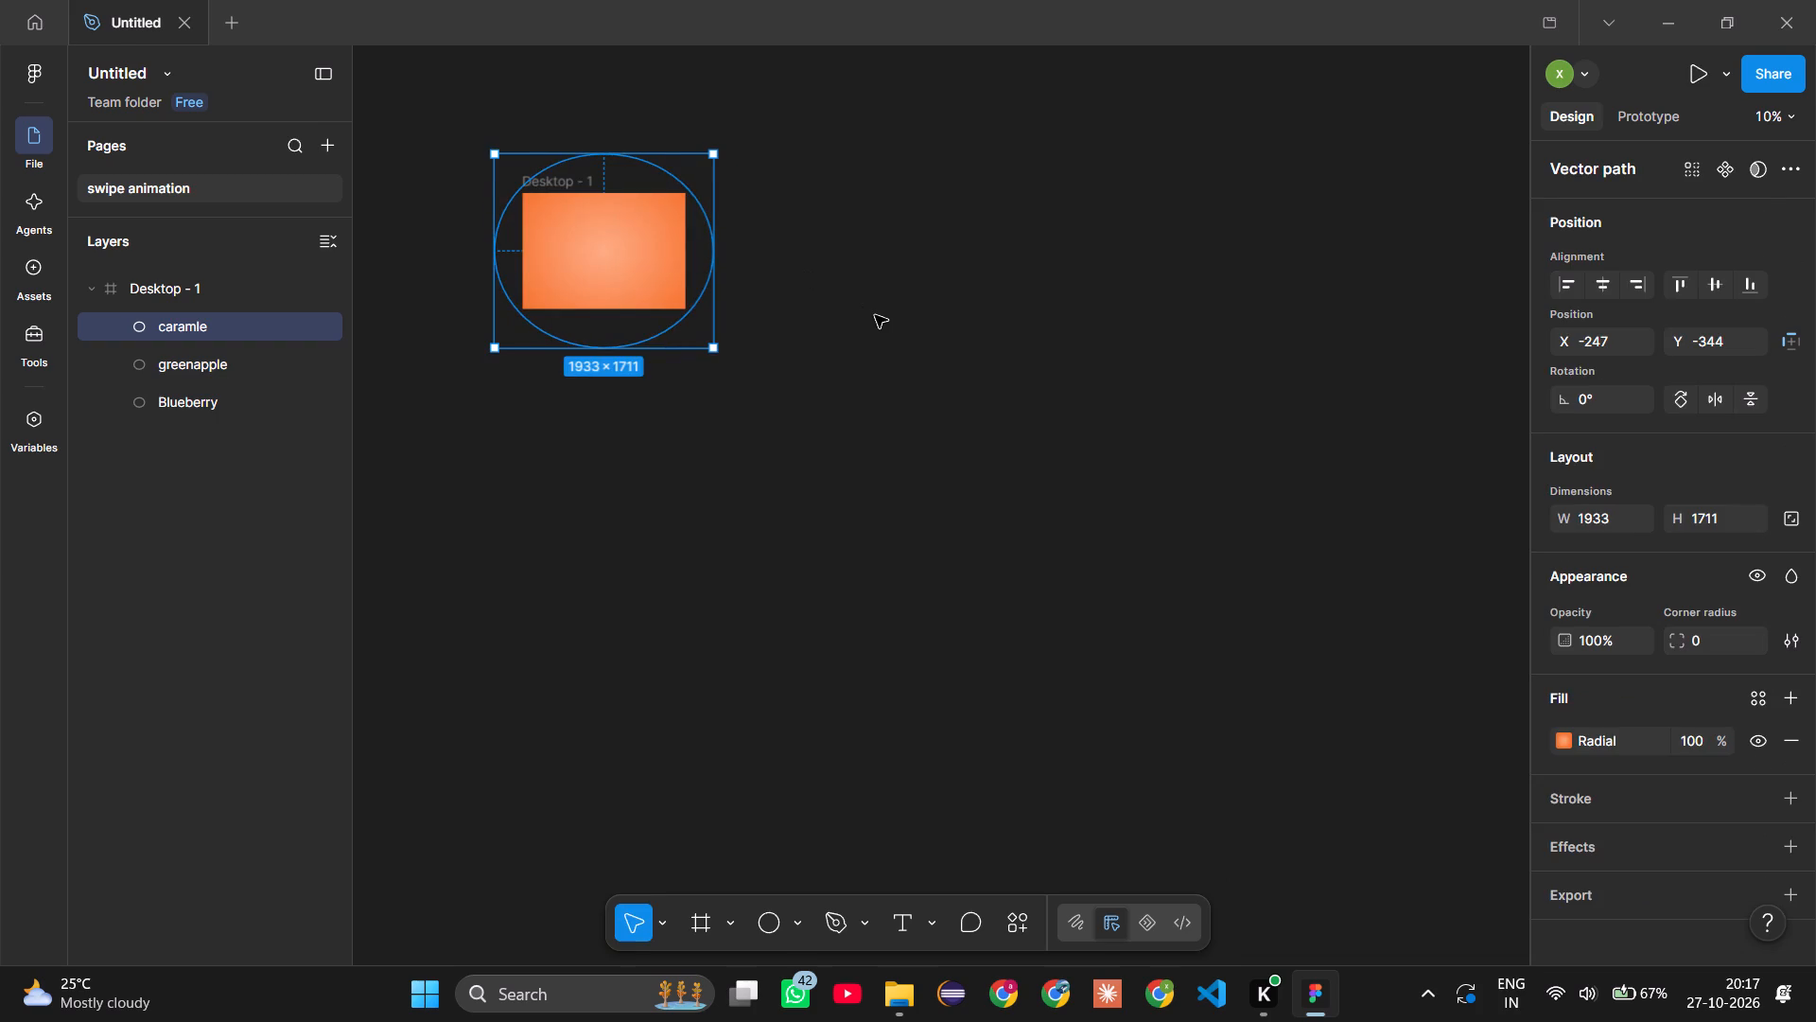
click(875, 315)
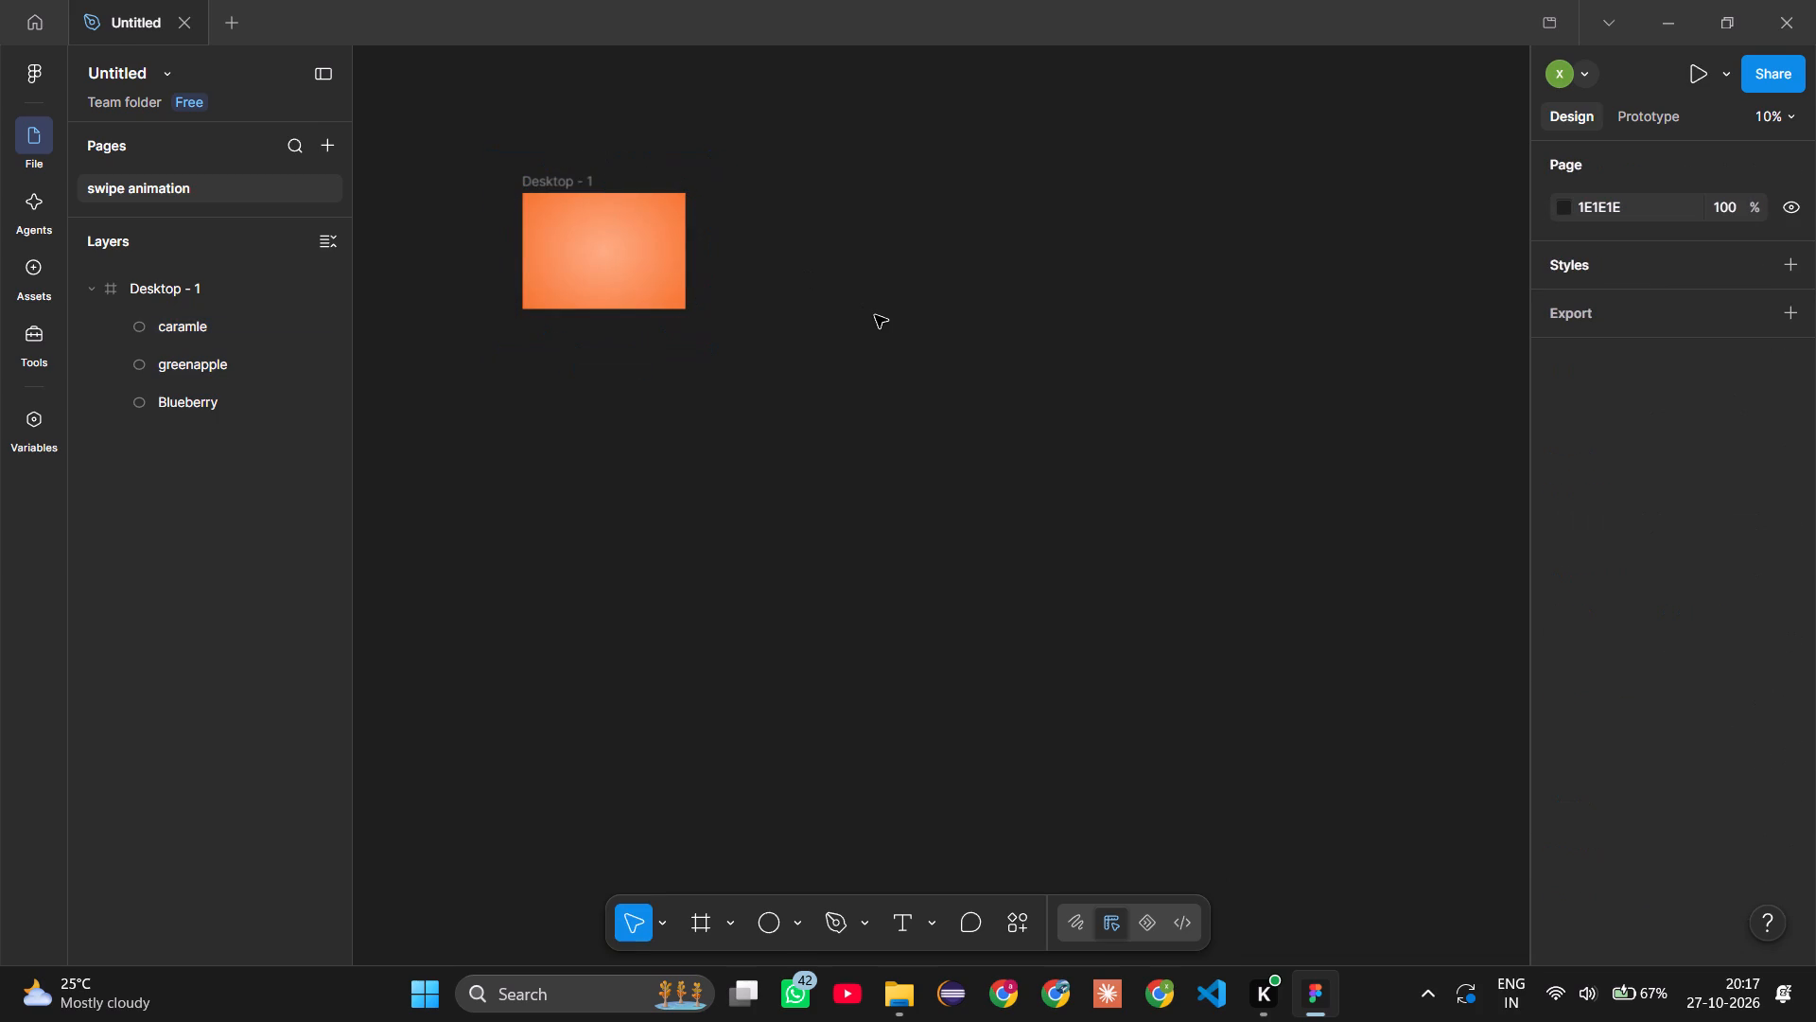
Select the caramle and greenapple ellipses in Desktop - 1 together and set their width and height to 1.
scroll(916, 326, right, 4)
scroll(916, 326, left, 1)
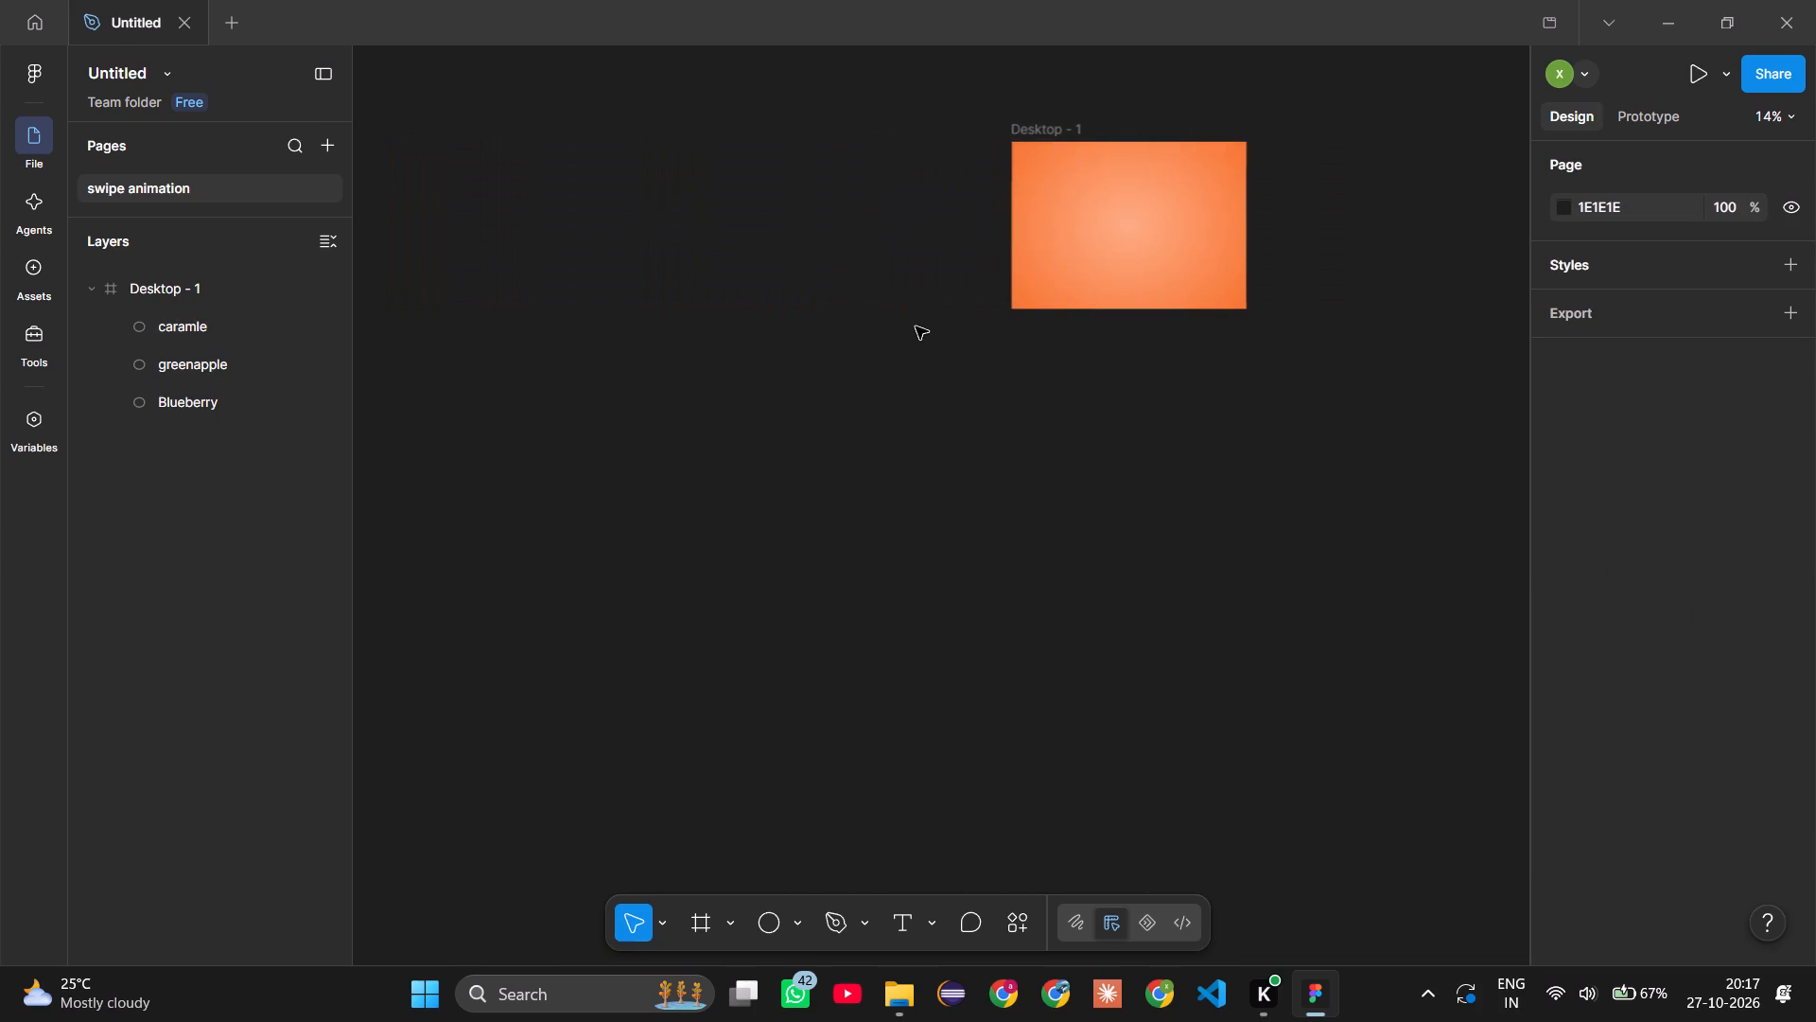
scroll(916, 326, left, 1)
click(916, 254)
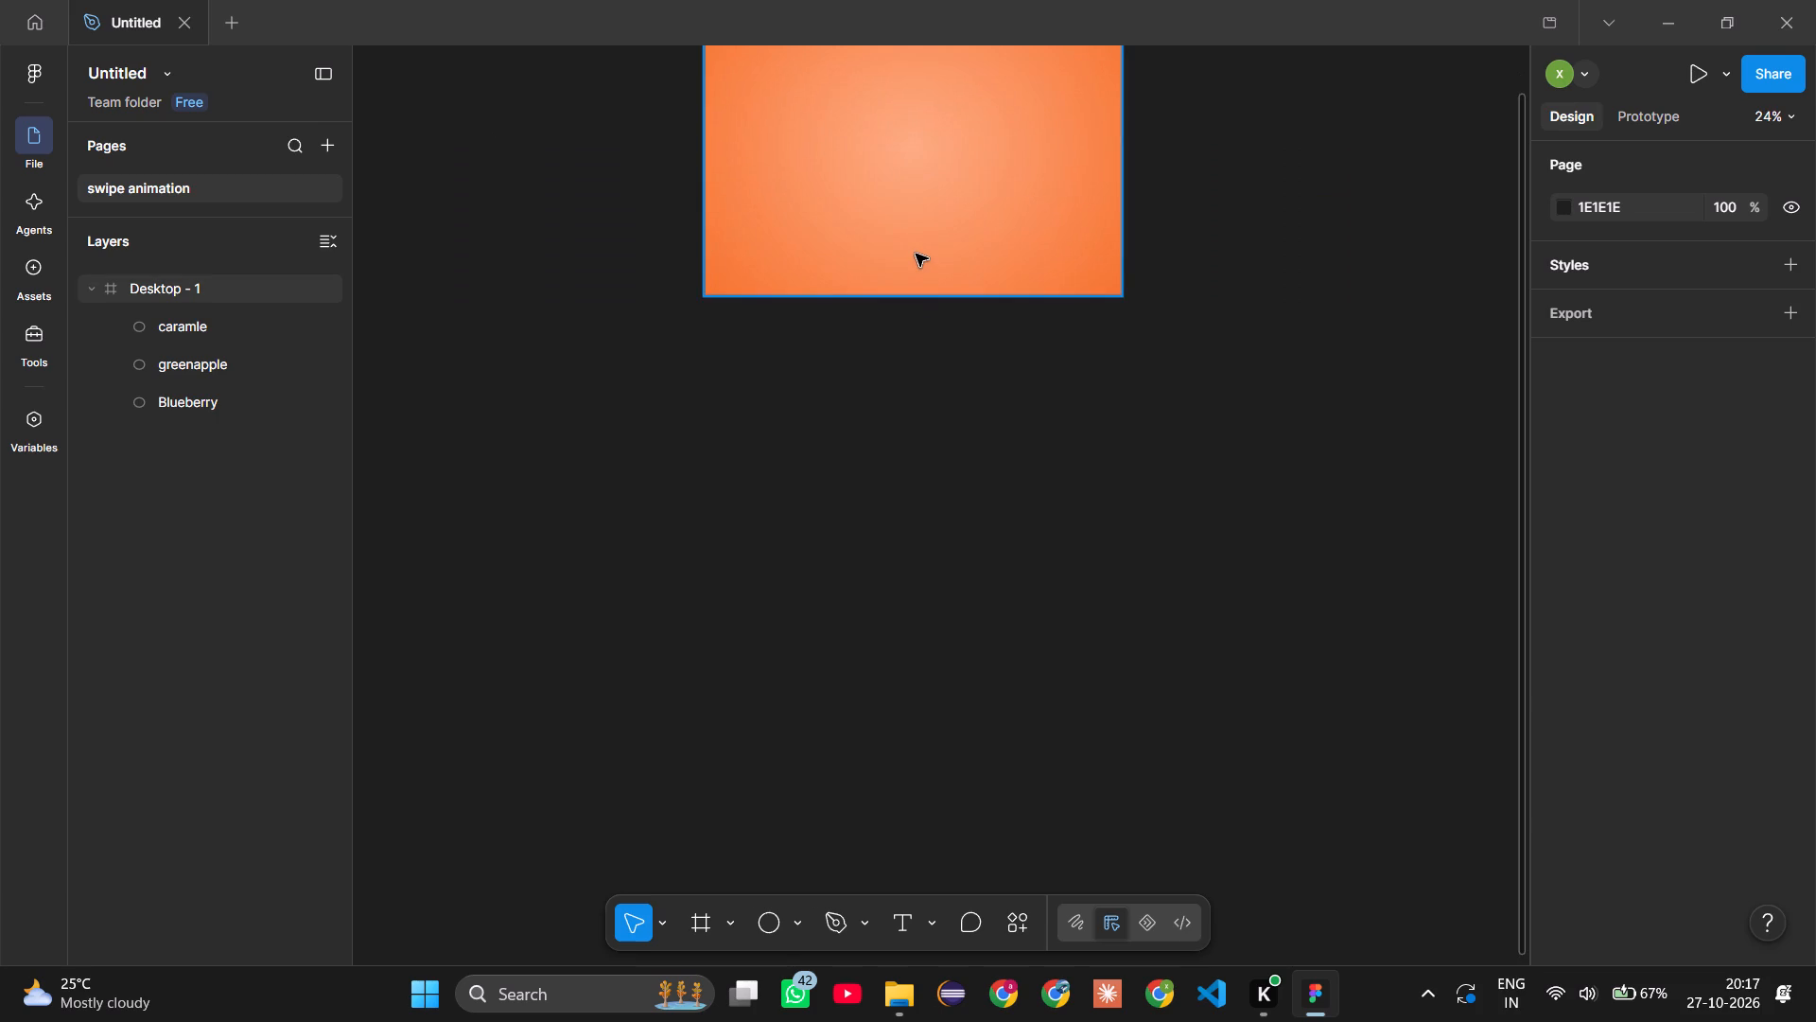
scroll(916, 254, up, 2)
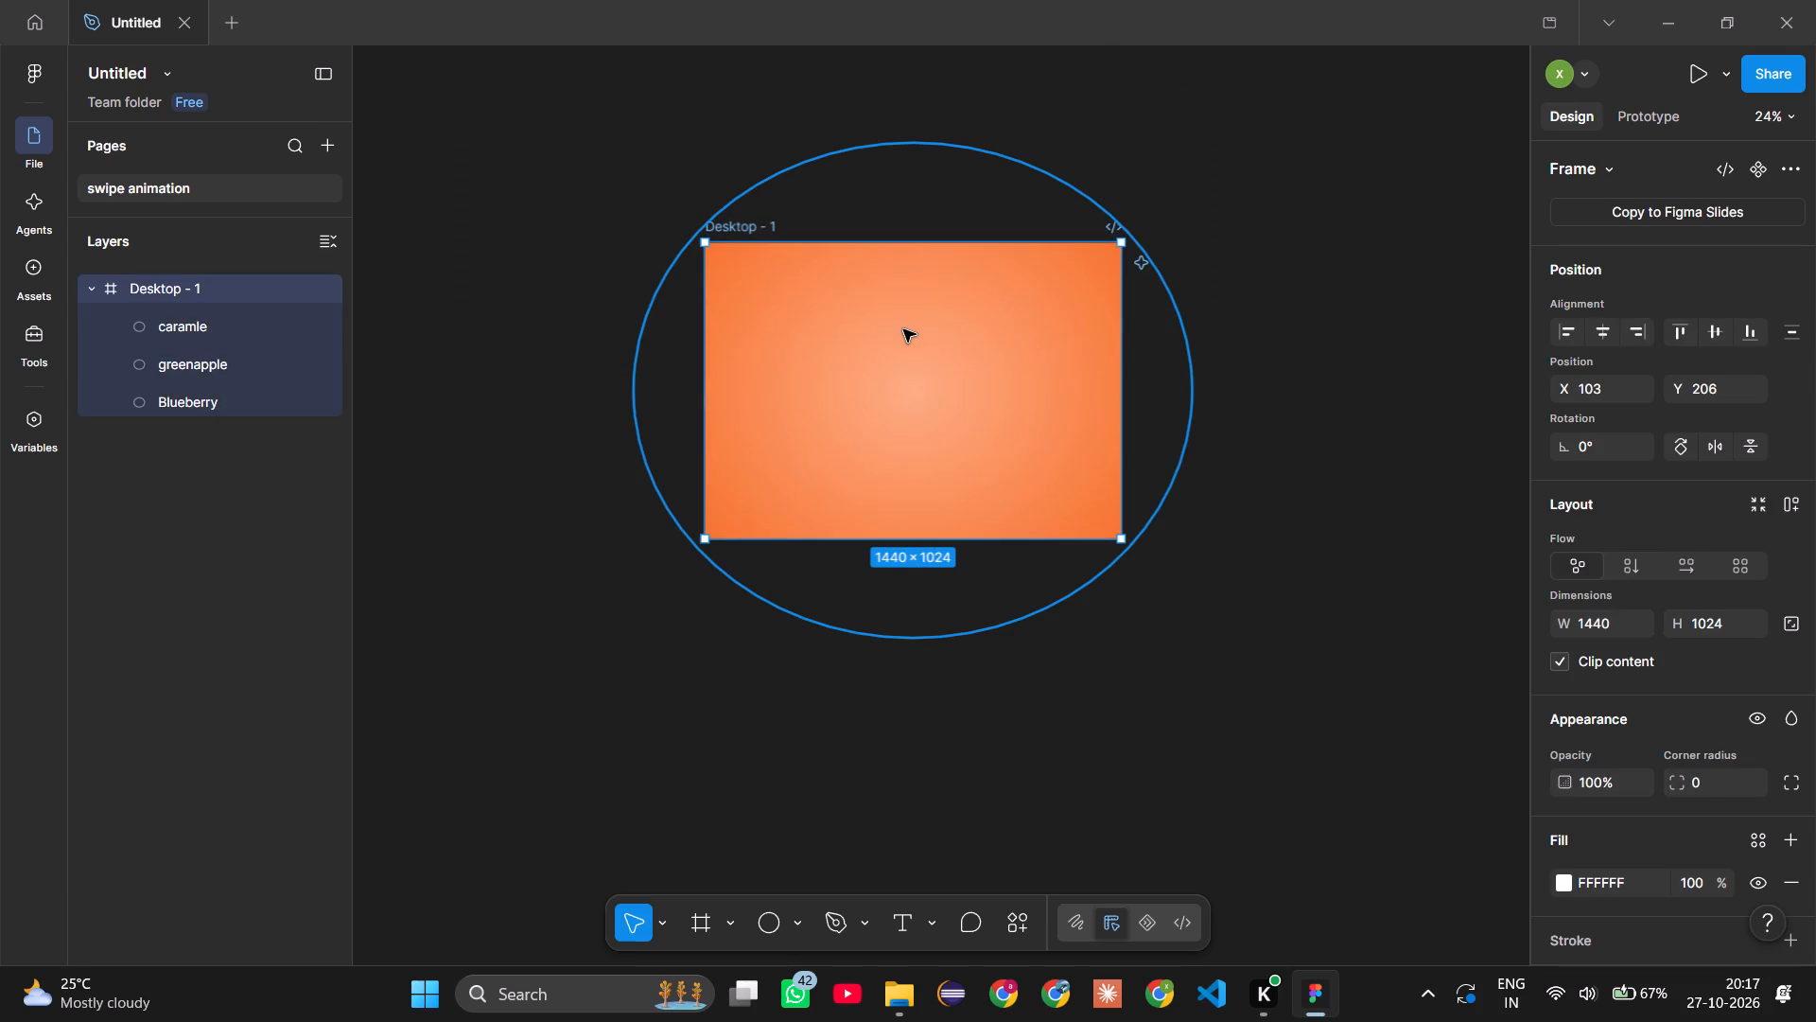
click(903, 329)
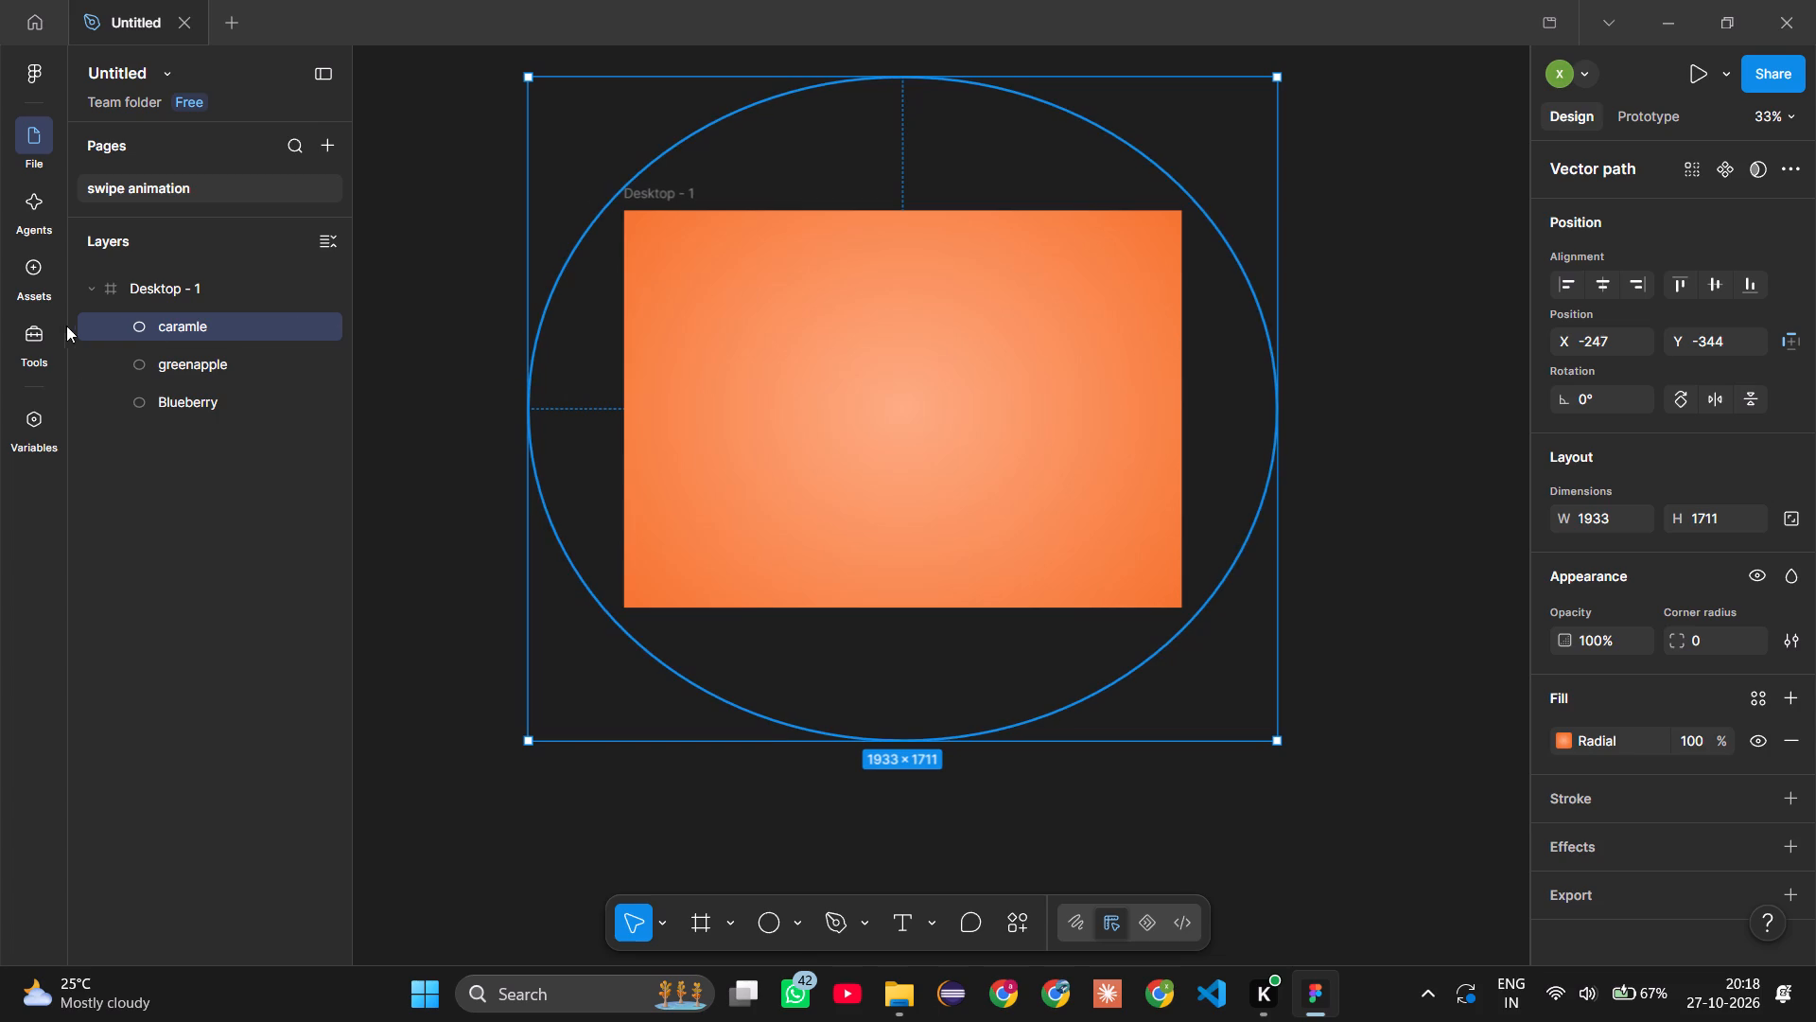
drag(115, 317, 236, 361)
click(268, 380)
drag(268, 380, 182, 331)
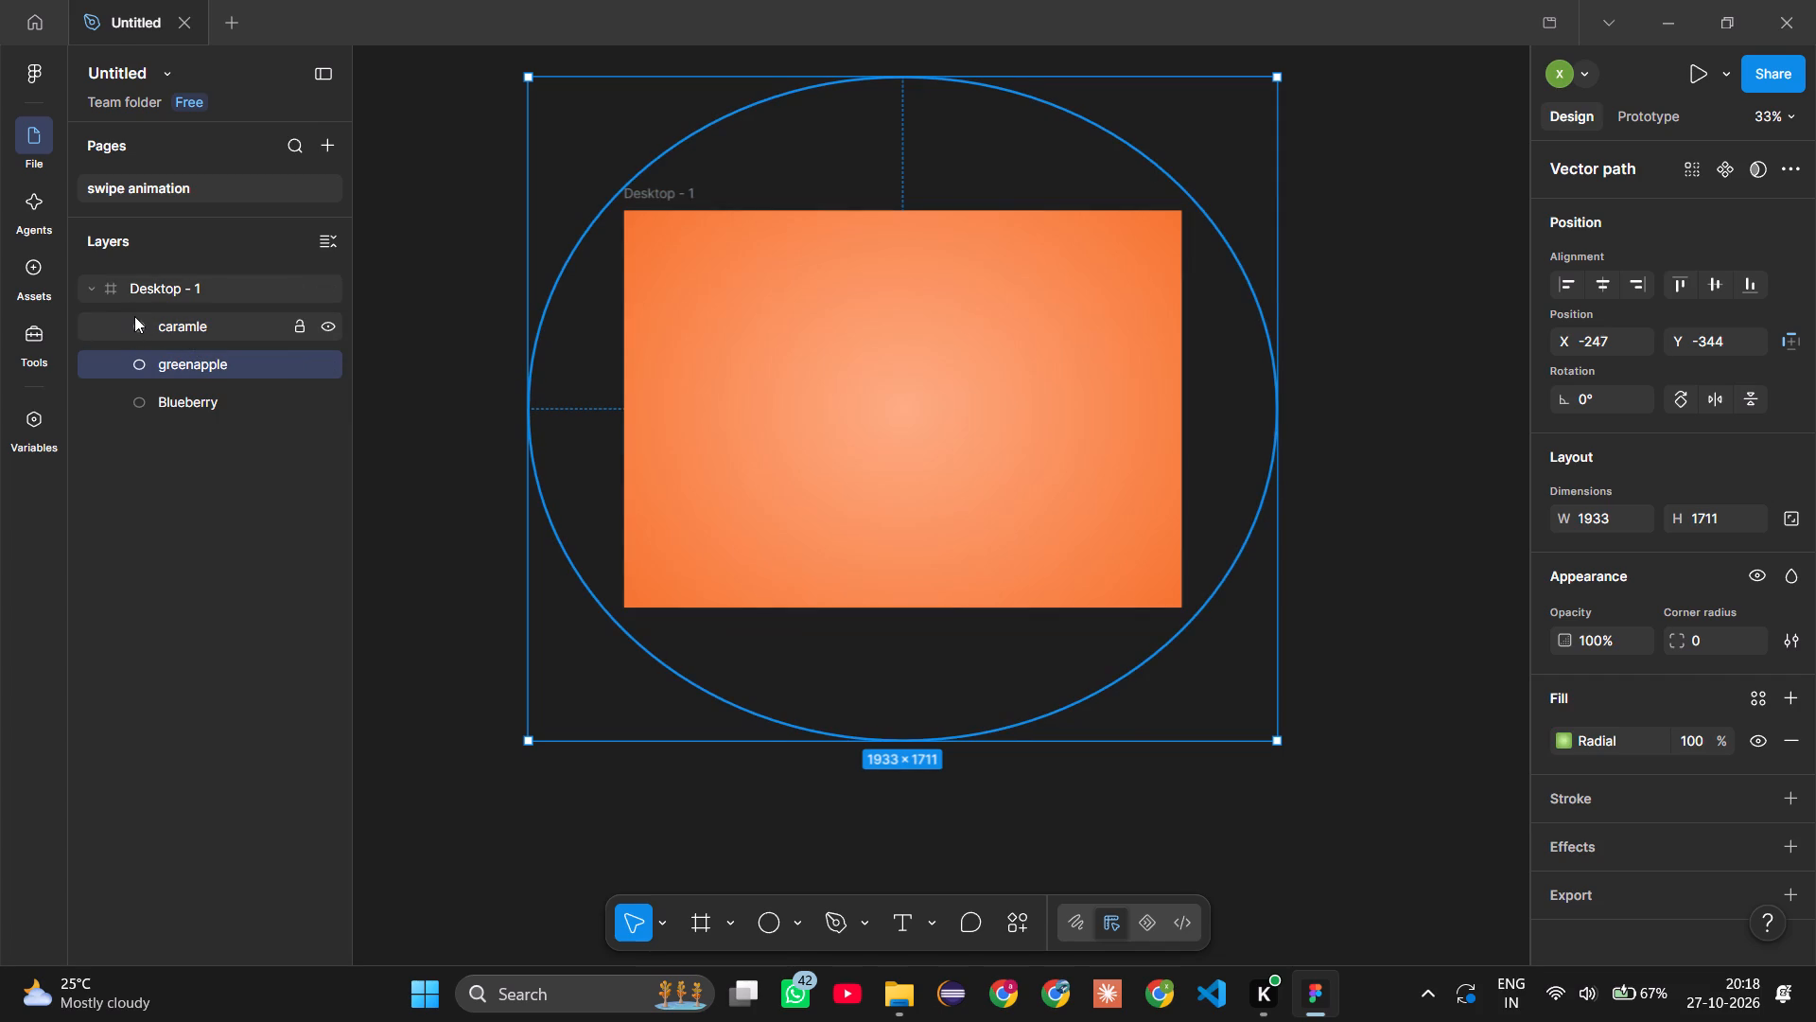
click(134, 316)
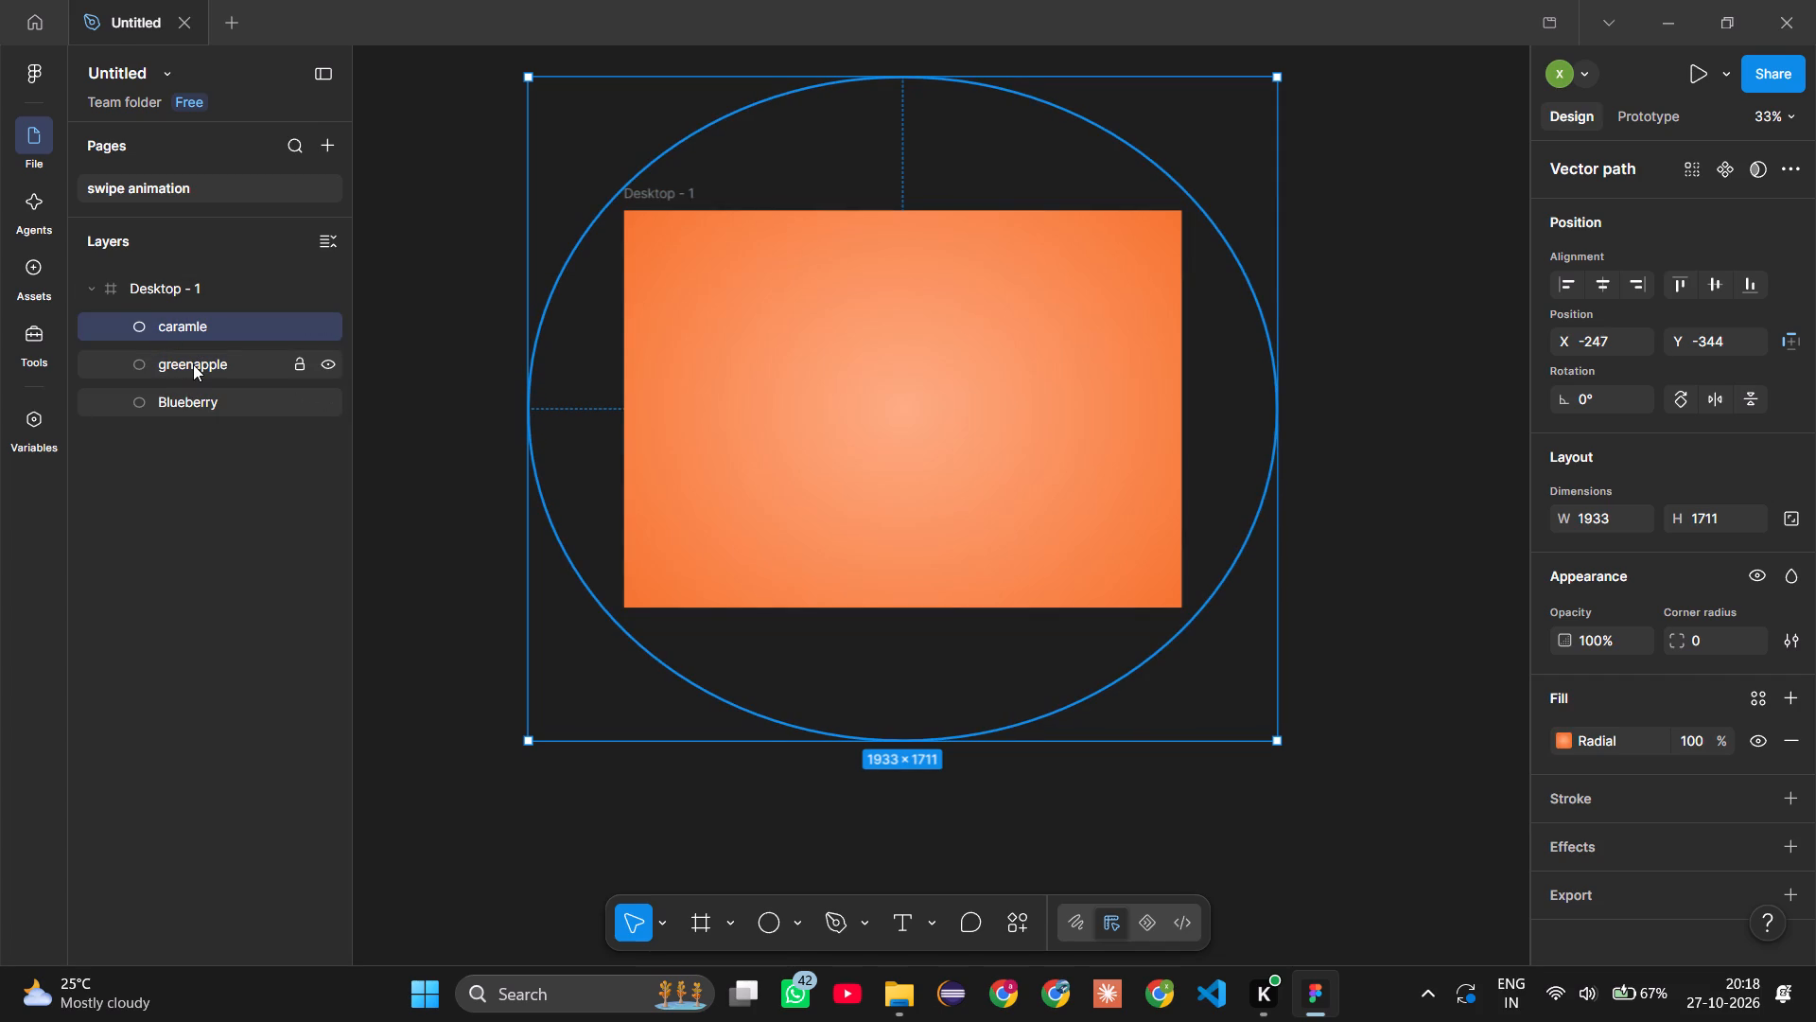
ctrl+click(193, 364)
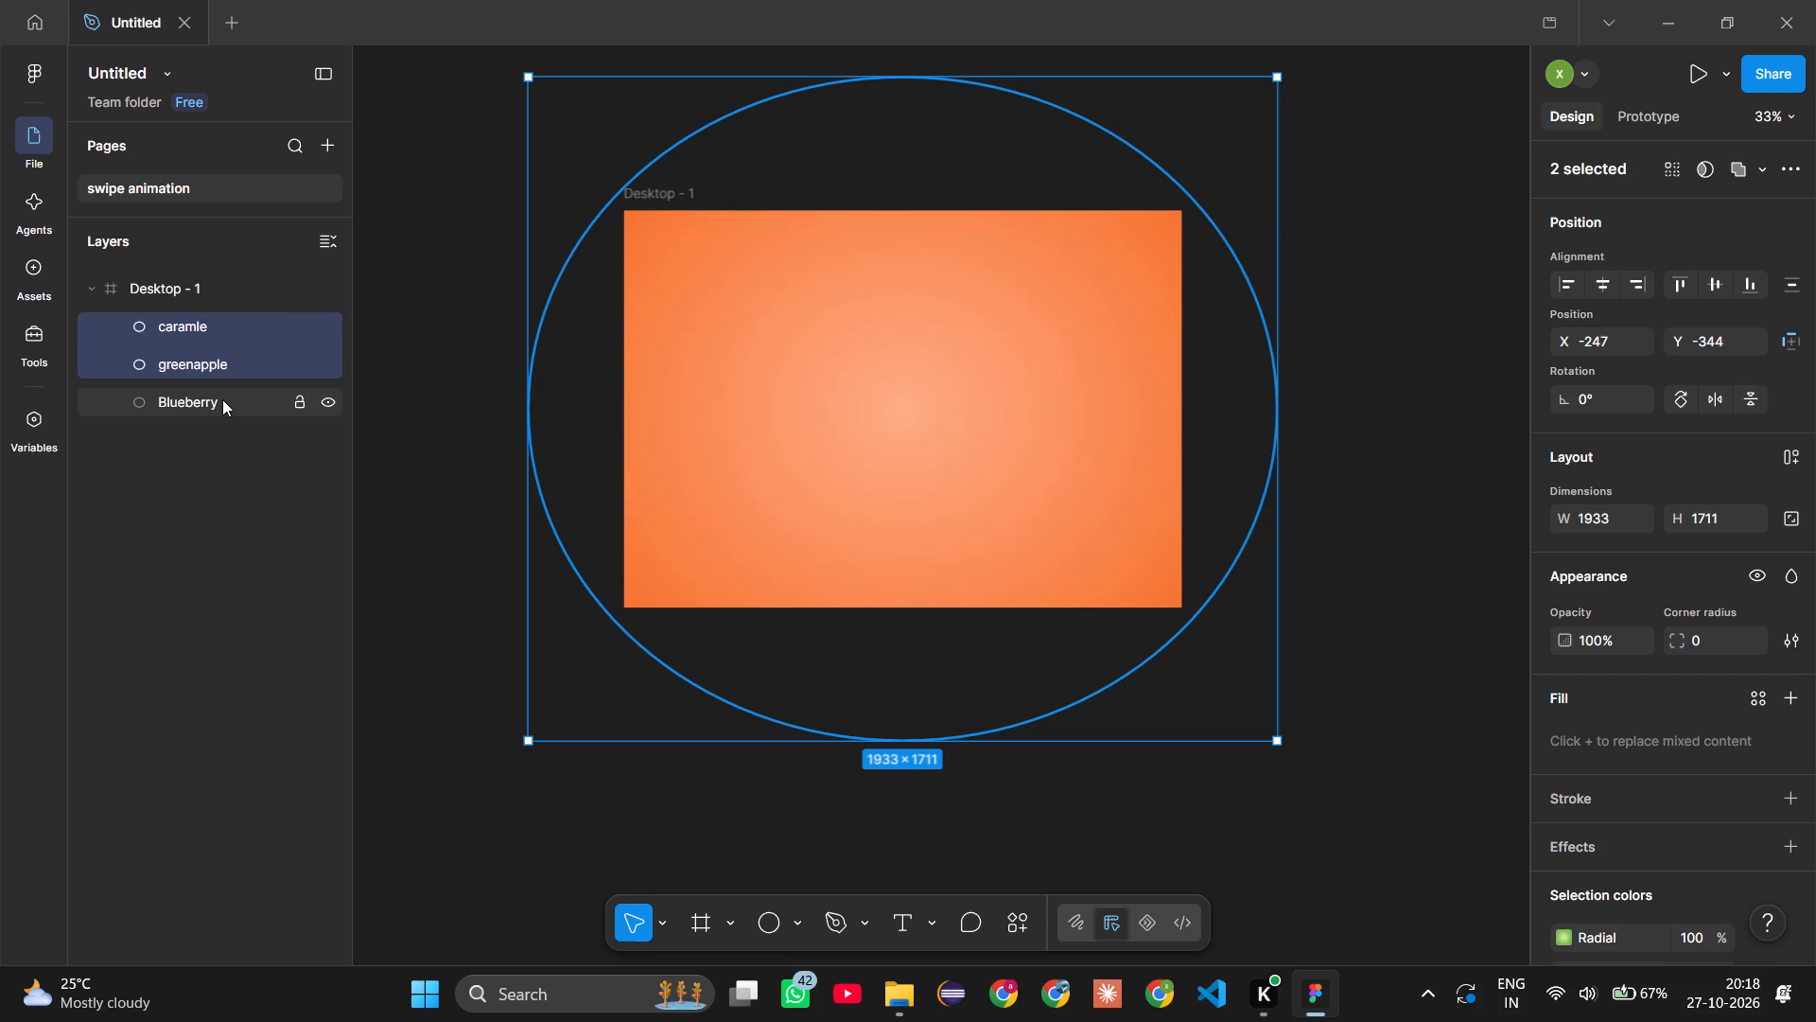
click(1598, 510)
key(1)
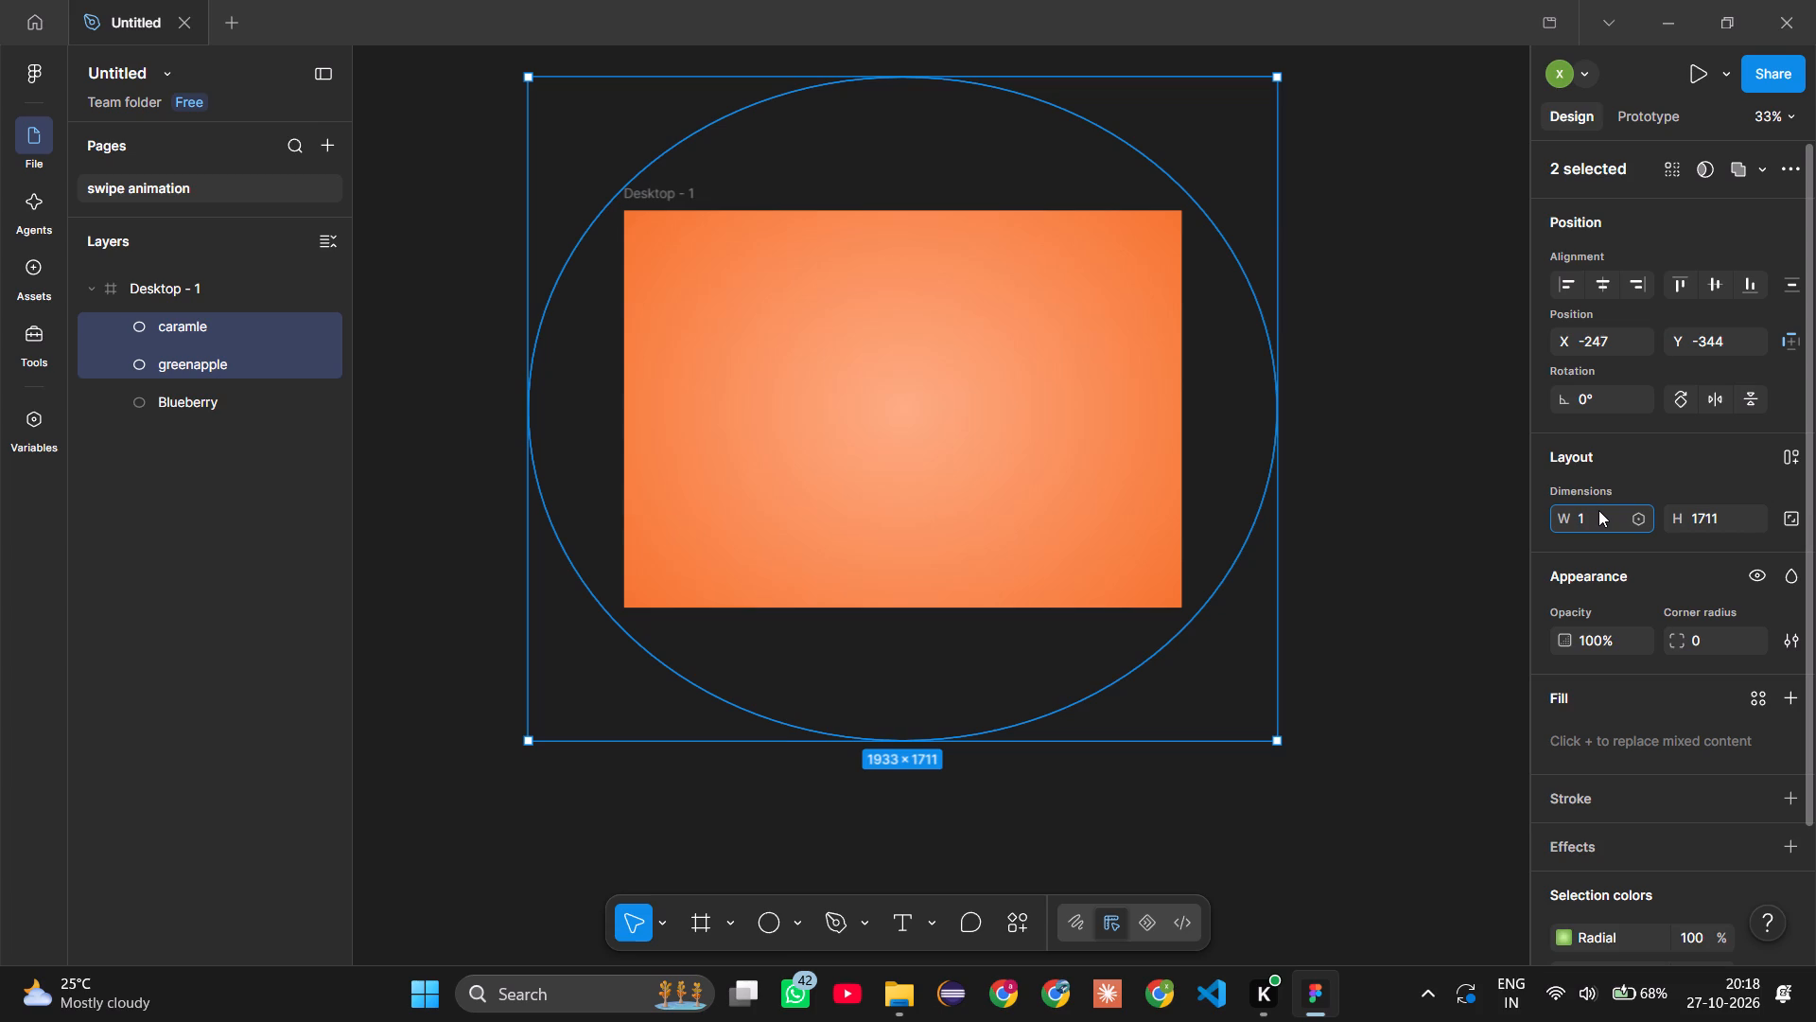
click(1705, 517)
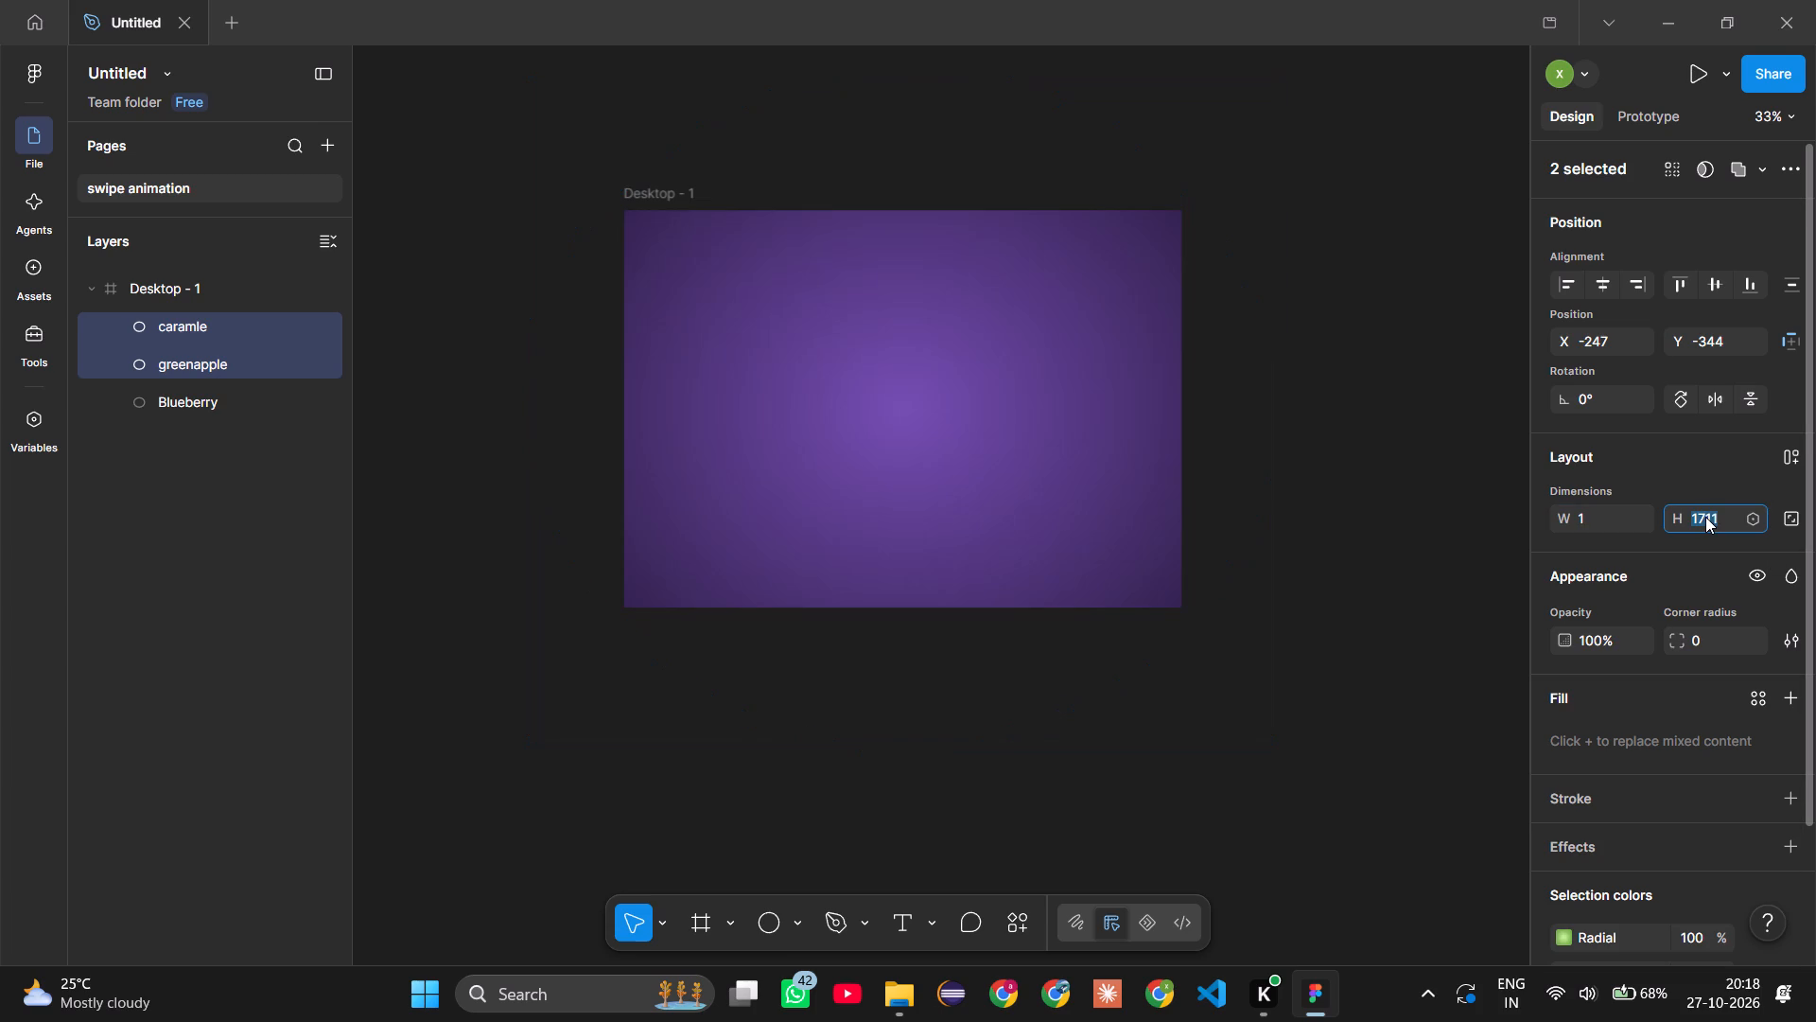
key(1)
key(Return)
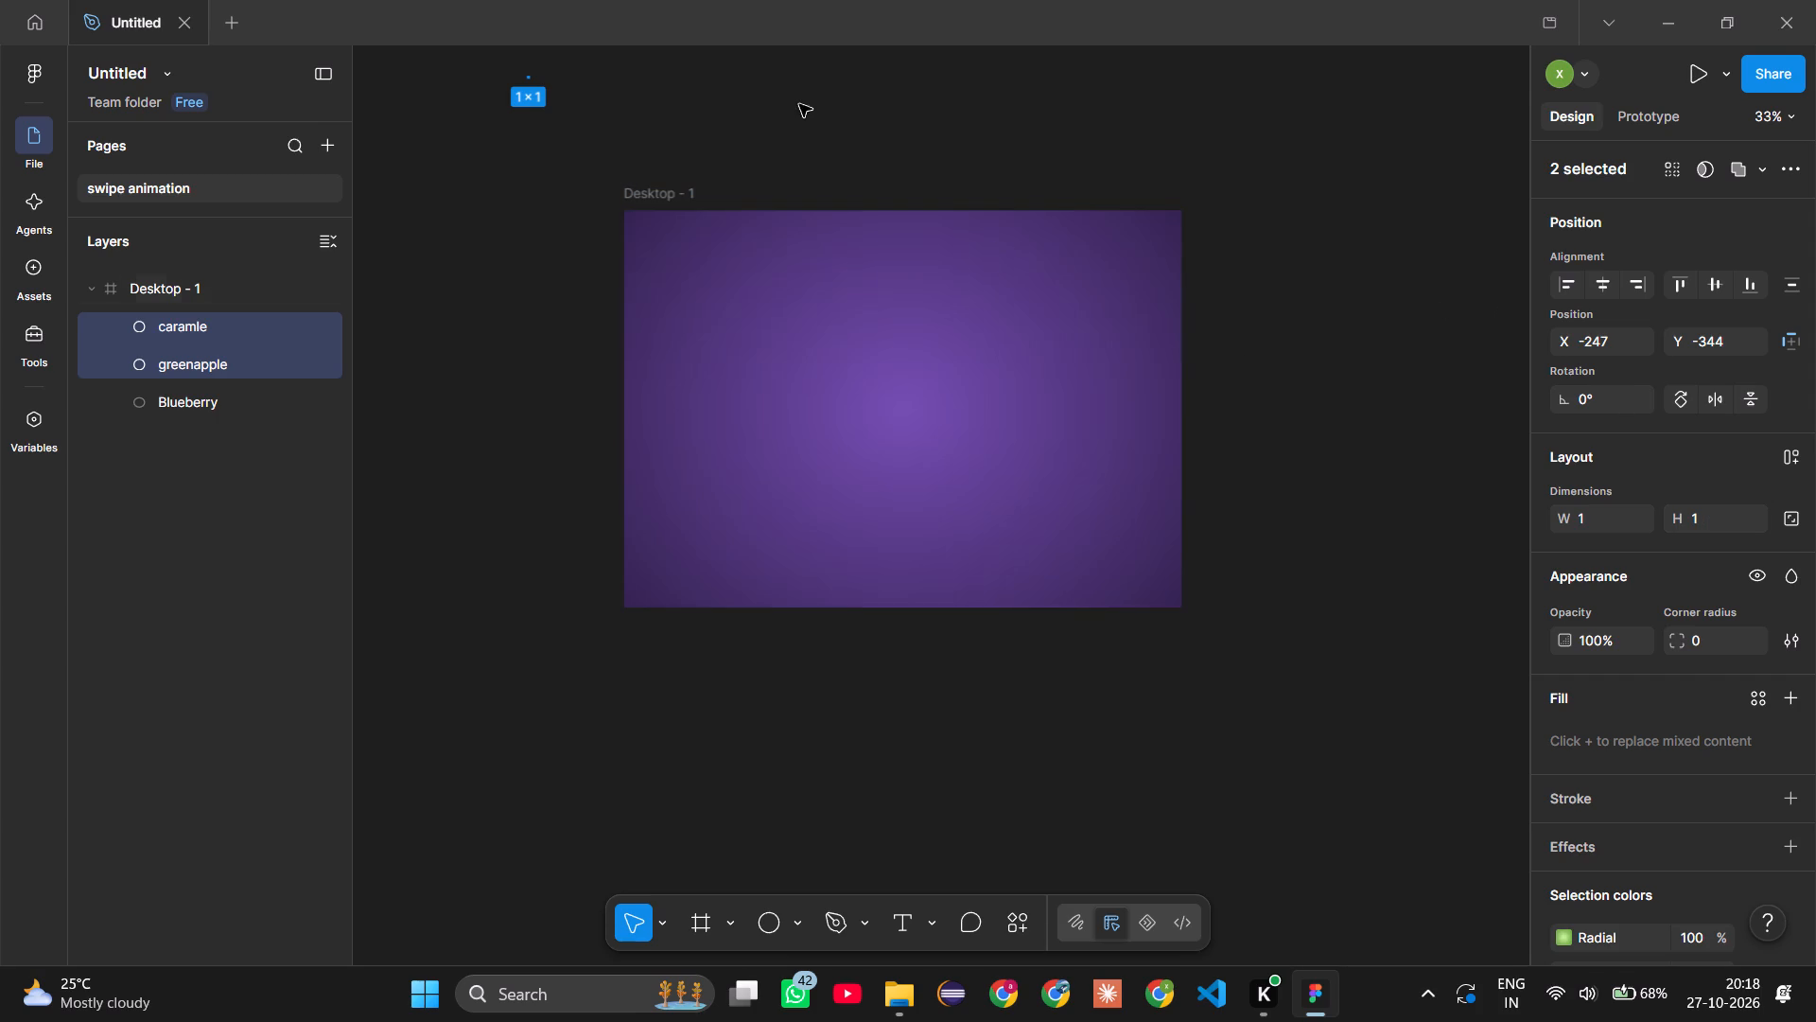
Move the two 1 × 1 ellipses to the centre of the Desktop - 1 frame's top edge, at X 720, Y 0.
drag(531, 79, 864, 201)
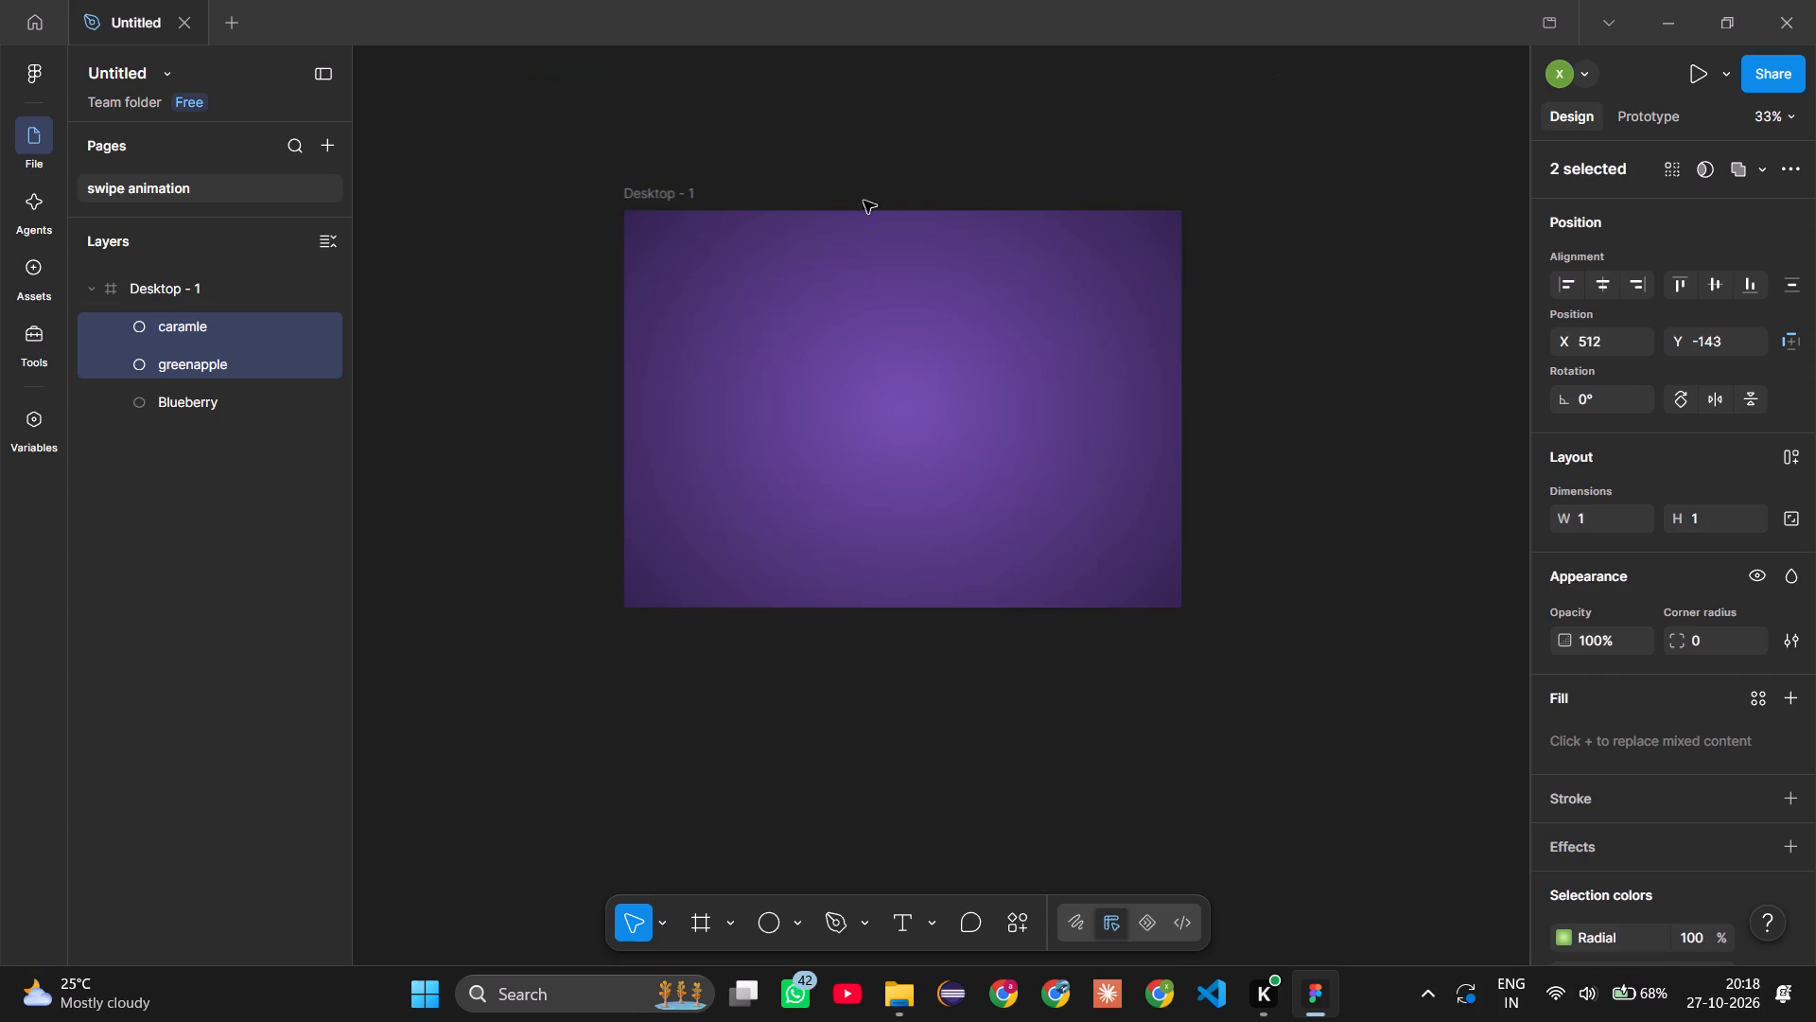
drag(864, 201, 905, 219)
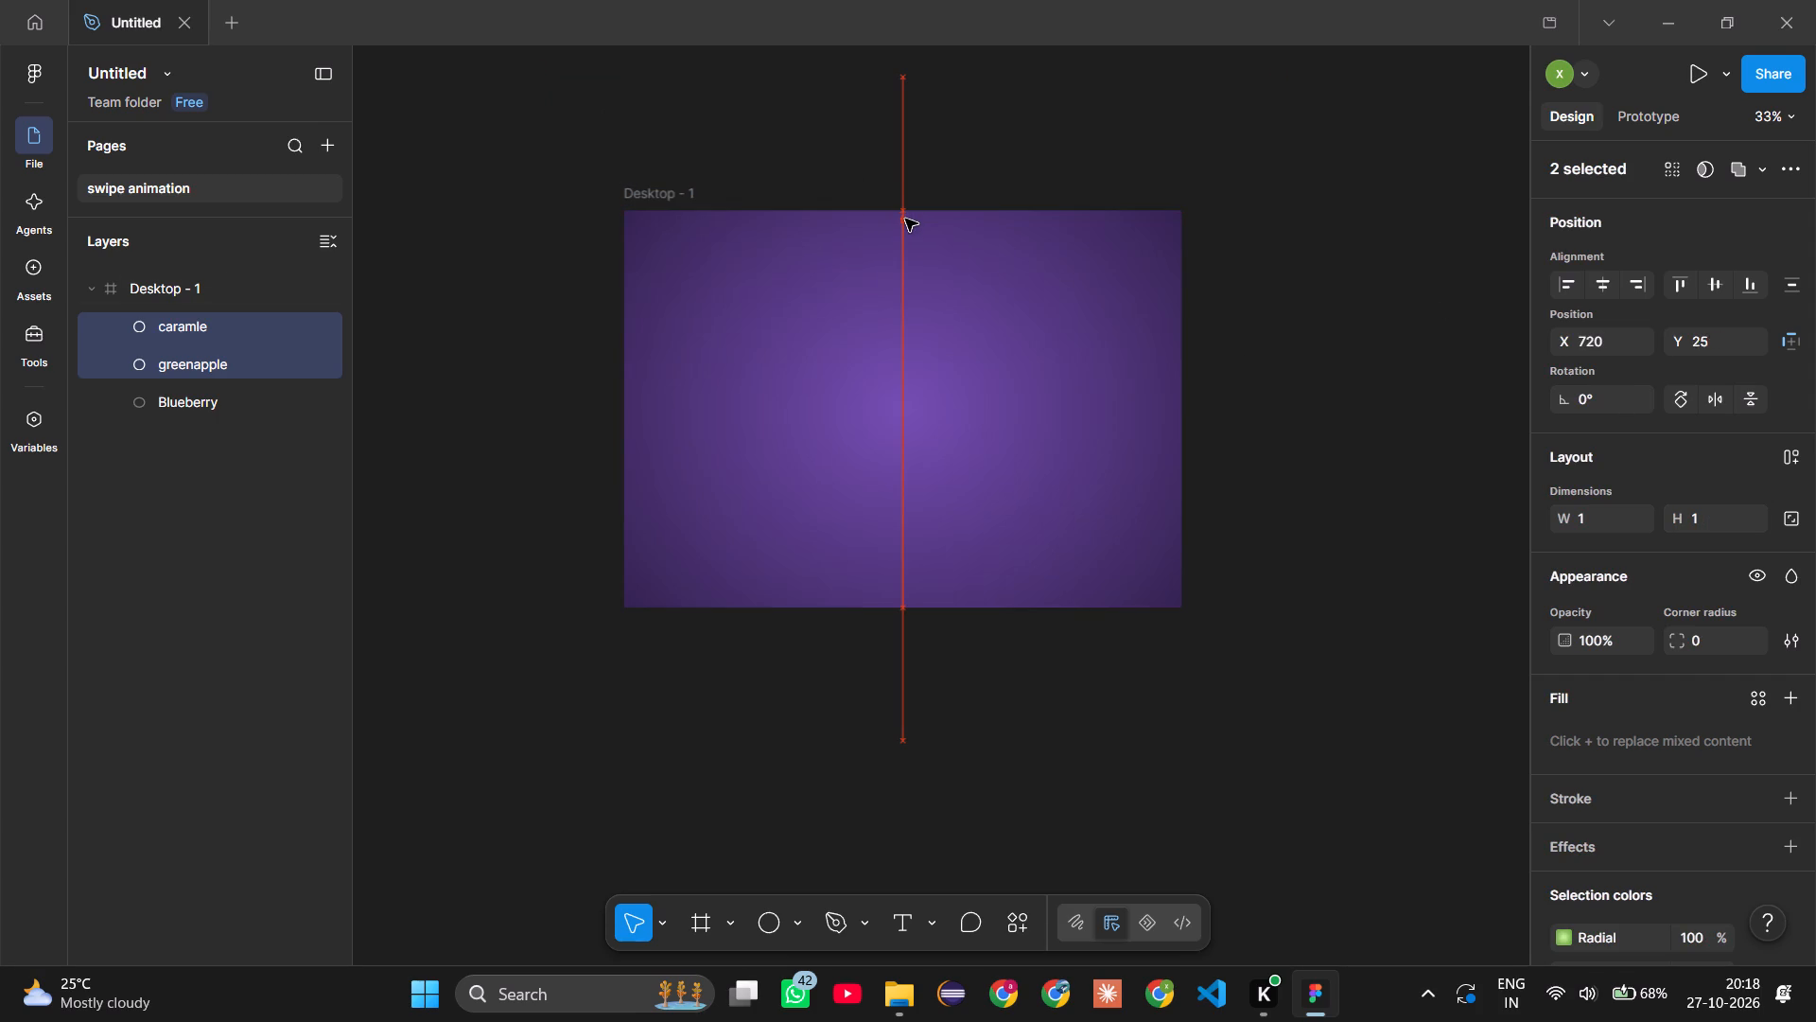
drag(905, 219, 906, 215)
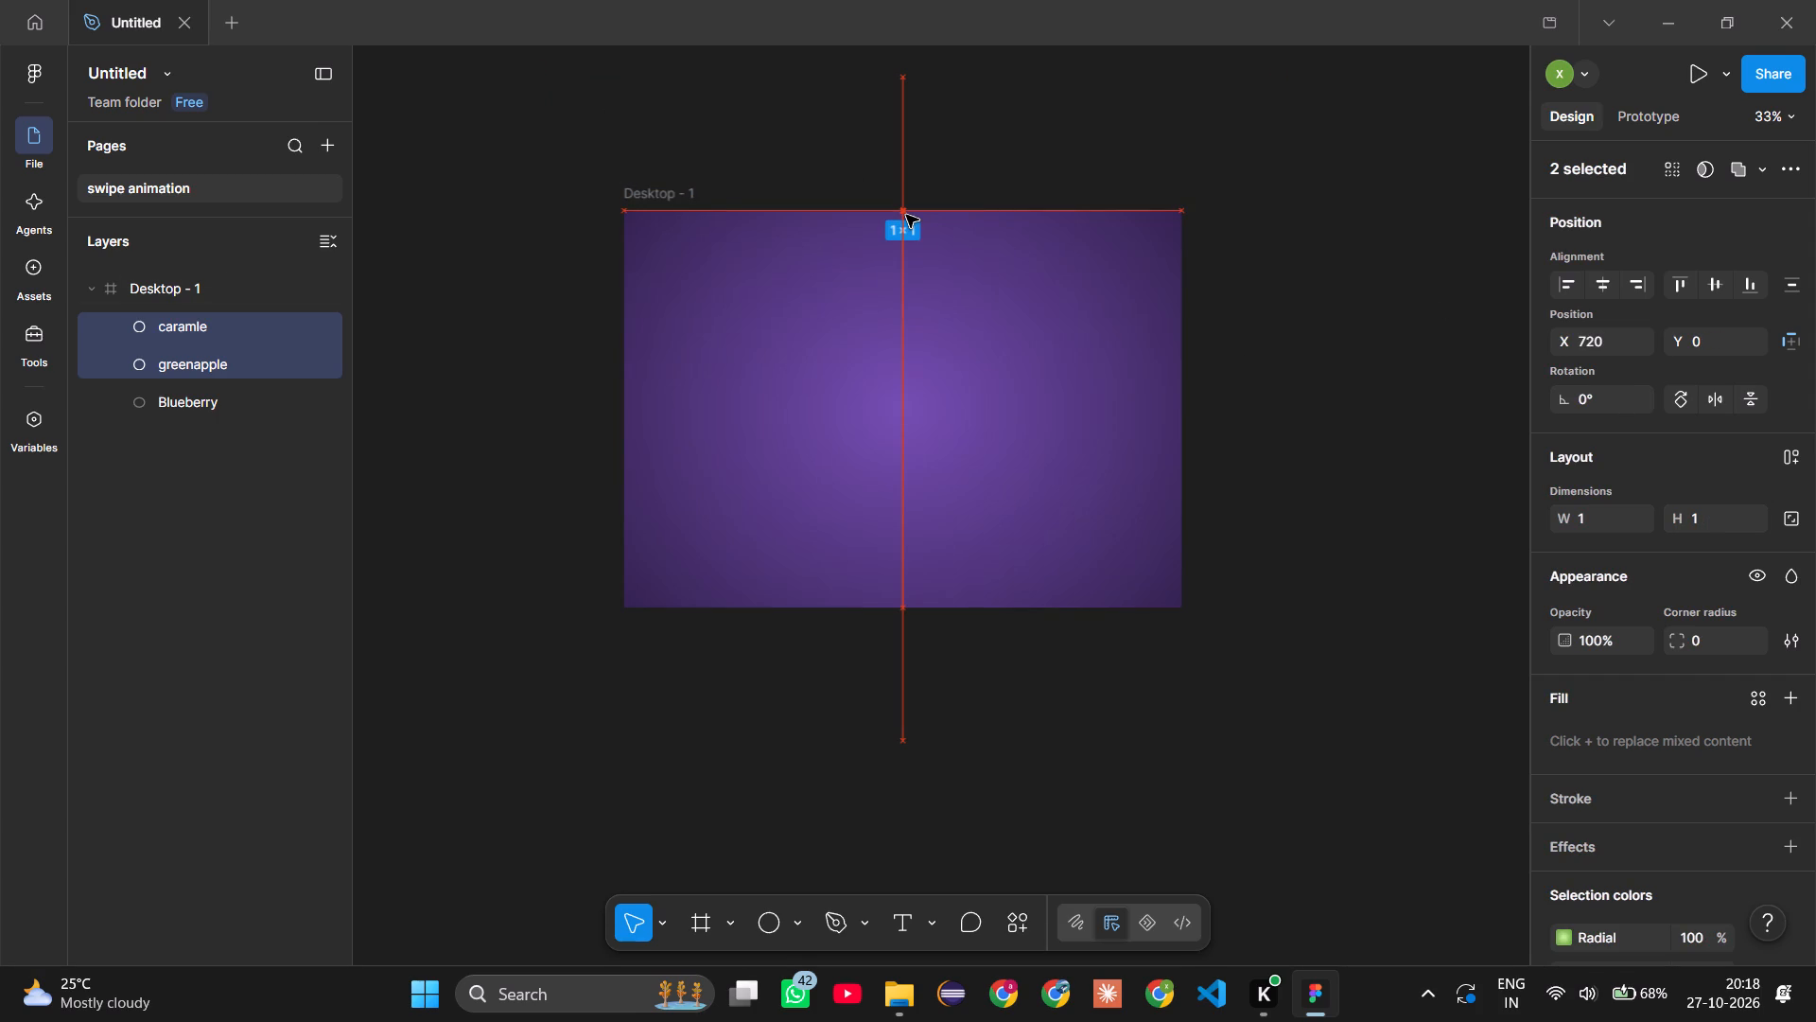
drag(906, 215, 905, 215)
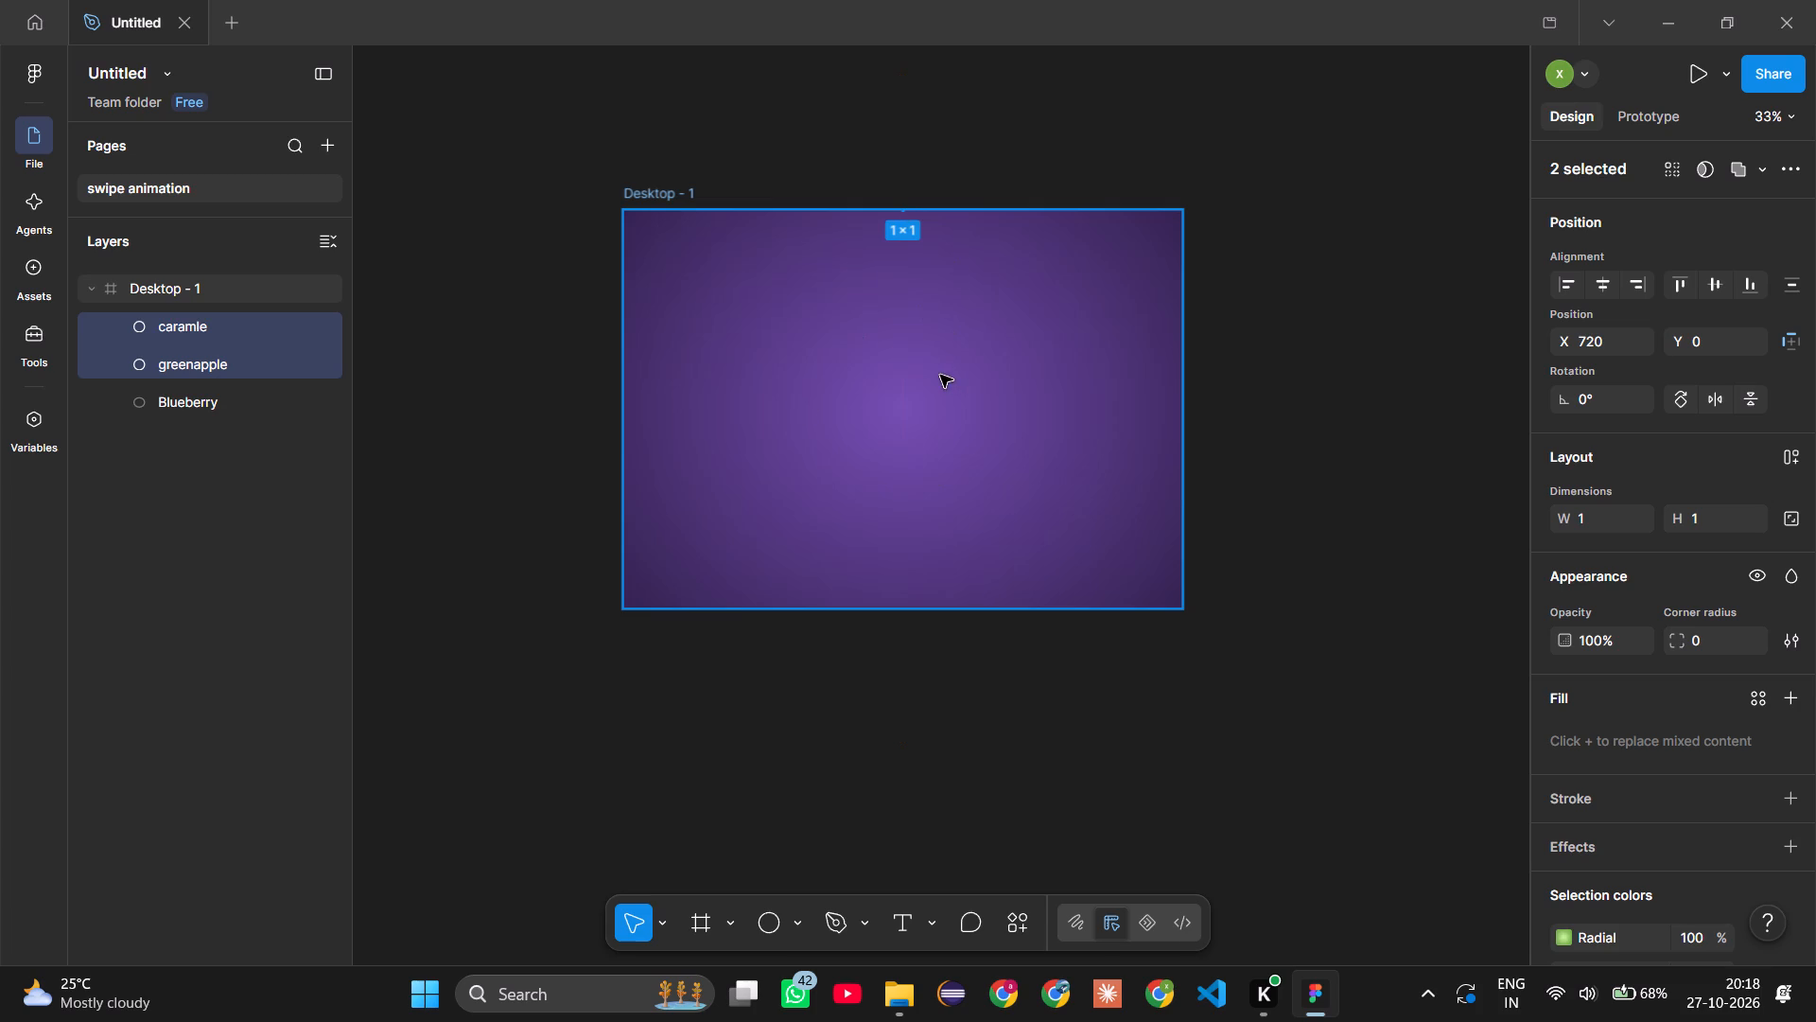